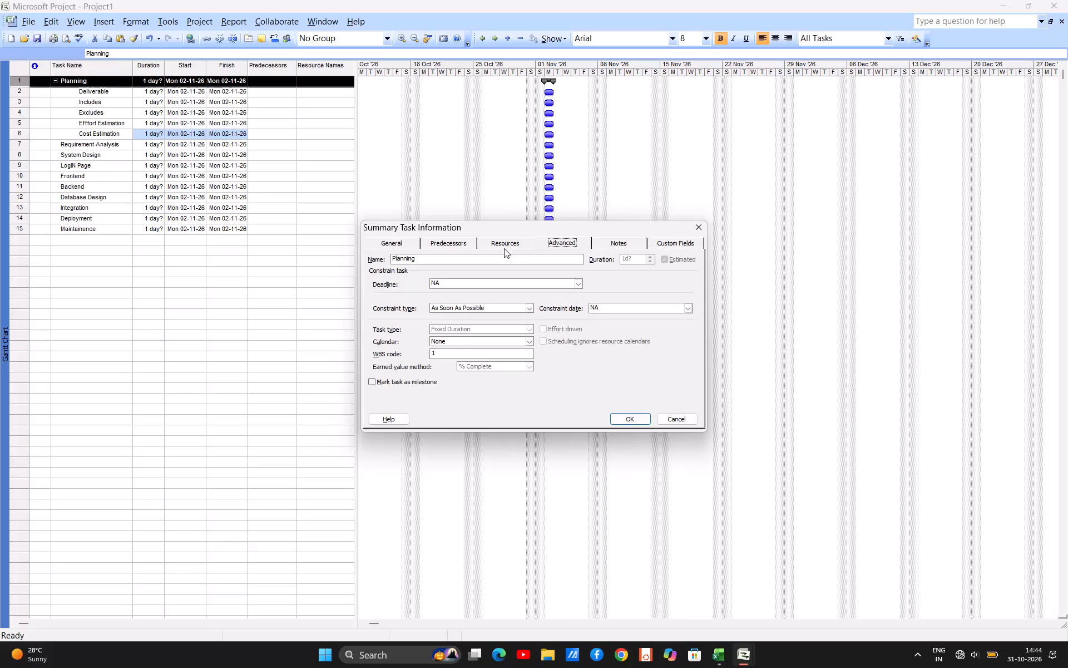
Examine the Planning summary task's general, predecessor, resource, advanced, notes and custom field information.
{"action": "left_click", "coordinate": [503, 239]}
{"action": "left_click", "coordinate": [628, 240]}
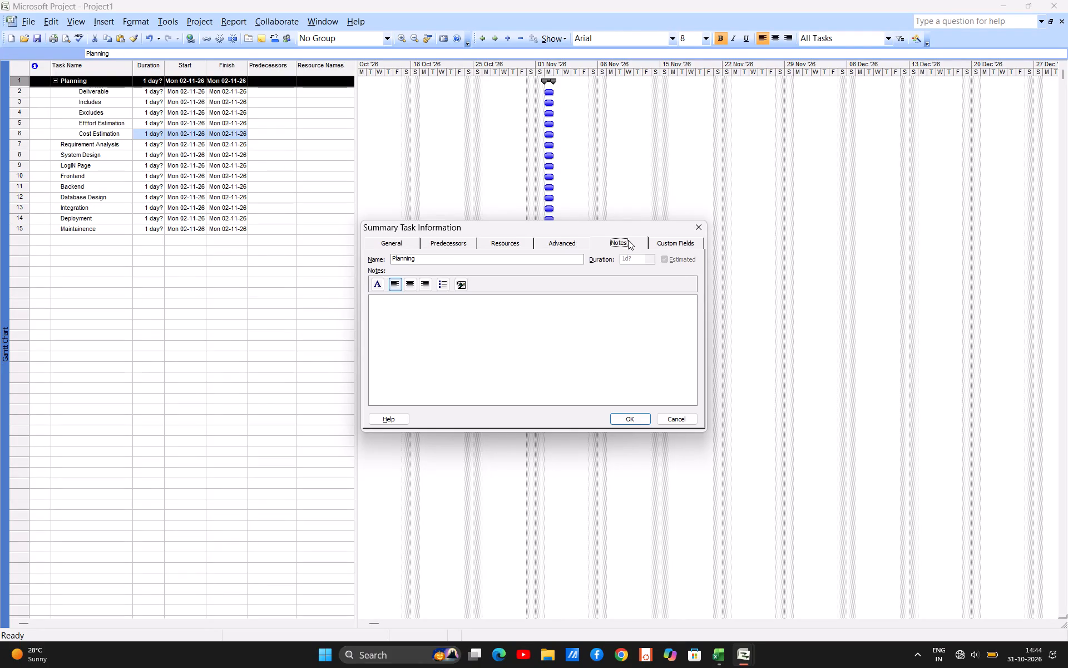
{"action": "left_click", "coordinate": [449, 244]}
{"action": "left_click", "coordinate": [397, 236]}
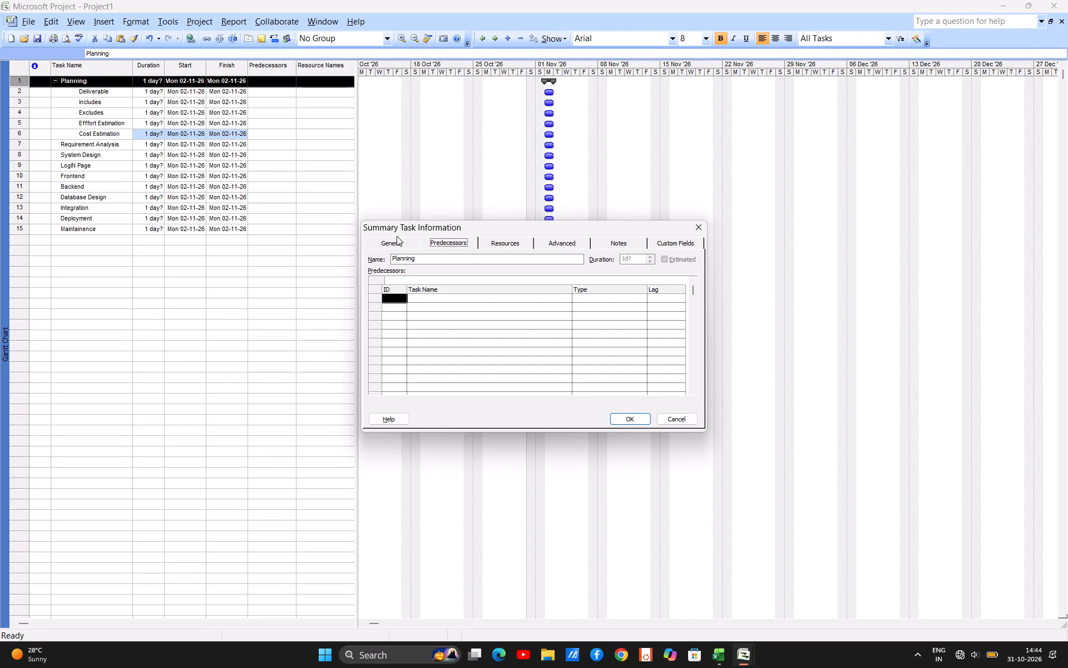
{"action": "left_click", "coordinate": [392, 242]}
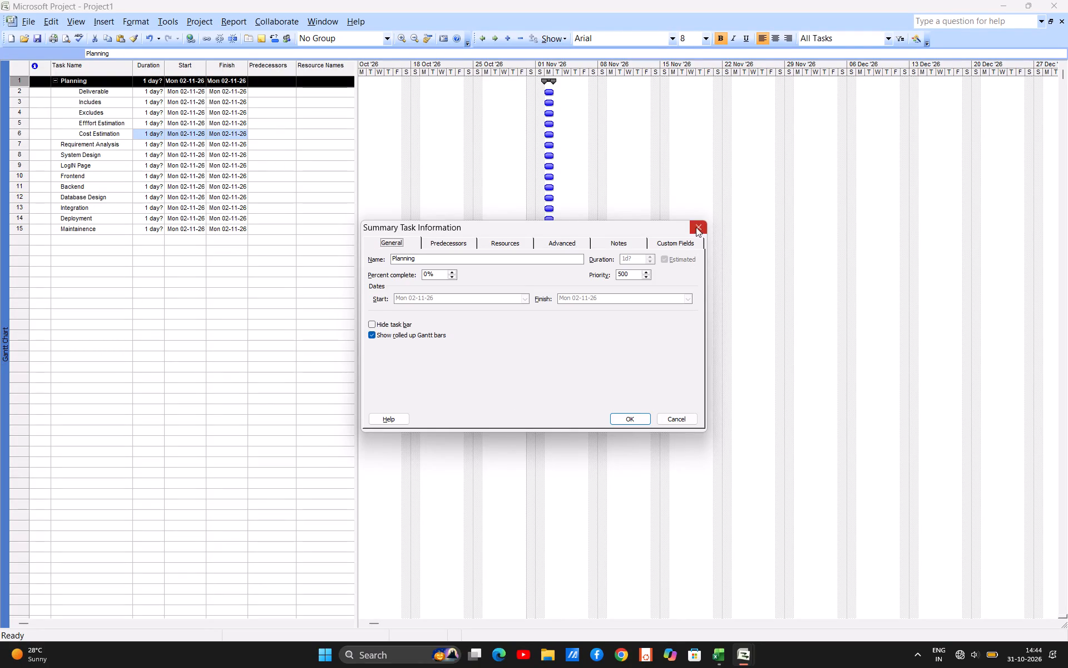
{"action": "left_click", "coordinate": [695, 226]}
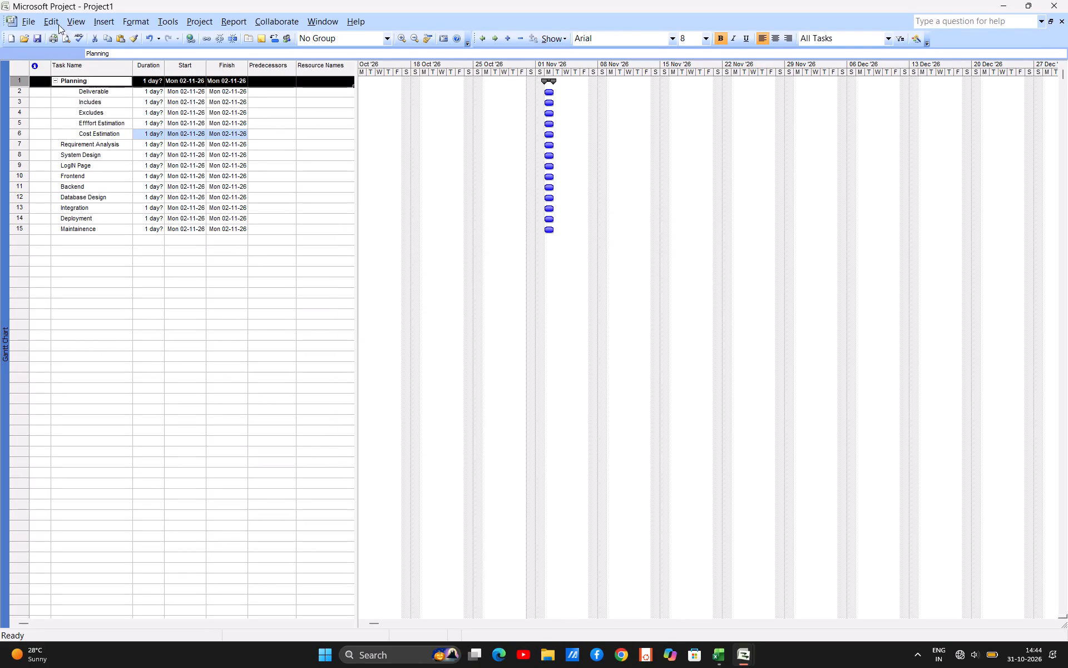
{"action": "left_click", "coordinate": [60, 92]}
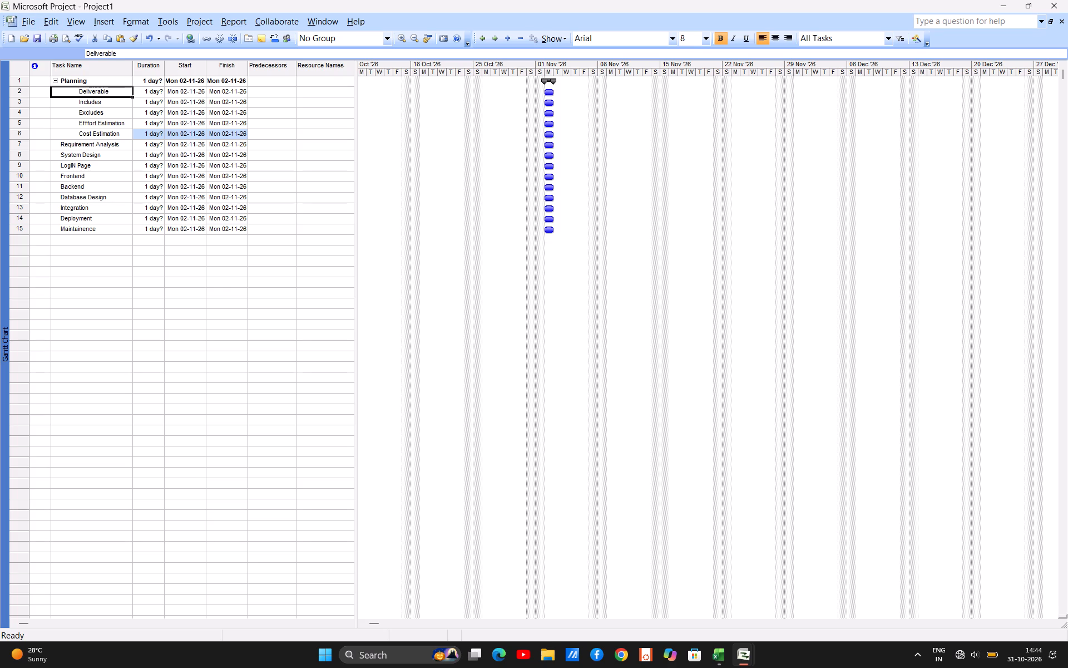
{"action": "right_click", "coordinate": [71, 85]}
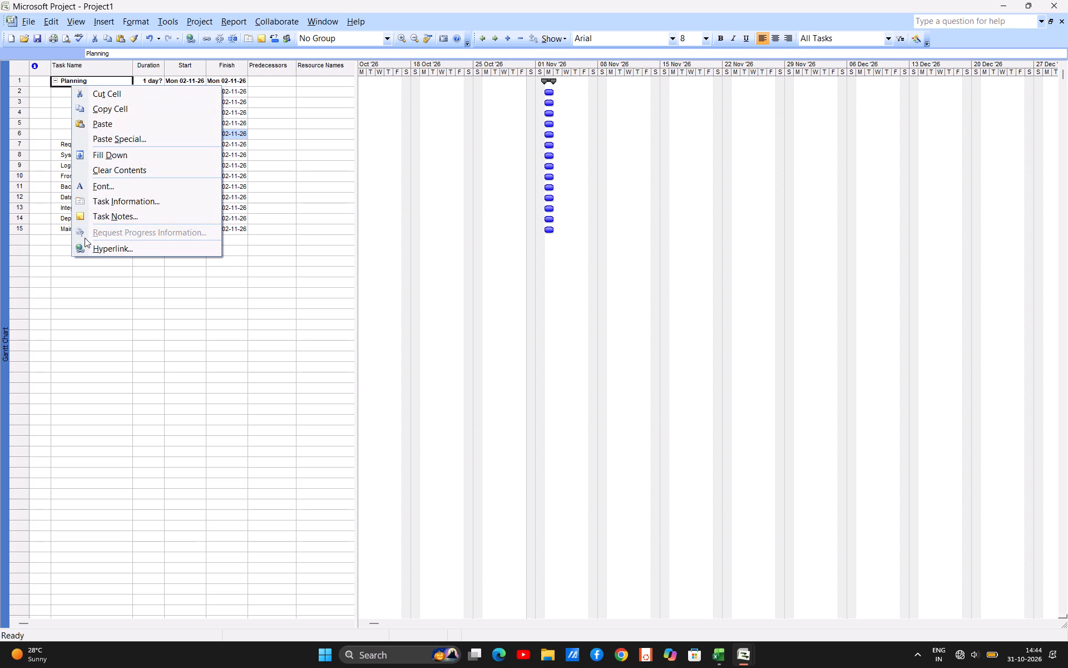
{"action": "left_click", "coordinate": [85, 208]}
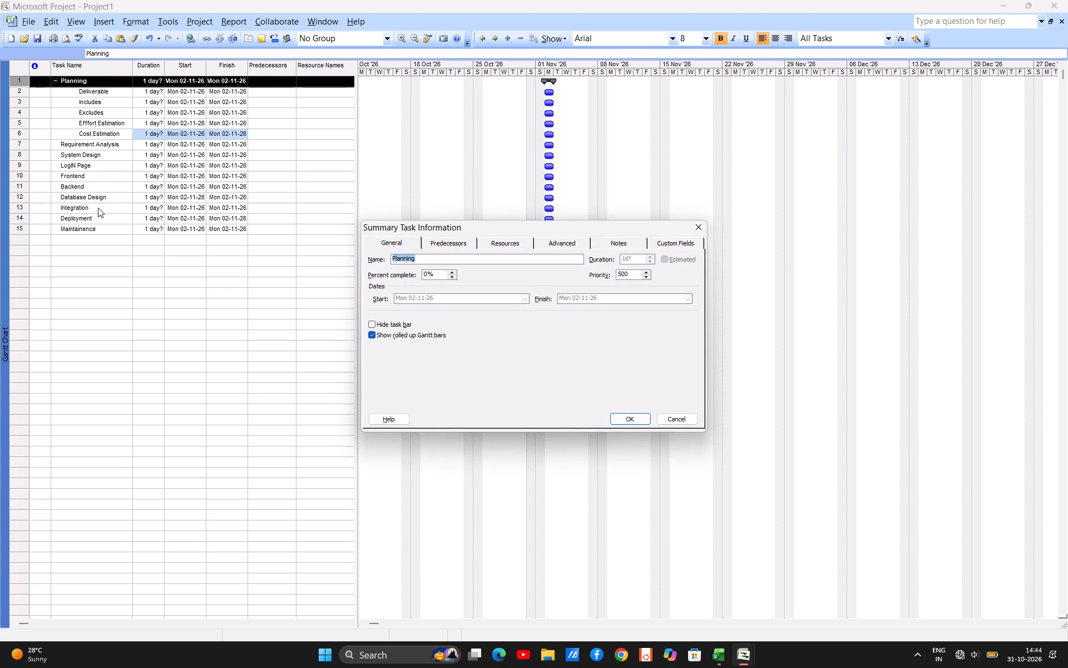
{"action": "left_click", "coordinate": [394, 245]}
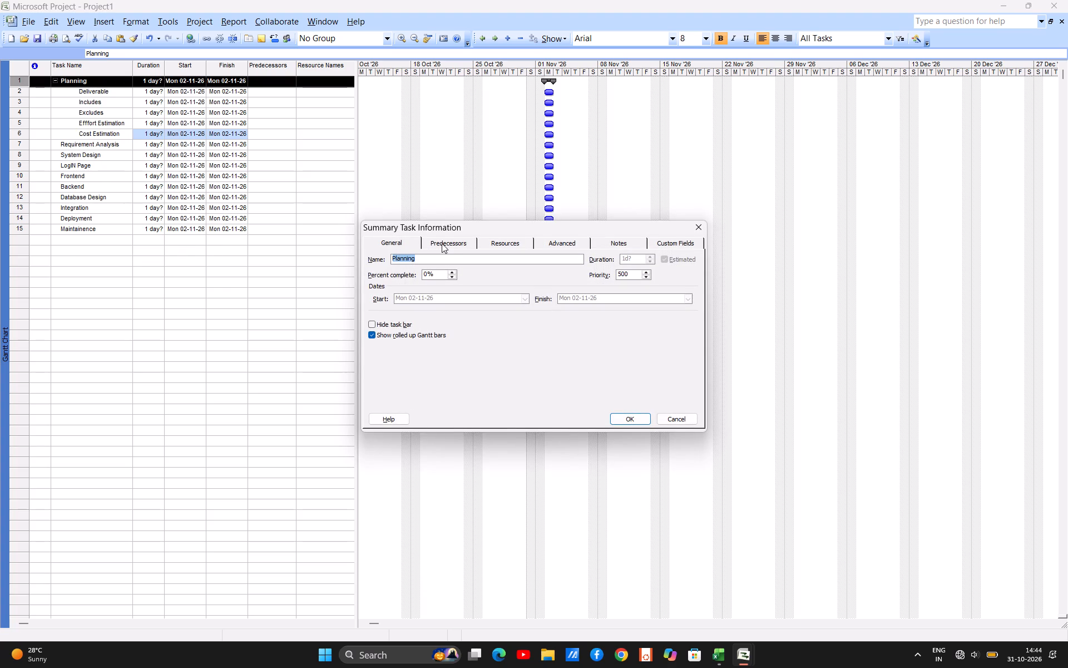
{"action": "left_click", "coordinate": [442, 243]}
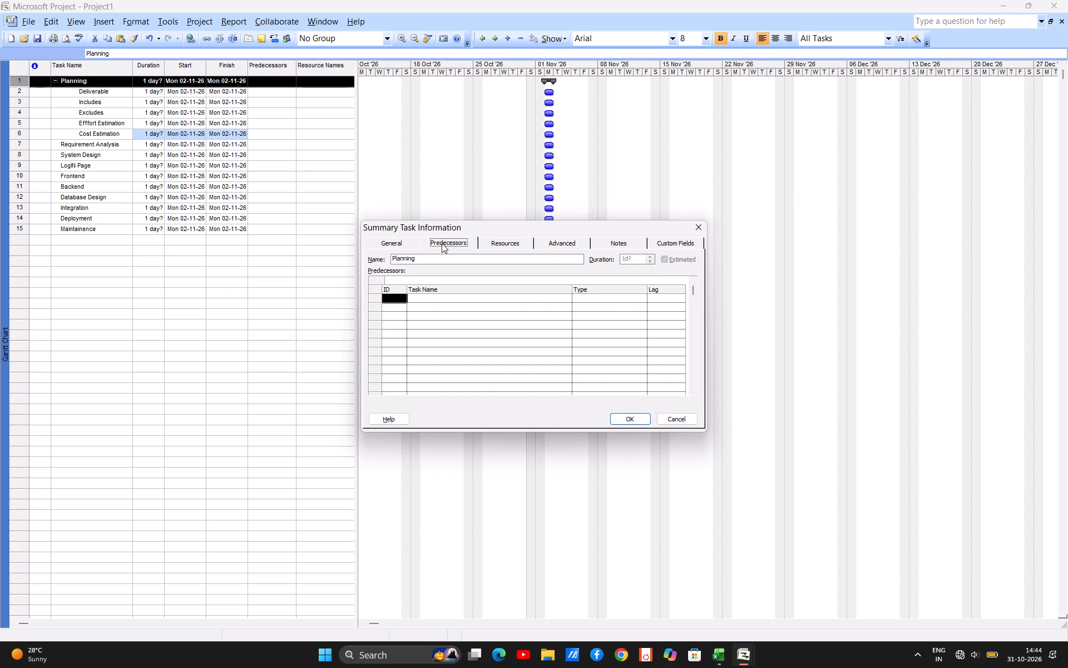
{"action": "left_click", "coordinate": [493, 244]}
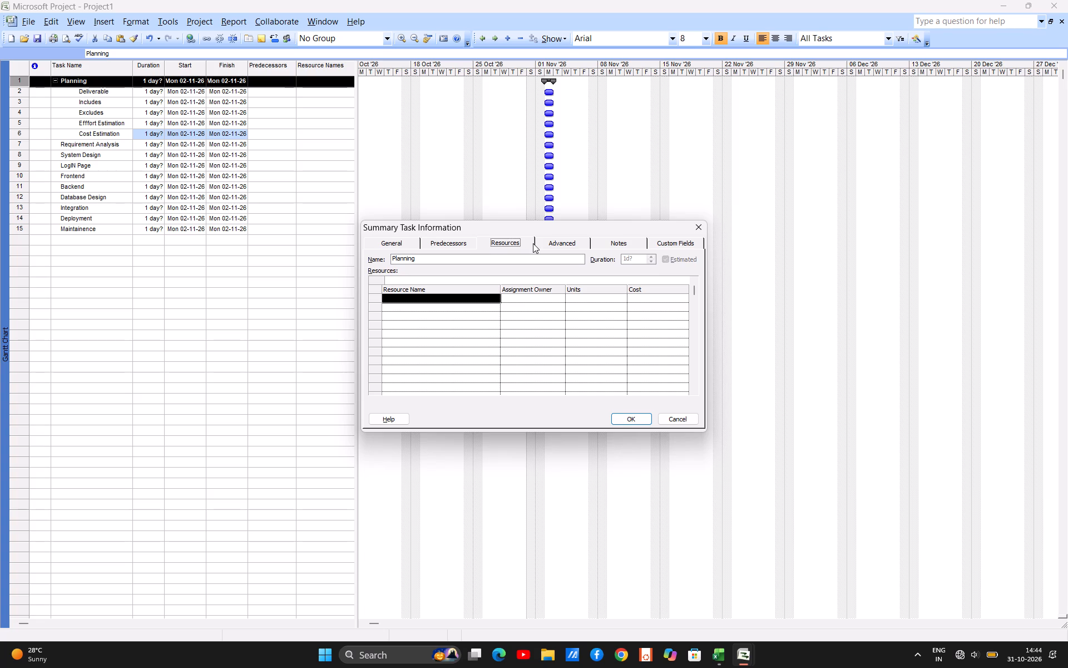
{"action": "left_click", "coordinate": [573, 240]}
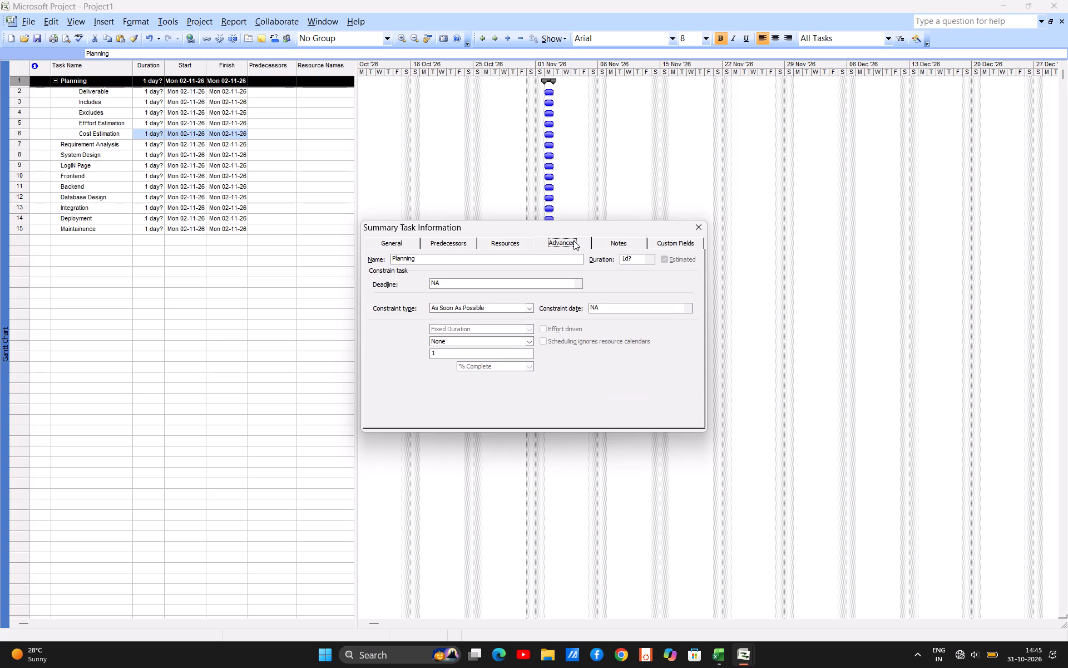
{"action": "left_click", "coordinate": [634, 249]}
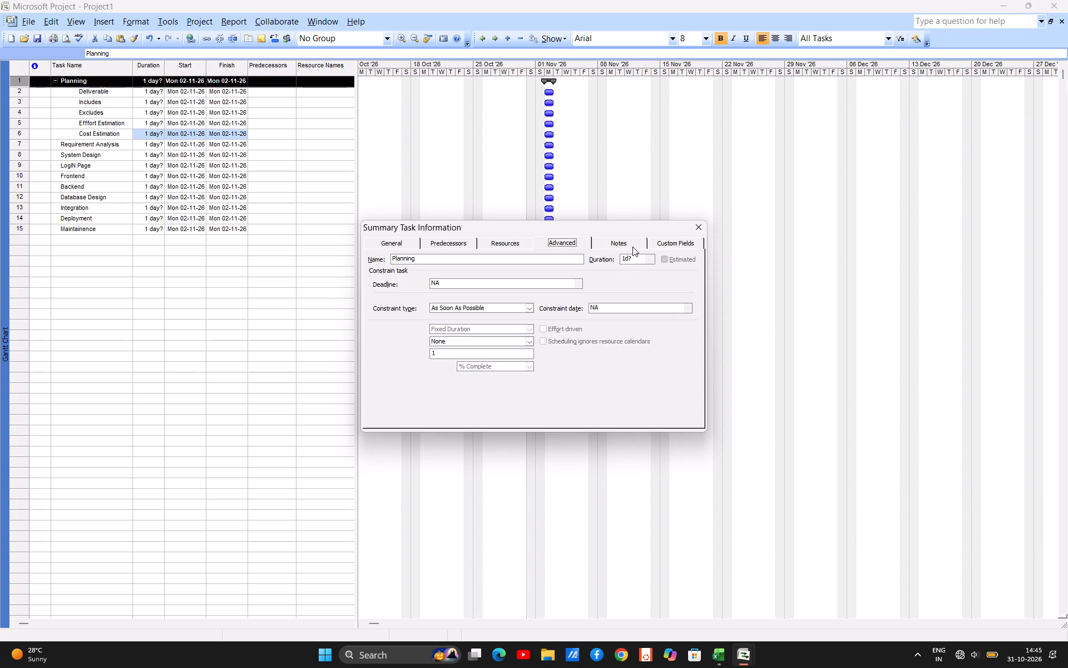
{"action": "left_click", "coordinate": [630, 244]}
{"action": "left_click", "coordinate": [661, 244]}
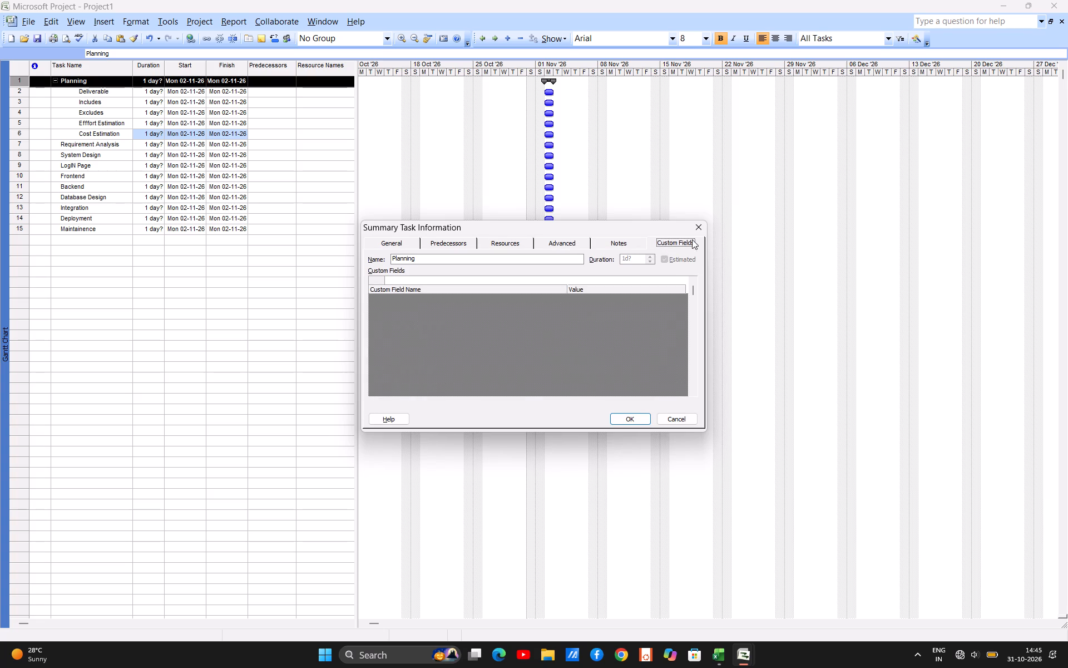
{"action": "left_click", "coordinate": [695, 227]}
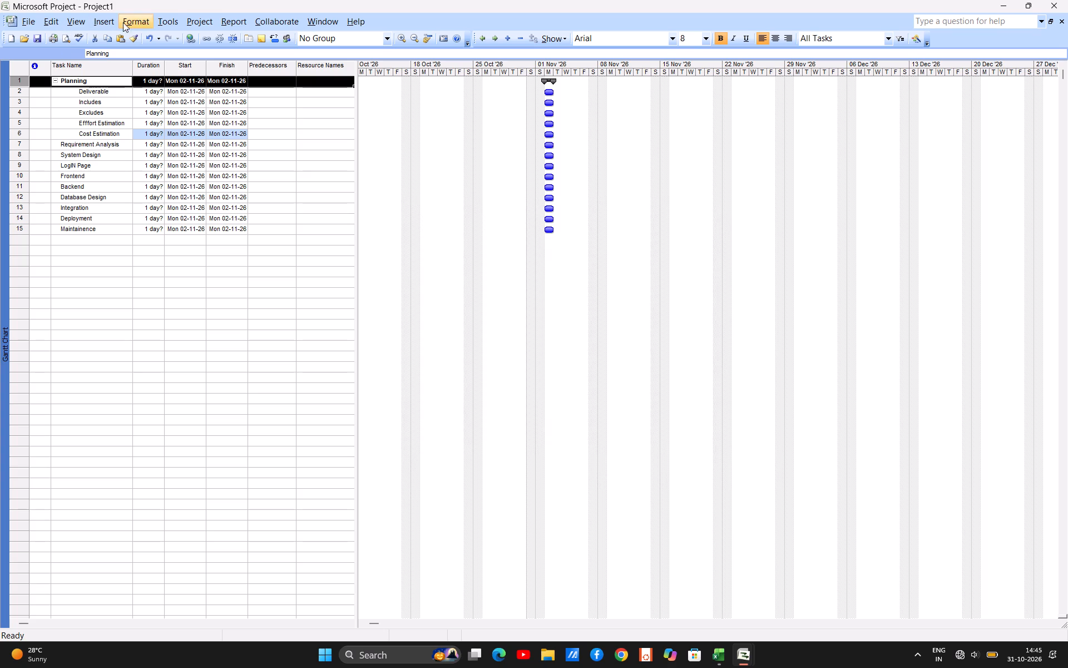
Configure the project's outline options to show outline numbers and the project summary task.
{"action": "left_click", "coordinate": [165, 22]}
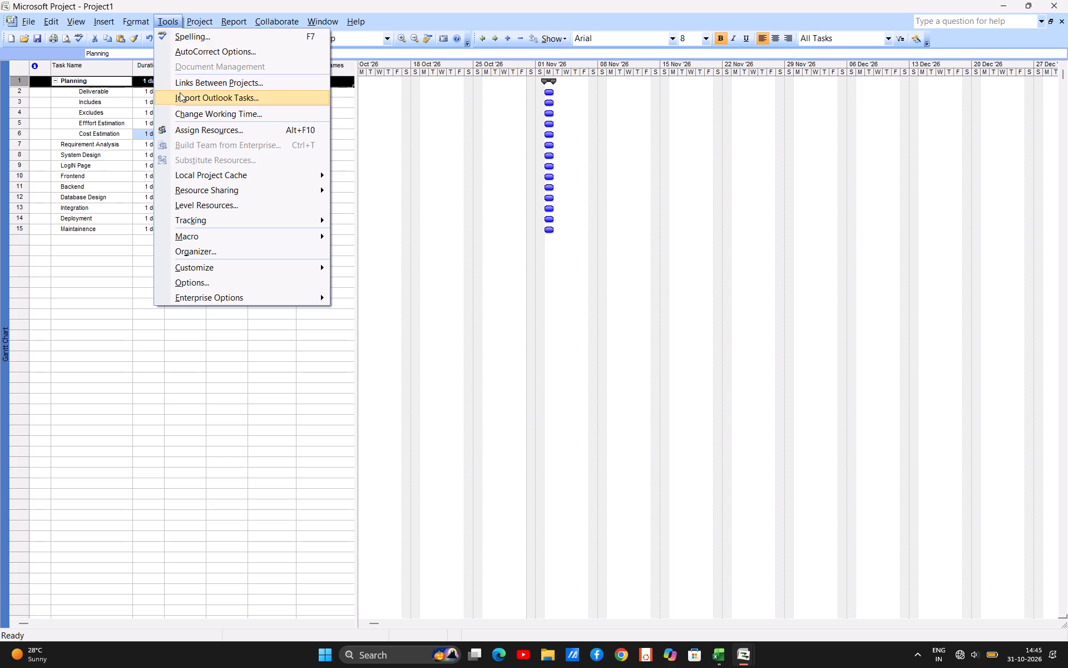
{"action": "left_click", "coordinate": [180, 278]}
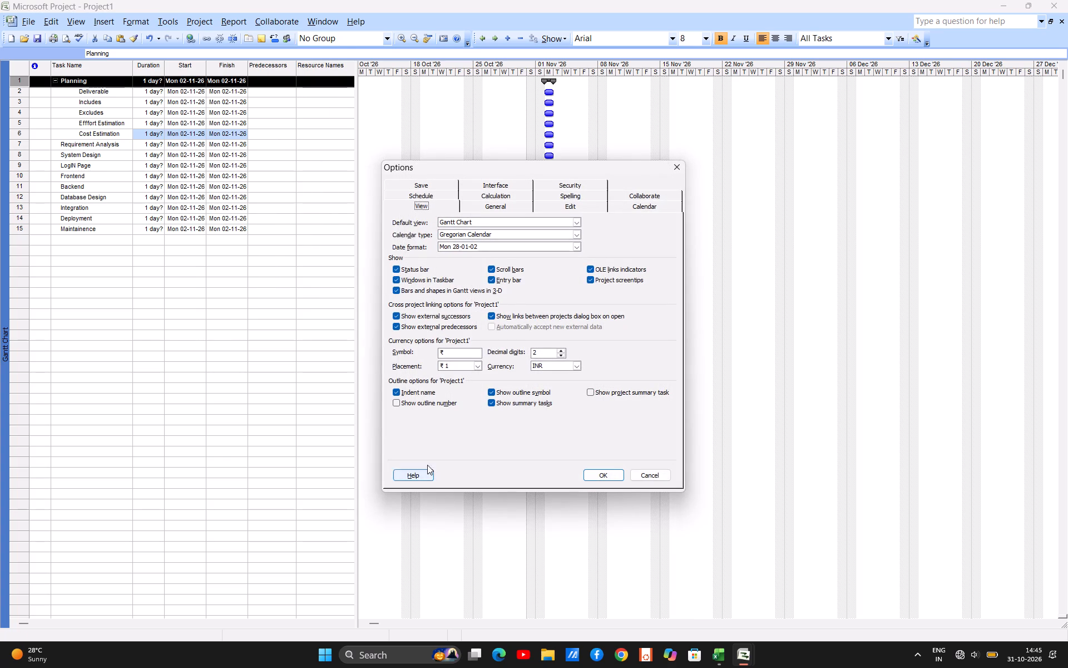
{"action": "left_click", "coordinate": [397, 404]}
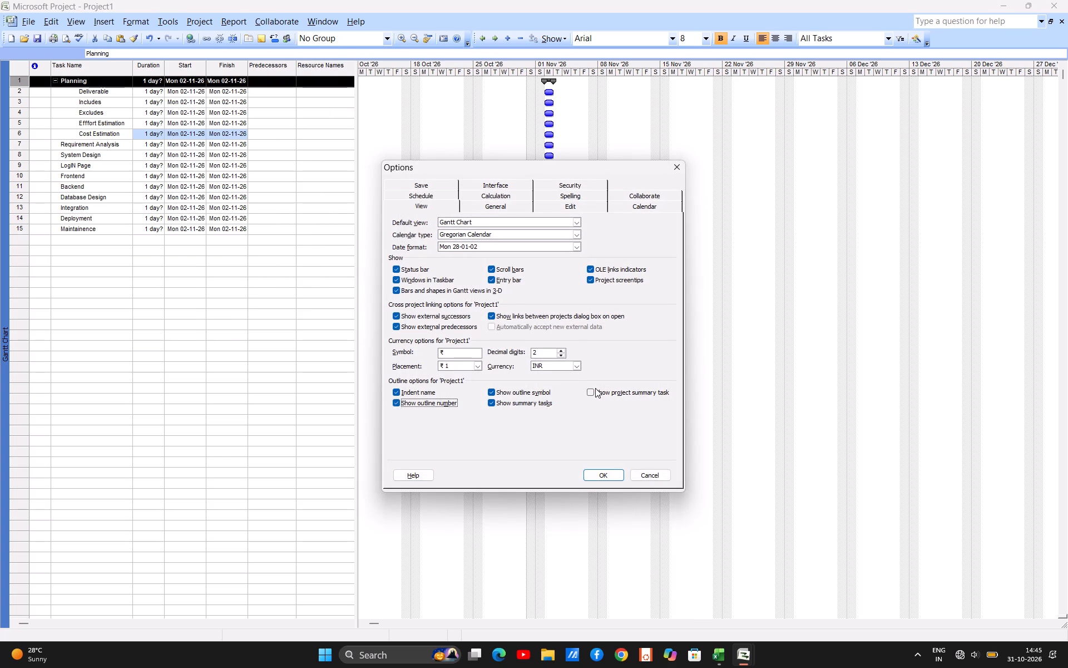
{"action": "left_click", "coordinate": [591, 392]}
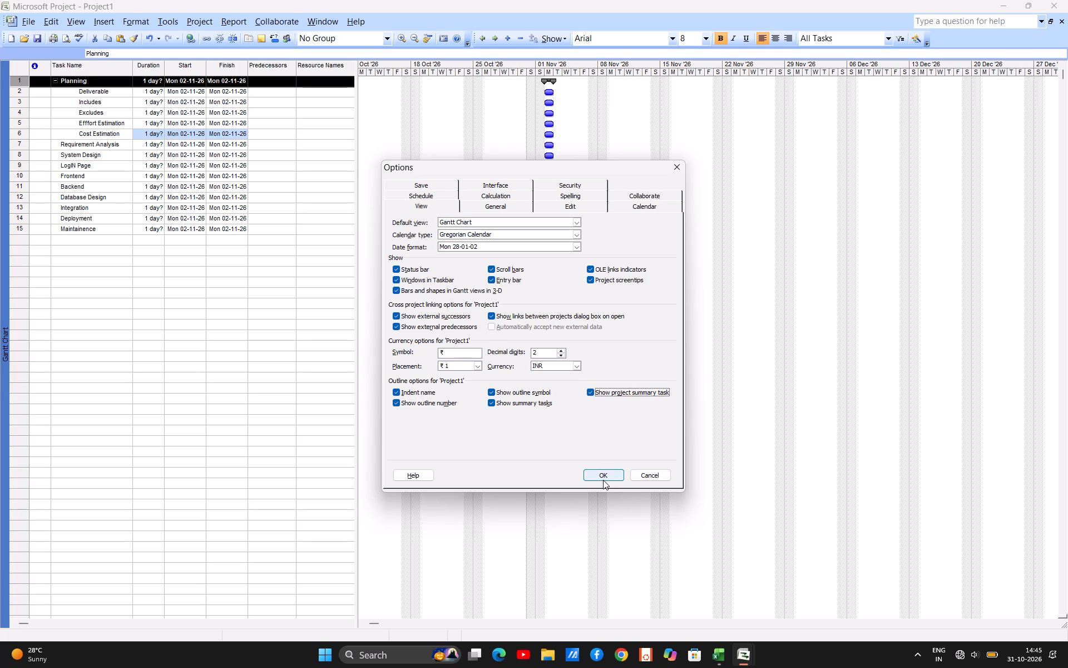
{"action": "left_click", "coordinate": [598, 473]}
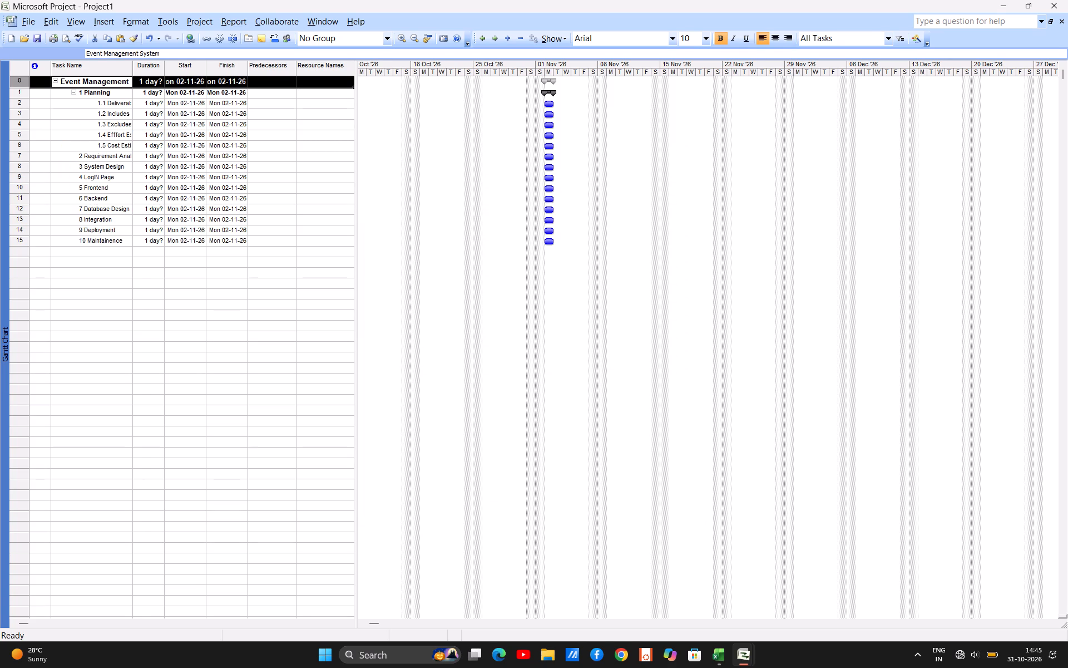
Widen the Task Name column so the full Event Management System name fits.
{"action": "left_click_drag", "start_coordinate": [132, 73], "coordinate": [162, 73]}
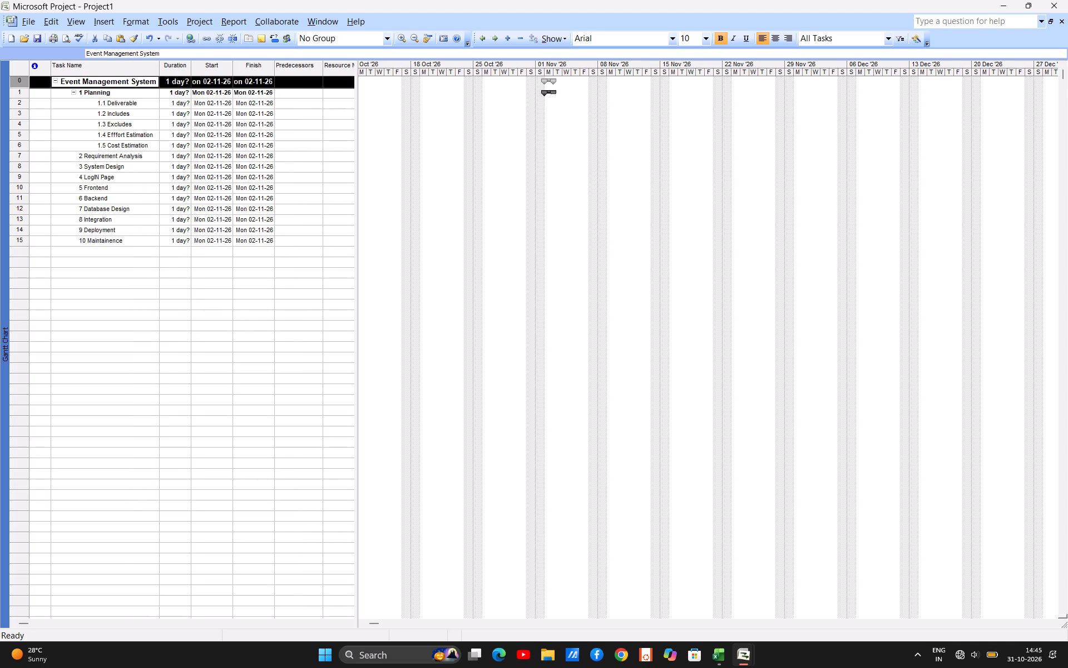
Insert a new task named Customer Requirements between Requirement Analysis and System Design.
{"action": "left_click", "coordinate": [82, 155]}
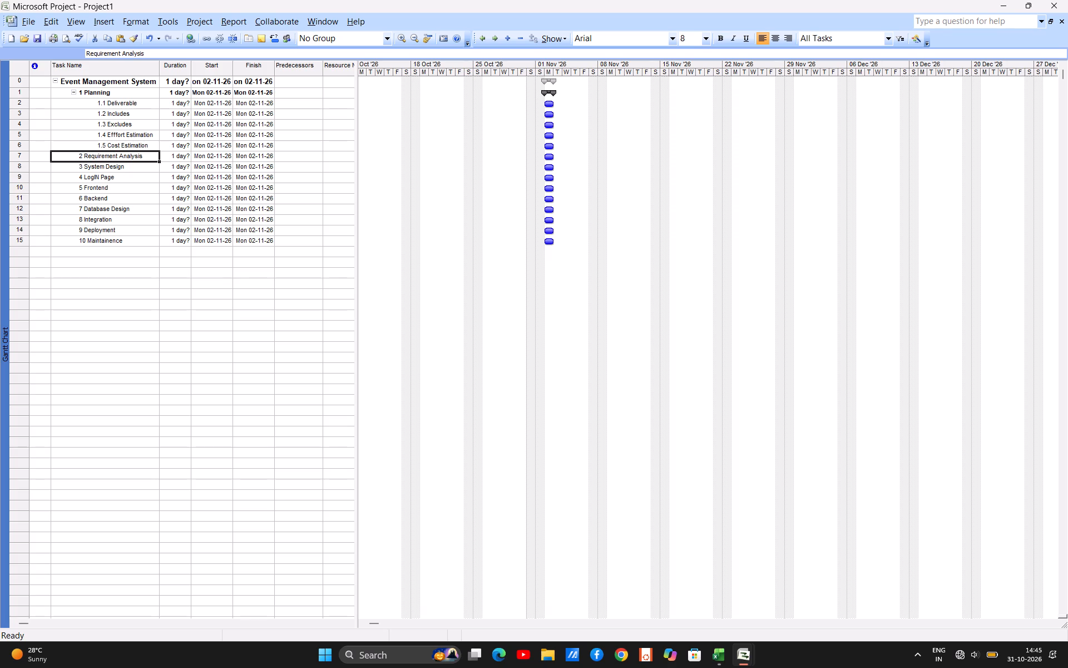
{"action": "right_click", "coordinate": [85, 155]}
{"action": "left_click", "coordinate": [21, 165]}
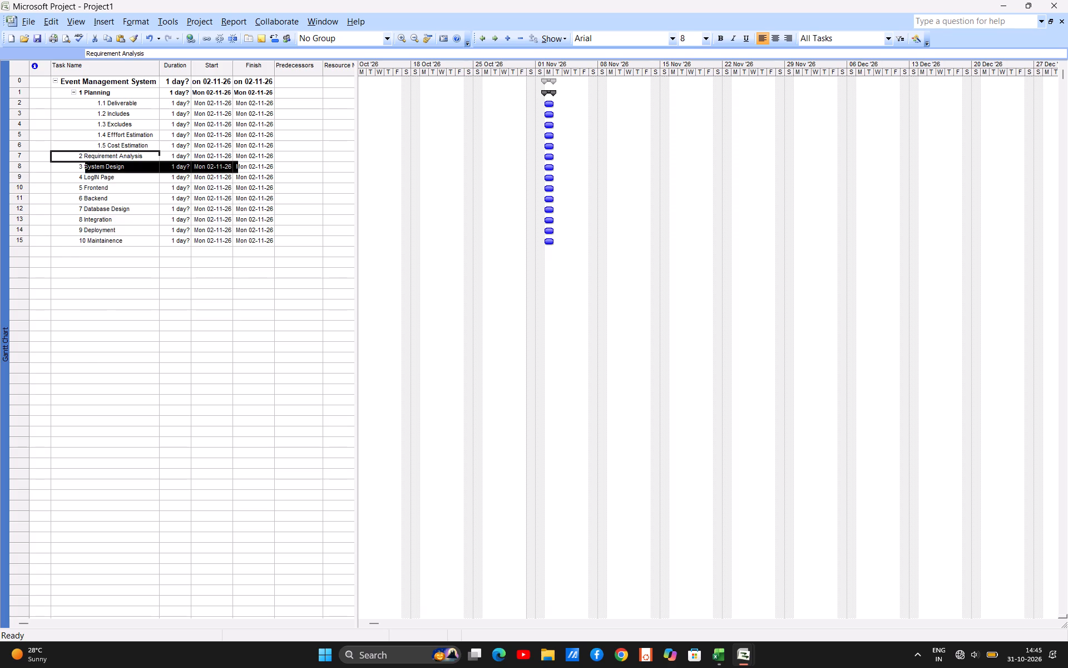
{"action": "right_click", "coordinate": [21, 165]}
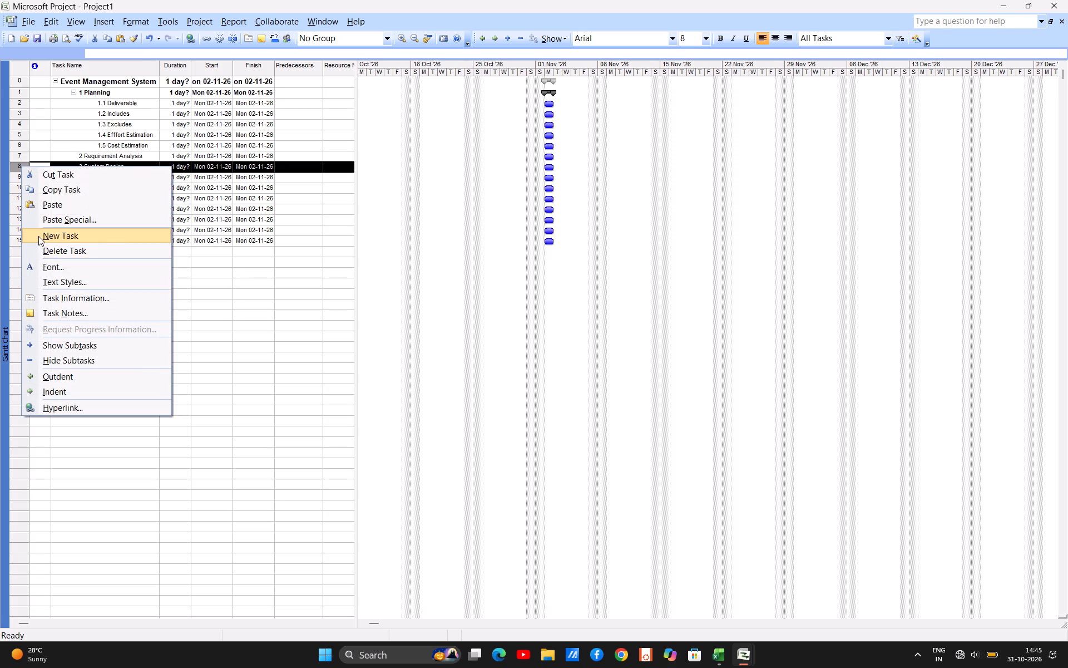
{"action": "left_click", "coordinate": [38, 236]}
{"action": "left_click", "coordinate": [108, 168]}
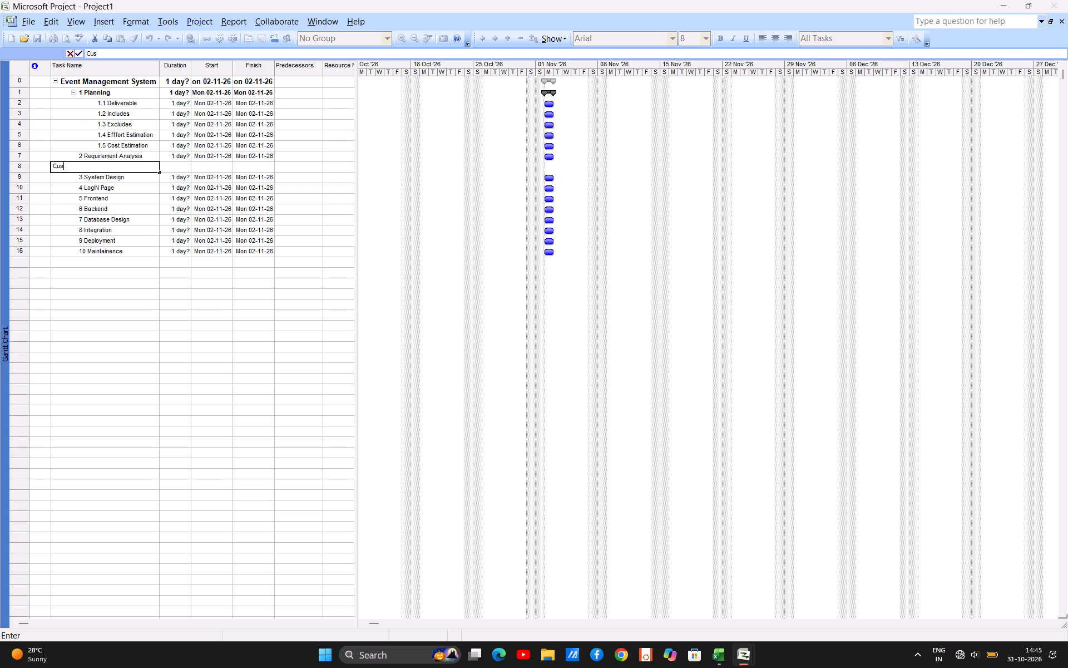
{"action": "type", "text": "tomer"}
{"action": "key", "text": "BackSpace"}
{"action": "key", "text": "BackSpace"}
{"action": "key", "text": "BackSpace"}
{"action": "key", "text": "Return"}
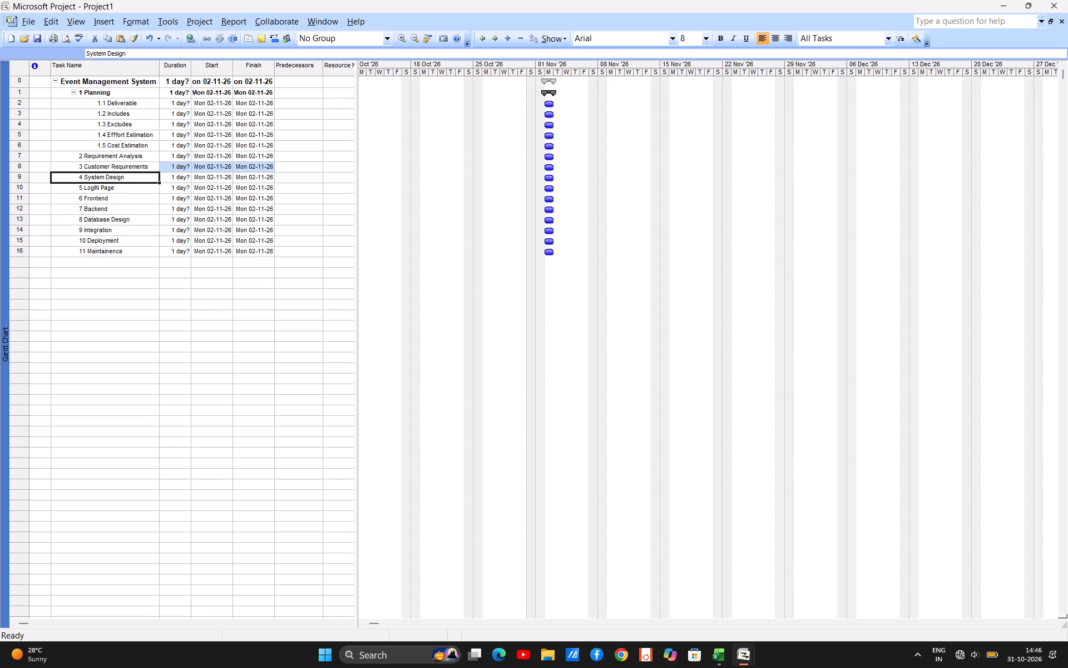
Indent Customer Requirements to make it a subtask of Requirement Analysis.
{"action": "left_click", "coordinate": [21, 177]}
{"action": "right_click", "coordinate": [90, 168]}
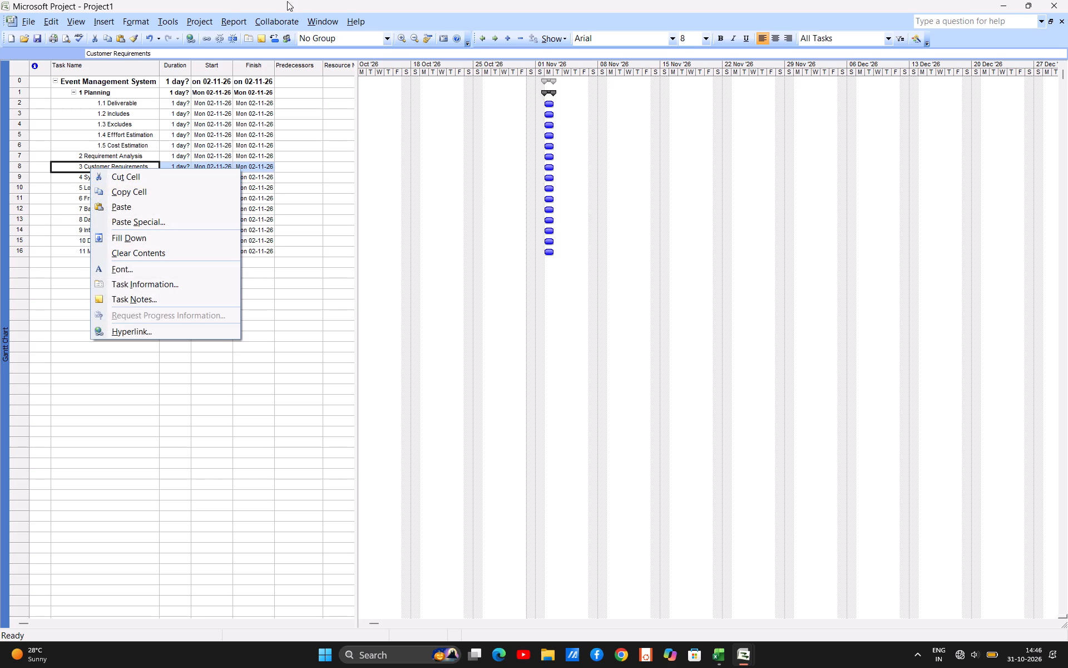
{"action": "left_click", "coordinate": [189, 19]}
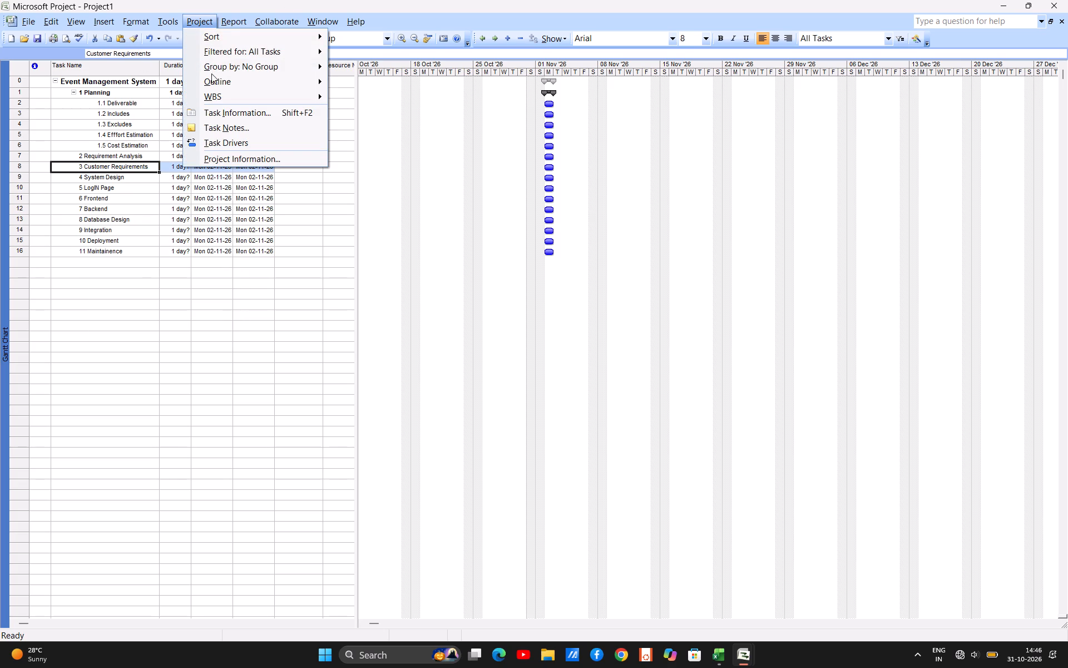
{"action": "left_click", "coordinate": [211, 77]}
{"action": "left_click", "coordinate": [364, 83]}
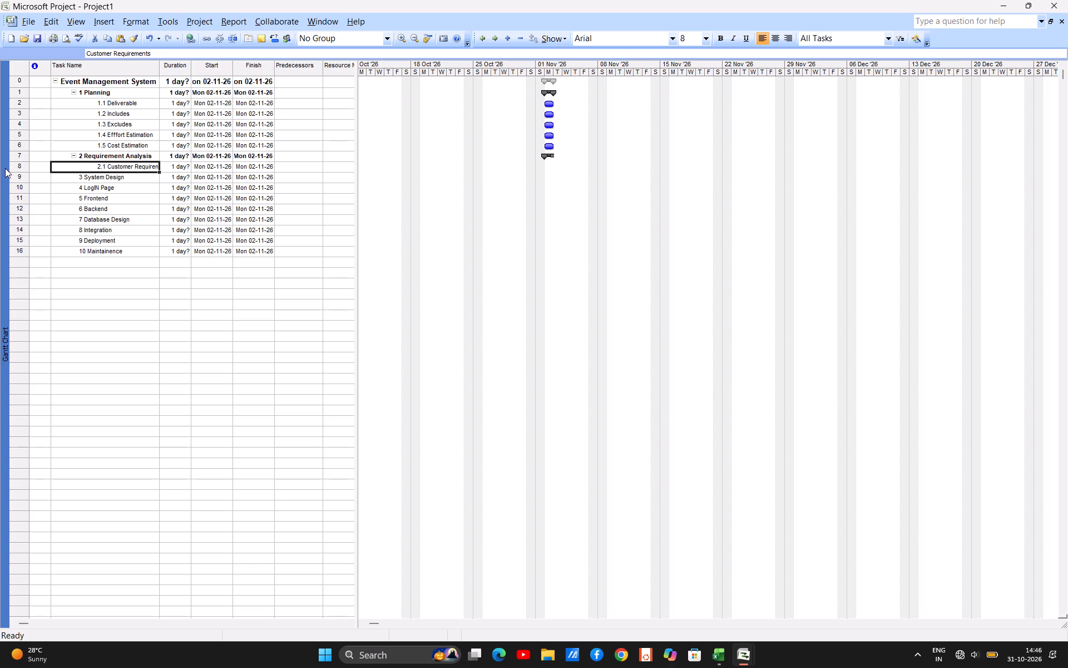
Insert a new task named Budget Estimation below Customer Requirements, before System Design.
{"action": "left_click", "coordinate": [23, 176]}
{"action": "right_click", "coordinate": [23, 176]}
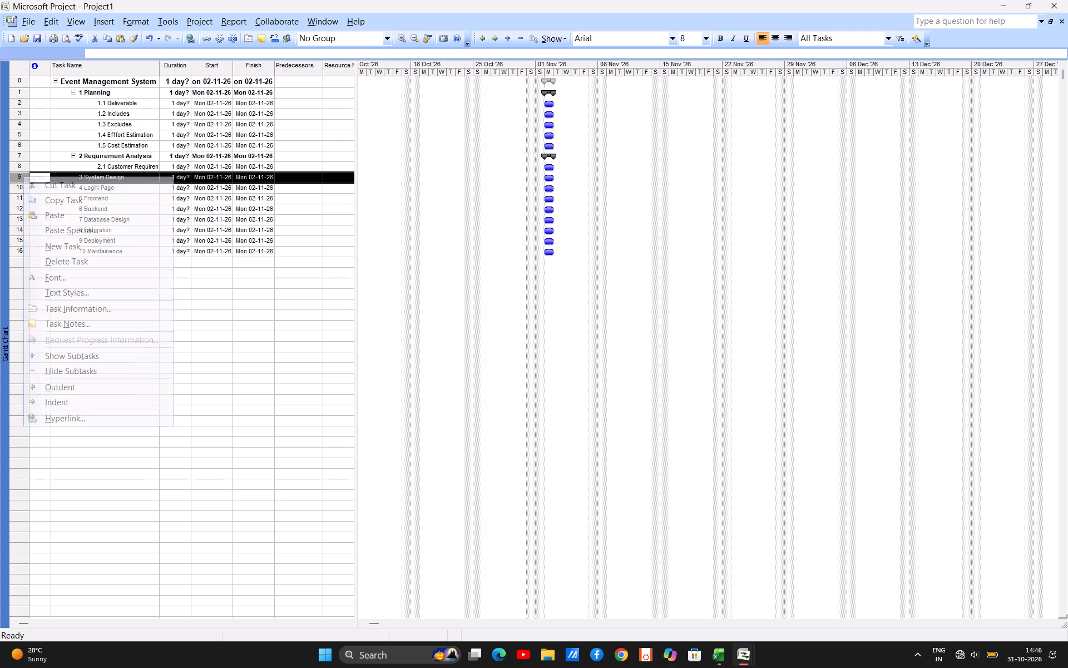
{"action": "left_click", "coordinate": [60, 244]}
{"action": "left_click", "coordinate": [117, 178]}
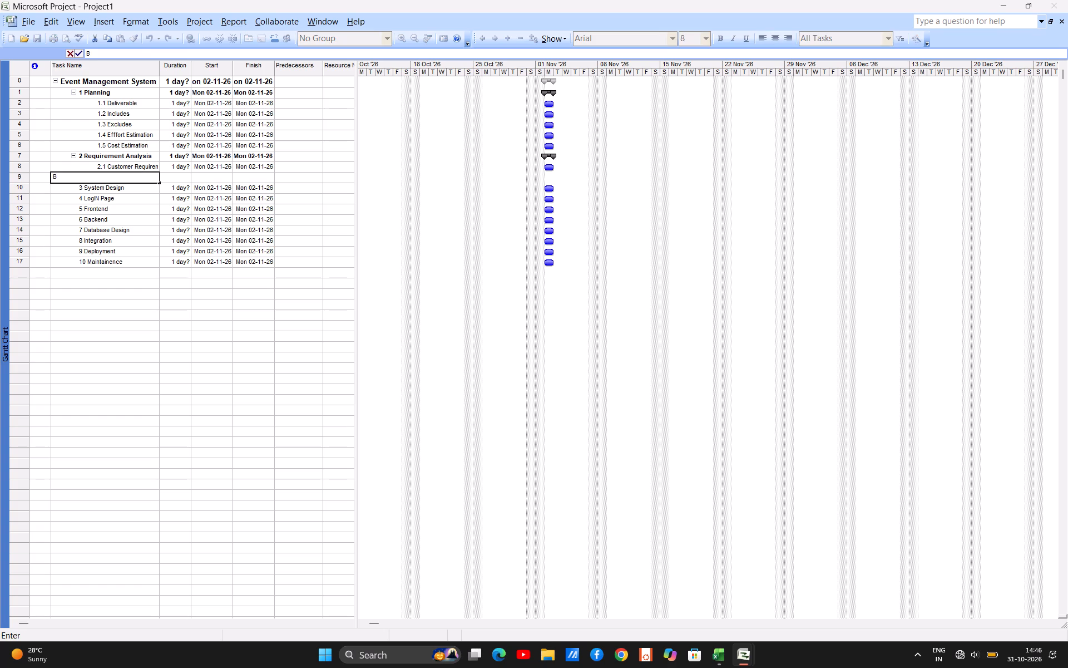
{"action": "type", "text": "udget"}
{"action": "key", "text": "space"}
{"action": "key", "text": "Return"}
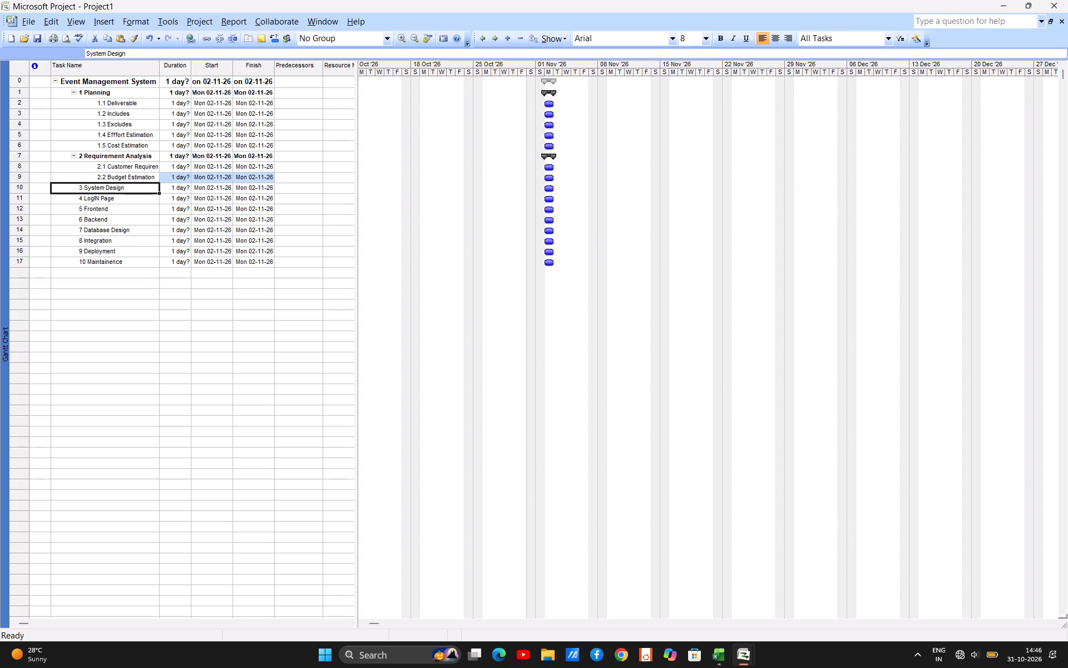
{"action": "left_click", "coordinate": [107, 179]}
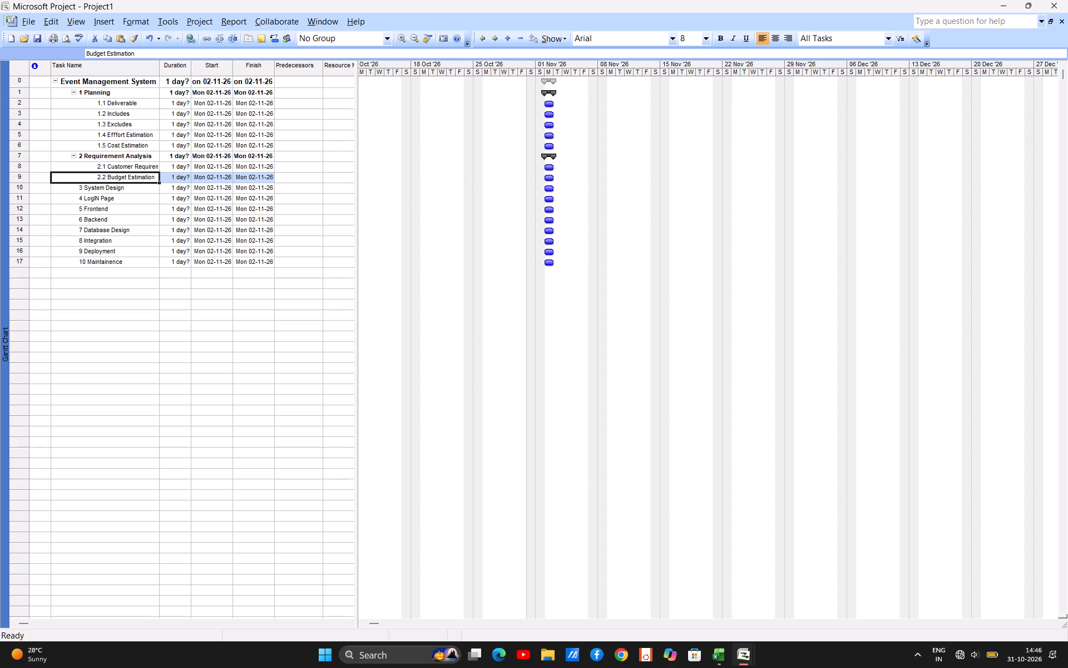
Insert a new task named Effort Estimation below Budget Estimation, before System Design.
{"action": "left_click", "coordinate": [17, 190]}
{"action": "right_click", "coordinate": [17, 190]}
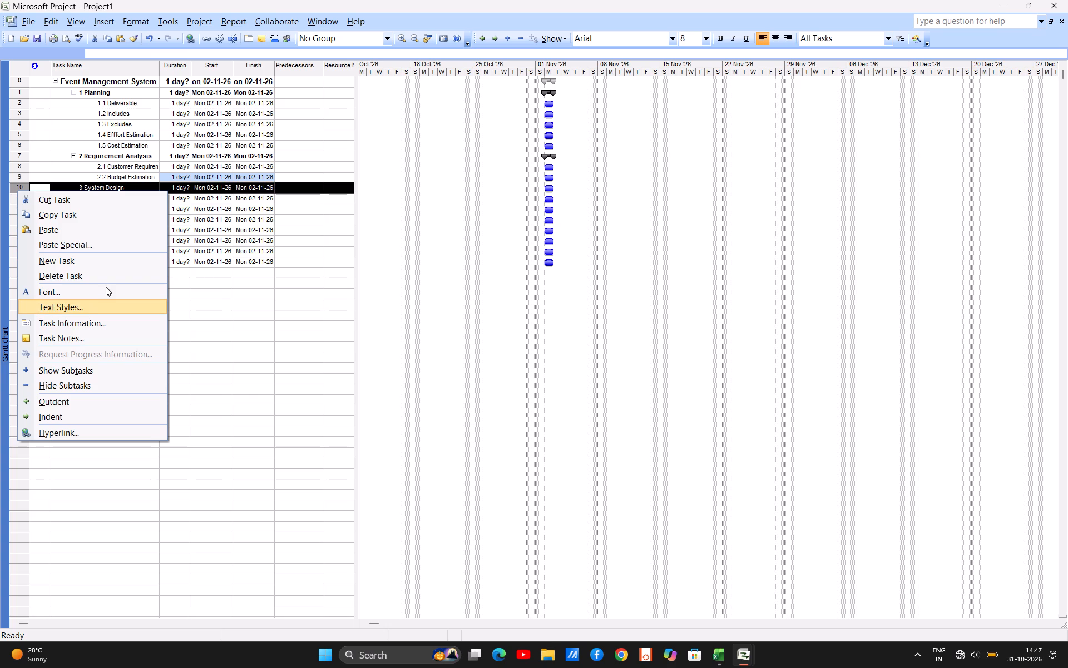
{"action": "left_click", "coordinate": [58, 260]}
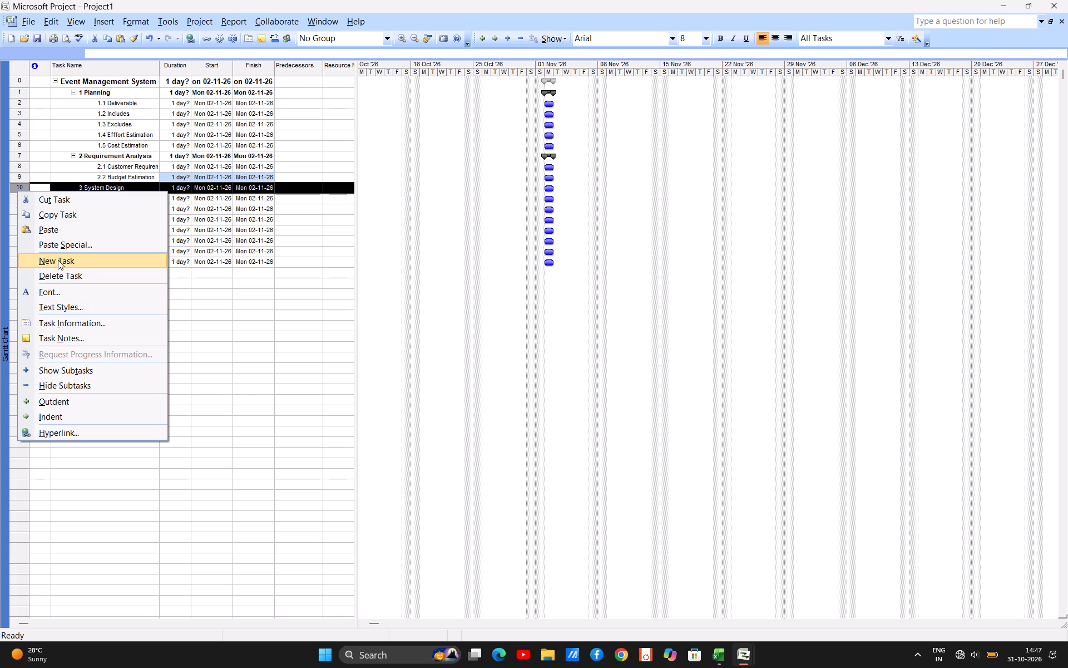
{"action": "left_click", "coordinate": [123, 192]}
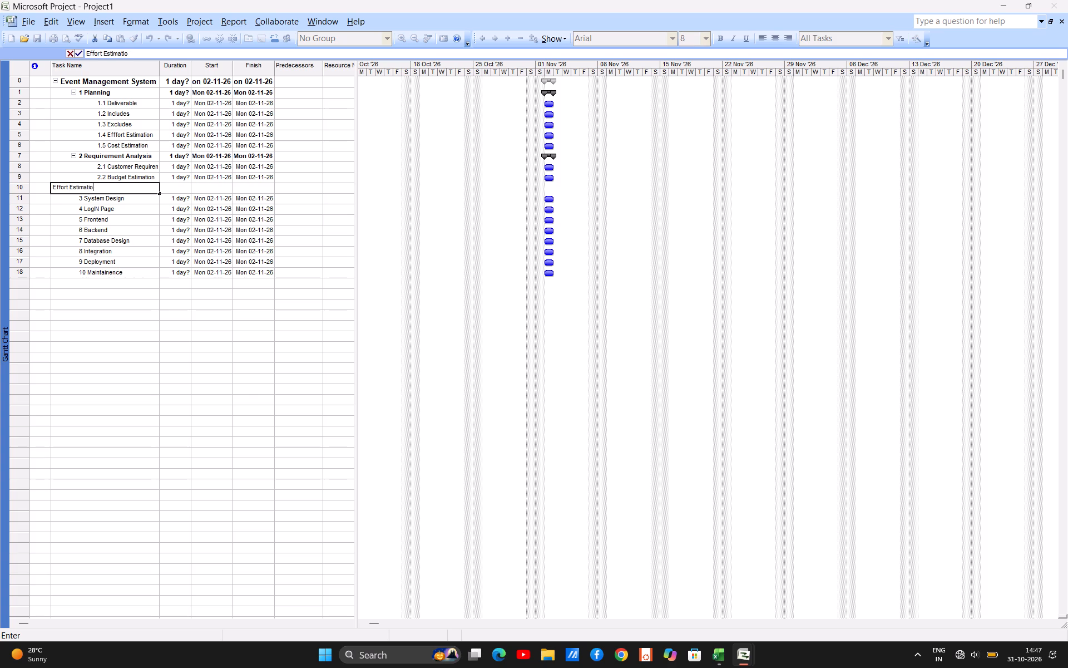
{"action": "key", "text": "Return"}
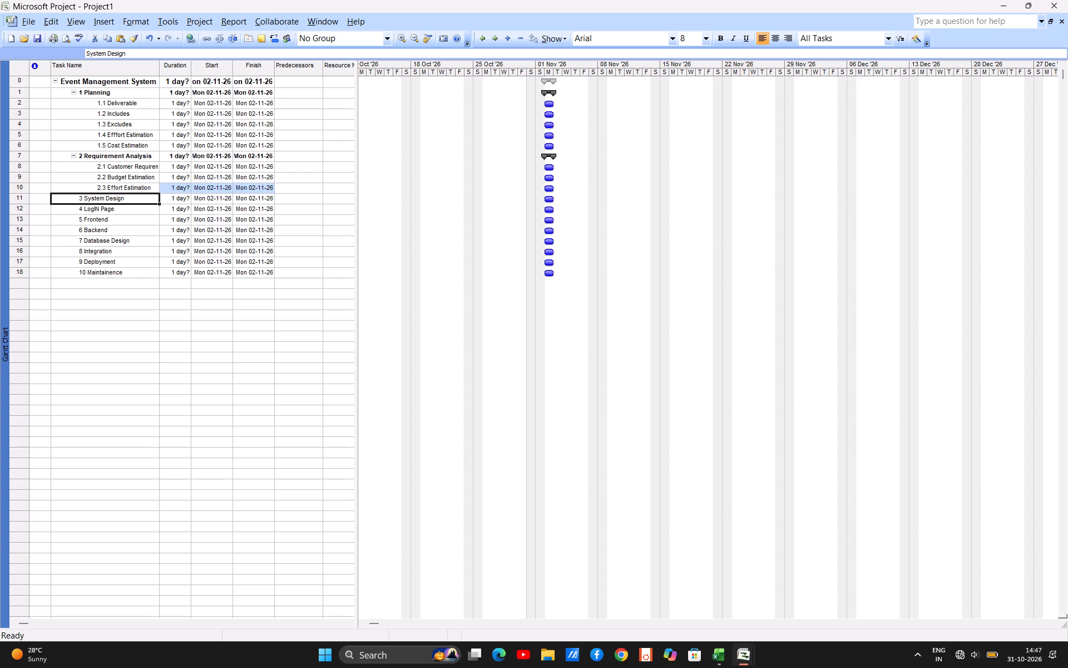
Add a task named Weekly Meeting Task in the first empty row below Maintainence.
{"action": "left_click", "coordinate": [94, 284]}
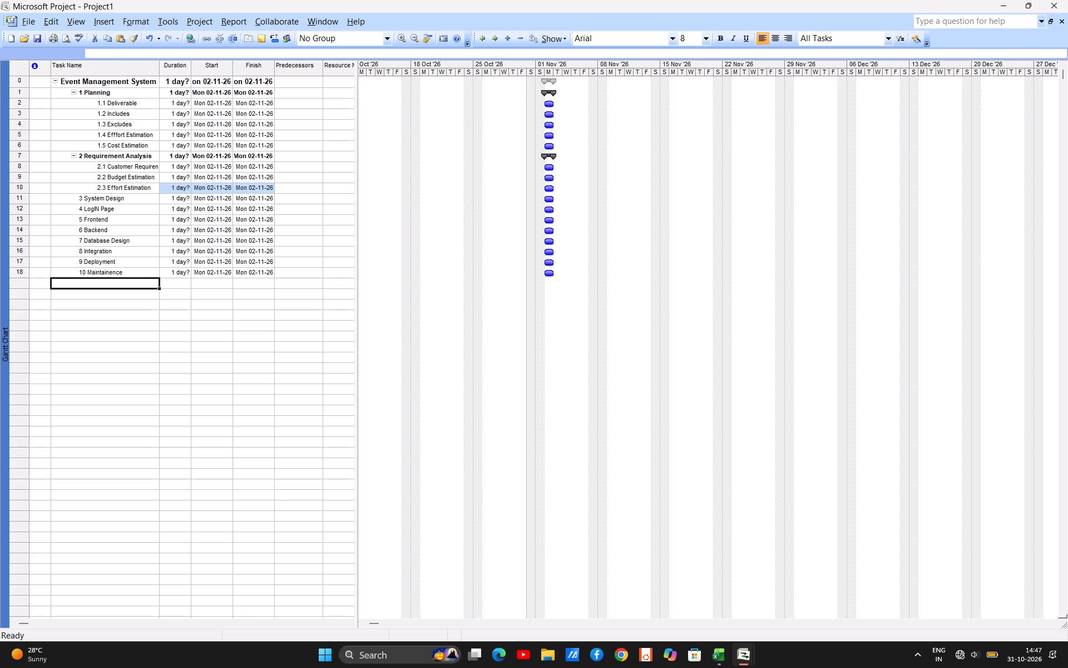
{"action": "type", "text": "WE"}
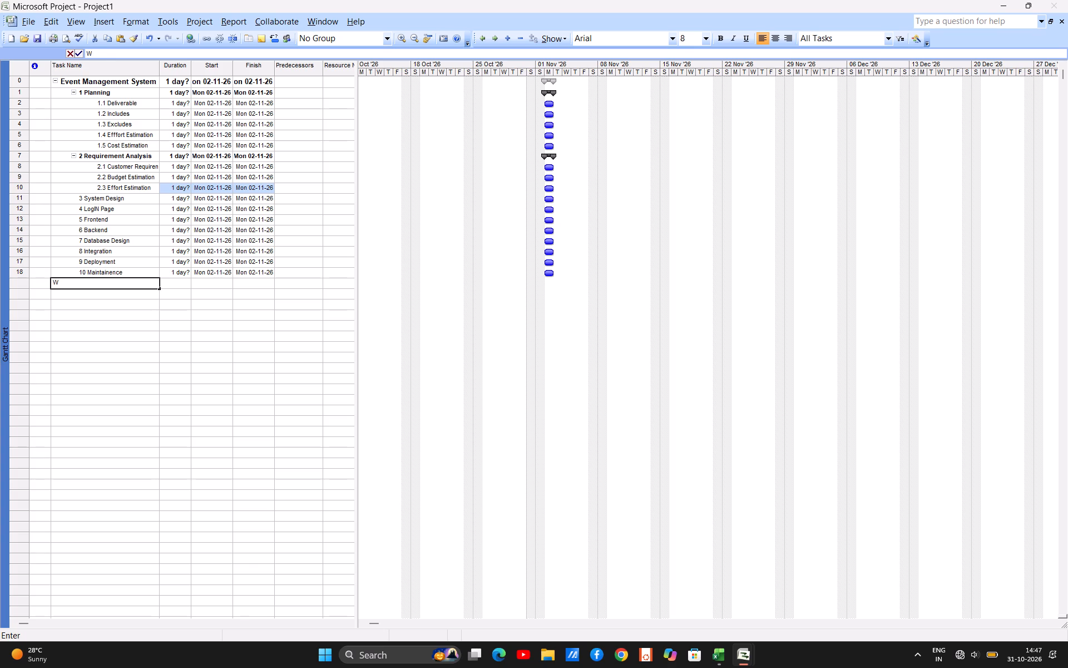
{"action": "type", "text": "eekin"}
{"action": "key", "text": "BackSpace"}
{"action": "key", "text": "BackSpace"}
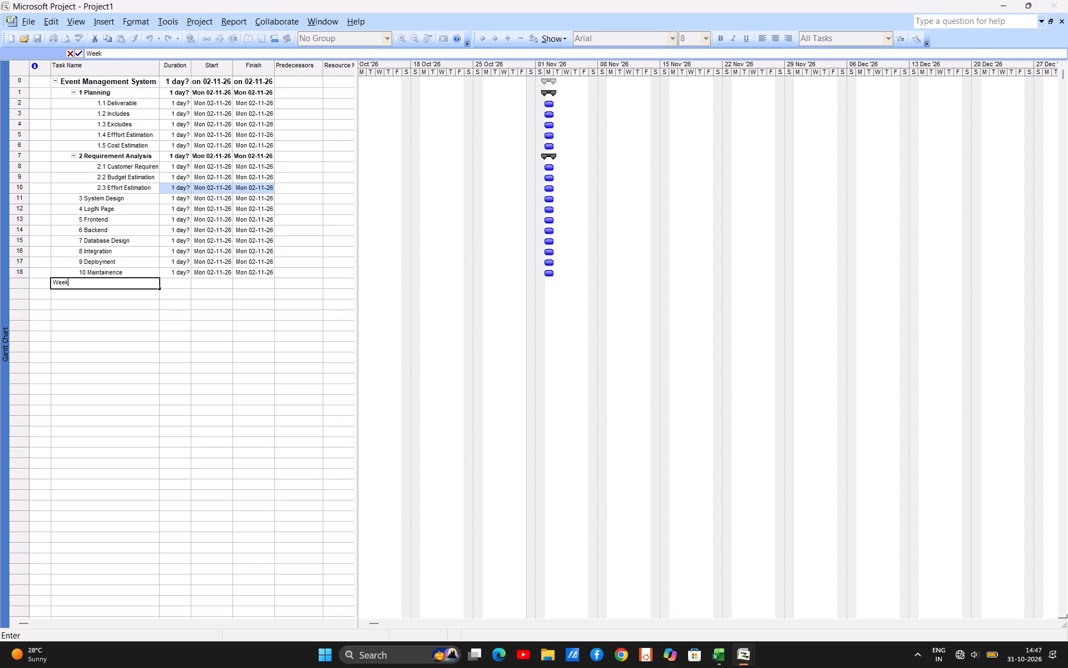
{"action": "type", "text": "ly m"}
{"action": "type", "text": "sk"}
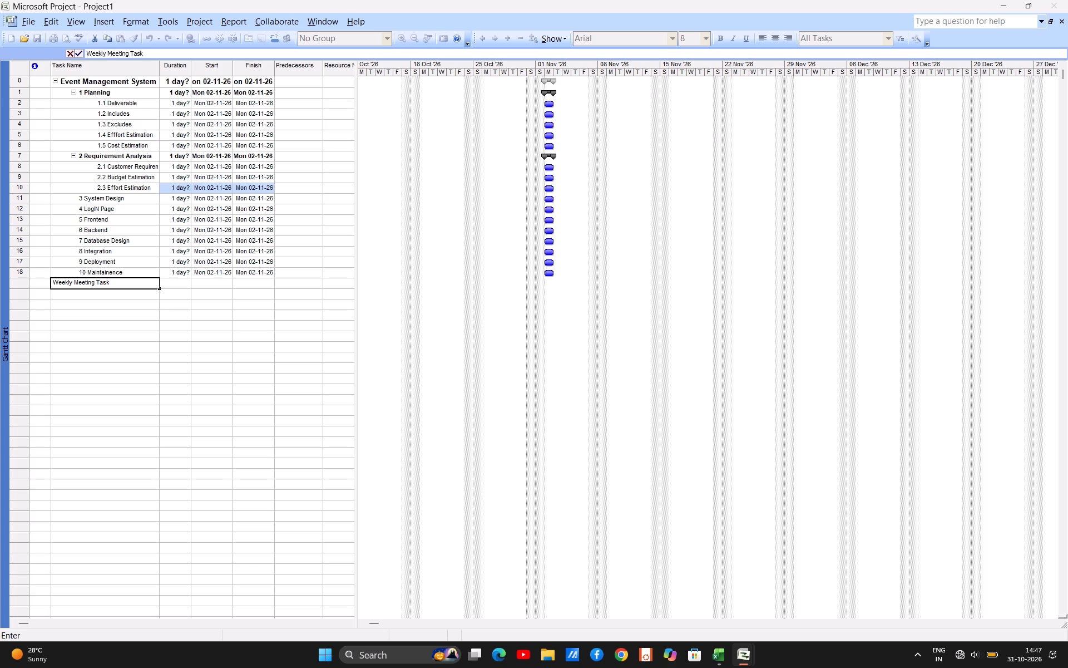
{"action": "key", "text": "Return"}
Open the task information for Weekly Meeting Task and mark it as a milestone.
{"action": "right_click", "coordinate": [96, 282]}
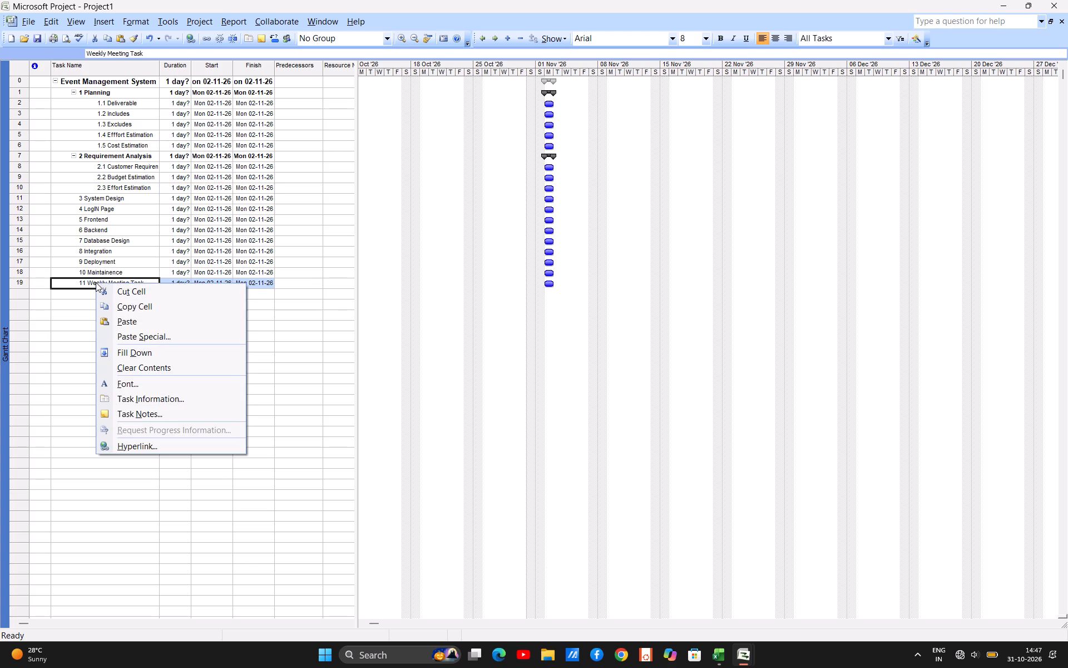
{"action": "left_click", "coordinate": [117, 403]}
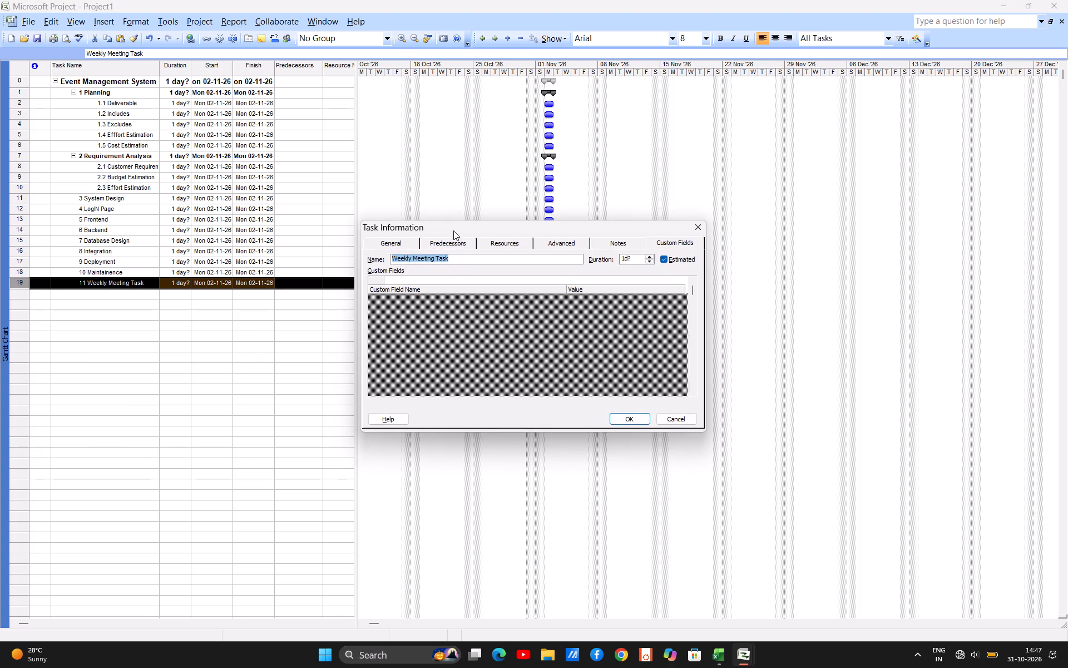
{"action": "left_click", "coordinate": [452, 238]}
{"action": "left_click", "coordinate": [508, 243]}
{"action": "left_click", "coordinate": [557, 239]}
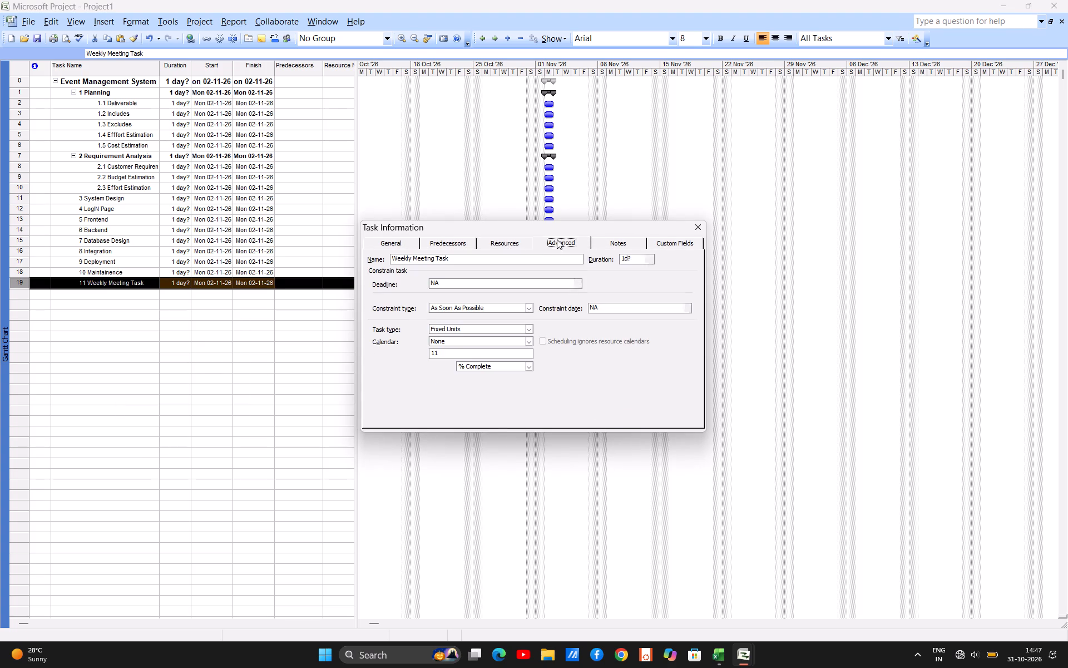
{"action": "left_click", "coordinate": [375, 381]}
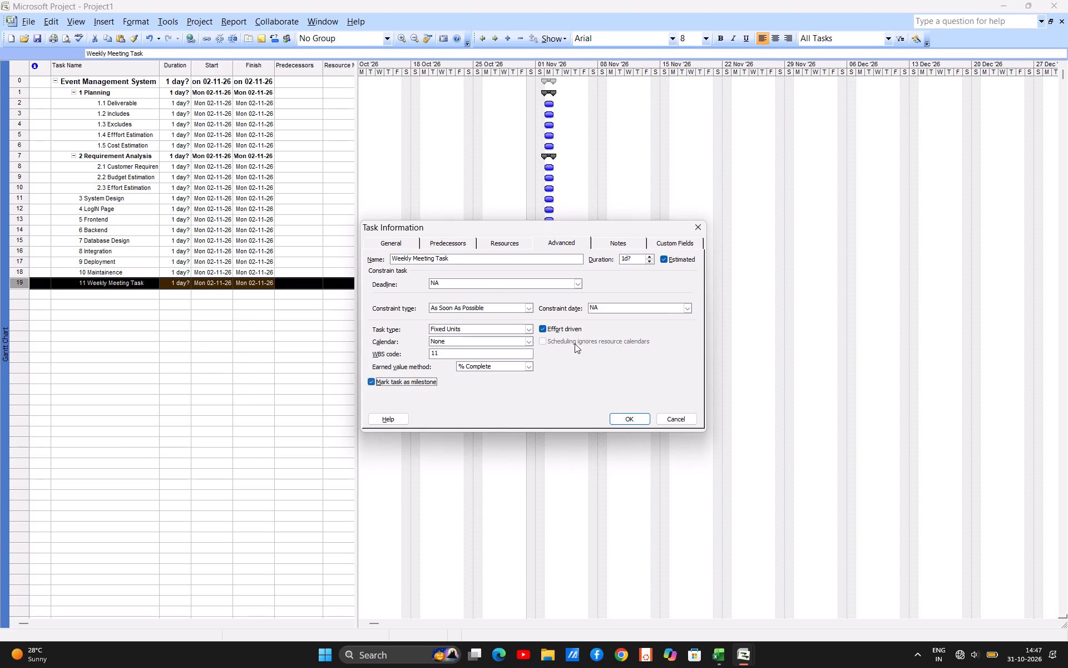
Set the duration of Weekly Meeting Task to 2 hours and apply the task information.
{"action": "left_click", "coordinate": [647, 262]}
{"action": "left_click", "coordinate": [512, 243]}
{"action": "left_click", "coordinate": [556, 241]}
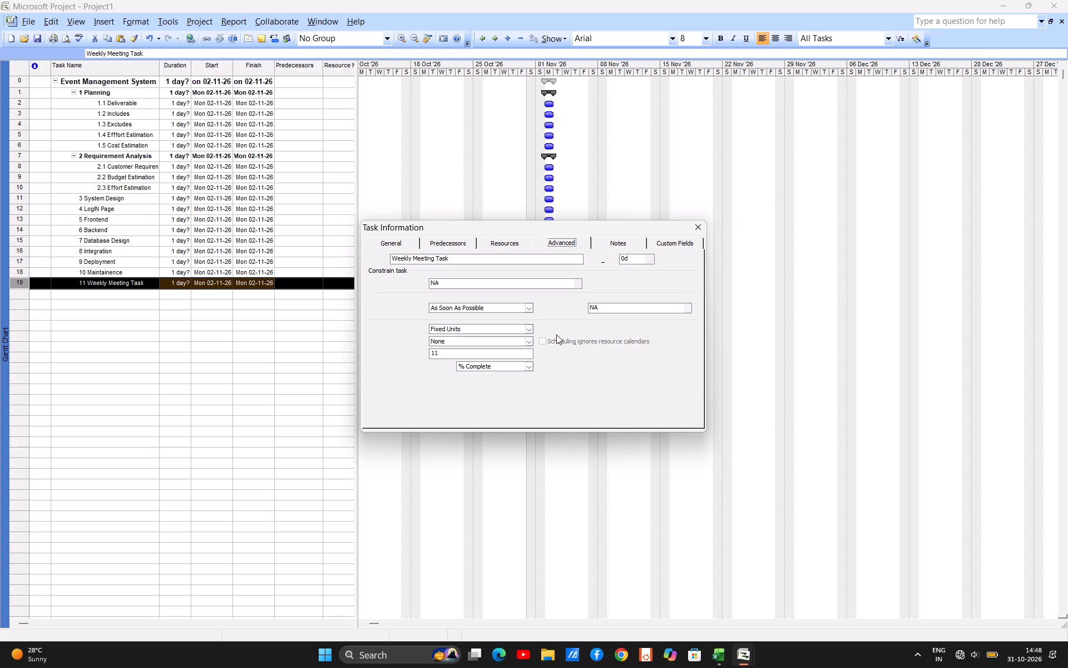
{"action": "left_click", "coordinate": [622, 242]}
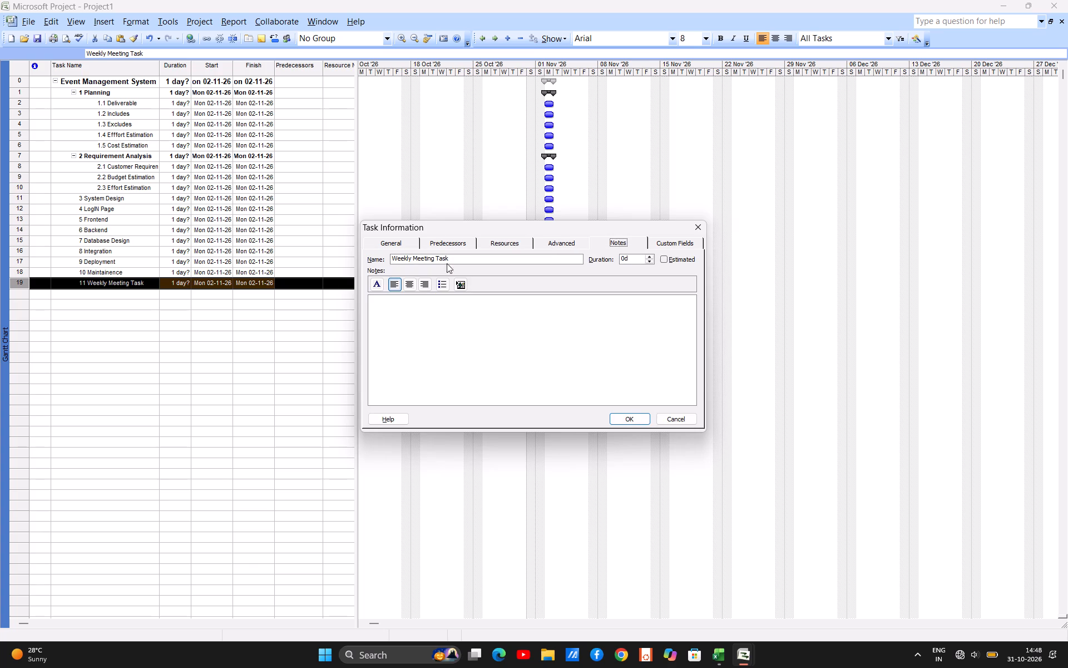
{"action": "left_click", "coordinate": [441, 242]}
{"action": "left_click", "coordinate": [399, 242]}
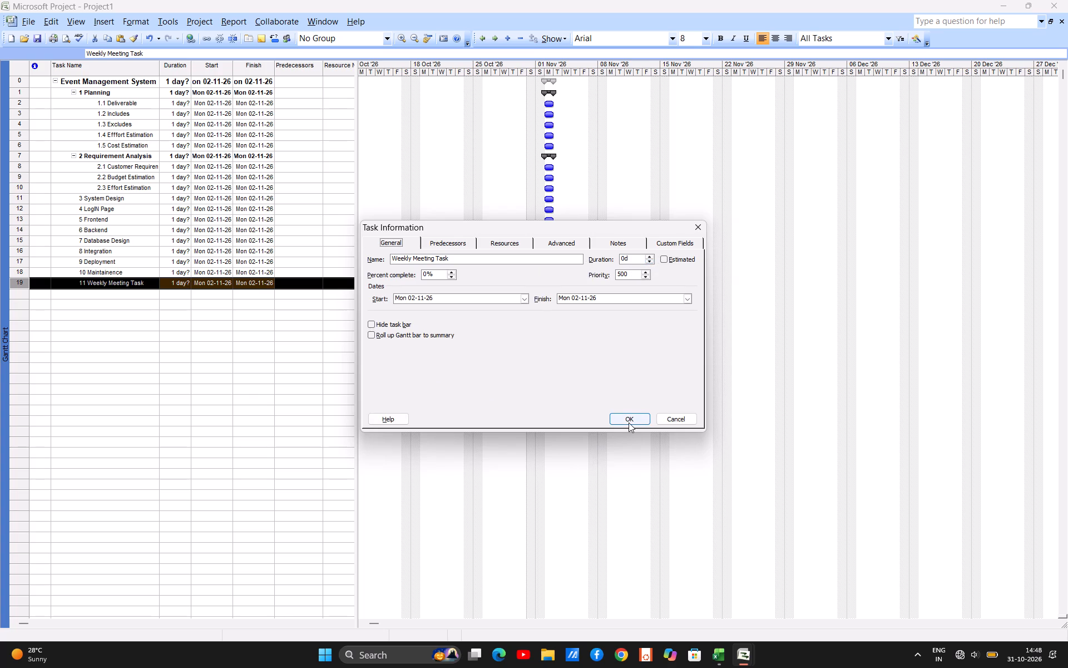
{"action": "left_click", "coordinate": [625, 259]}
{"action": "key", "text": "Right"}
{"action": "key", "text": "BackSpace"}
{"action": "key", "text": "BackSpace"}
{"action": "type", "text": "2hr"}
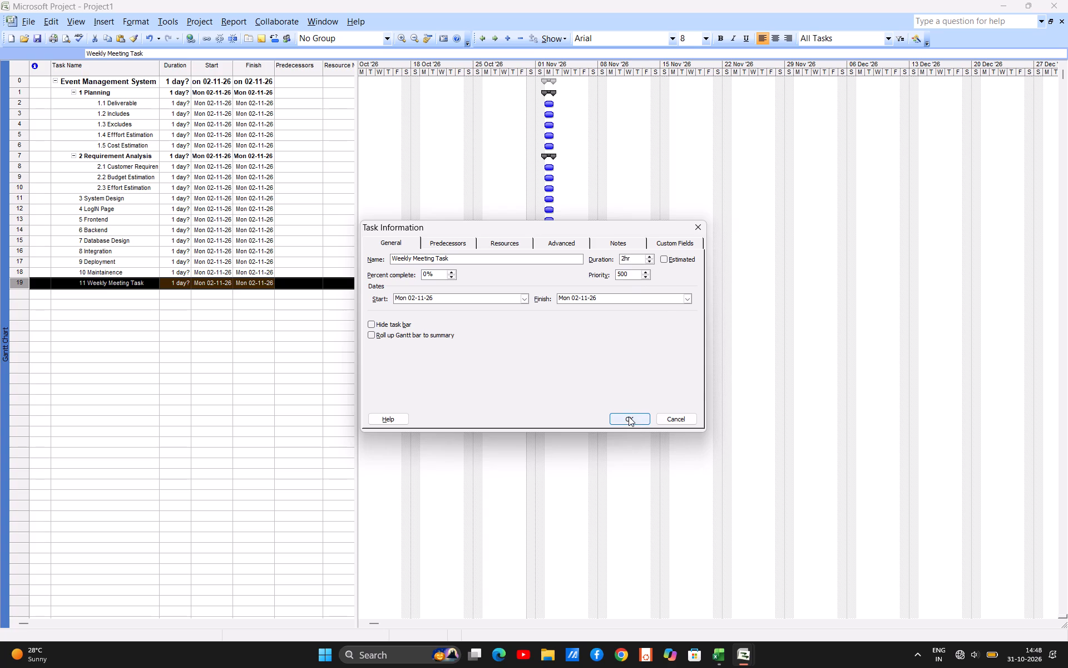
{"action": "left_click", "coordinate": [629, 416]}
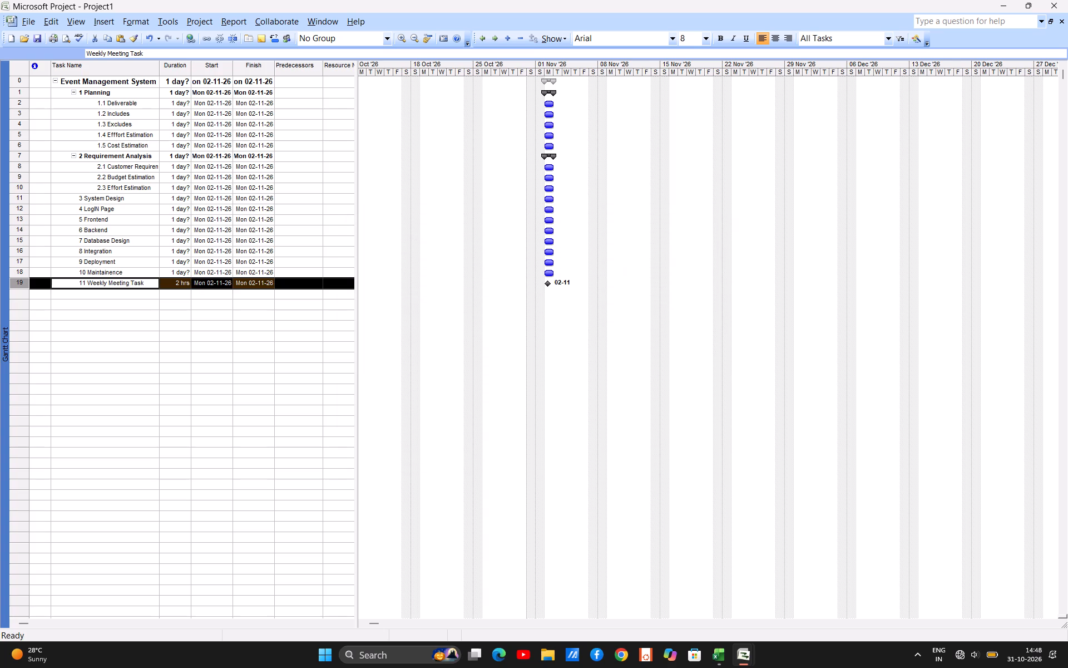
Add a task named MileStone in the row below Weekly Meeting Task.
{"action": "left_click", "coordinate": [101, 289]}
{"action": "left_click", "coordinate": [97, 293]}
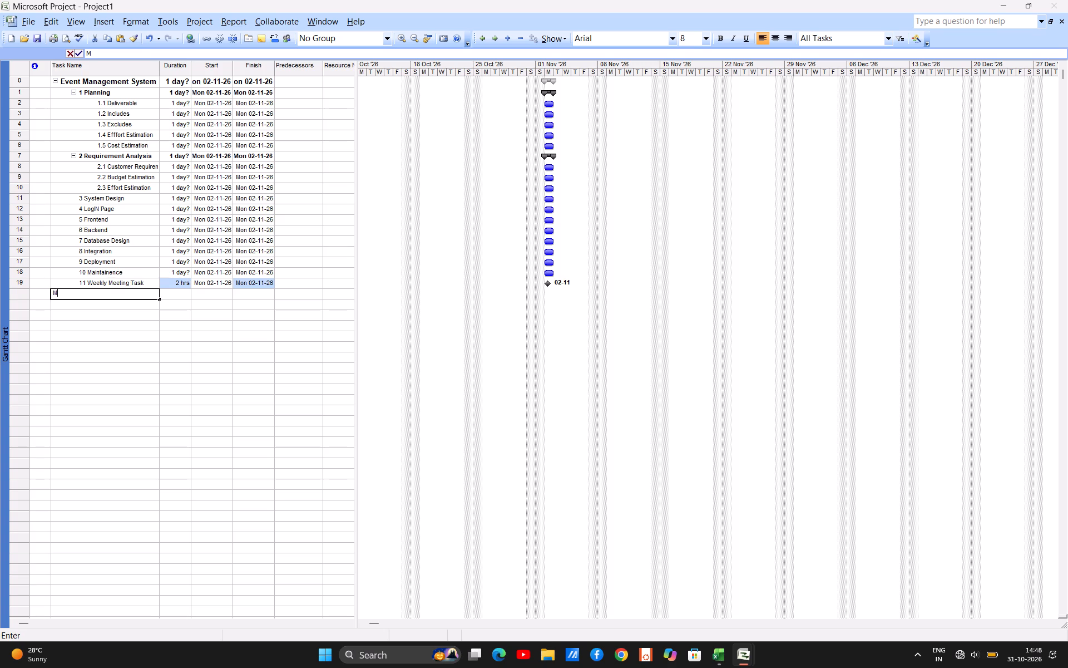
{"action": "key", "text": "i"}
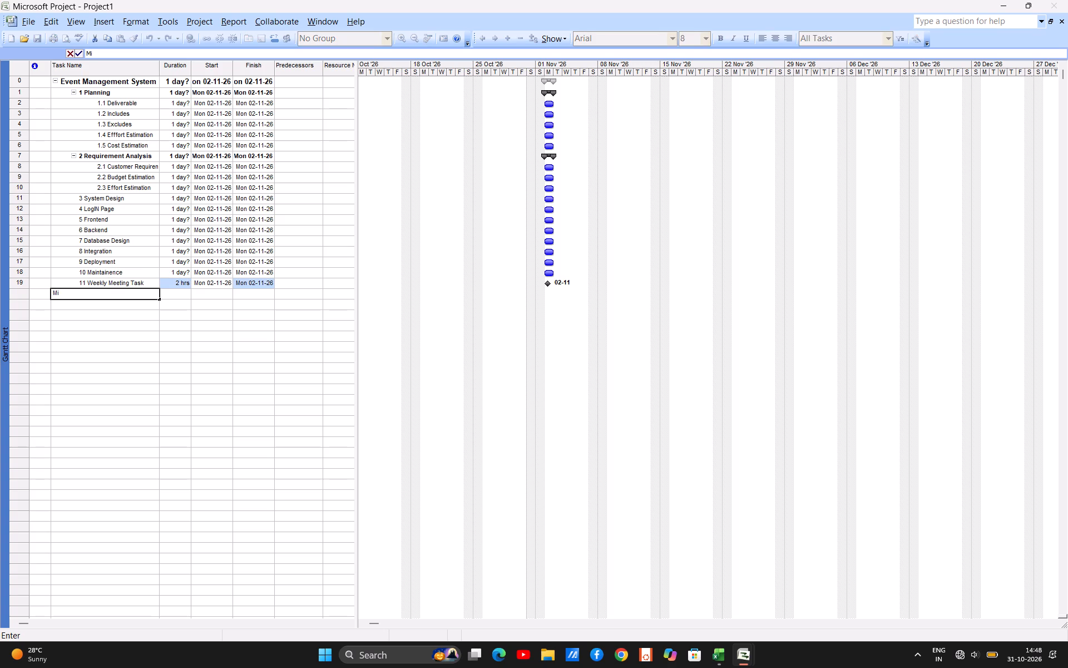
{"action": "type", "text": "le"}
{"action": "key", "text": "Return"}
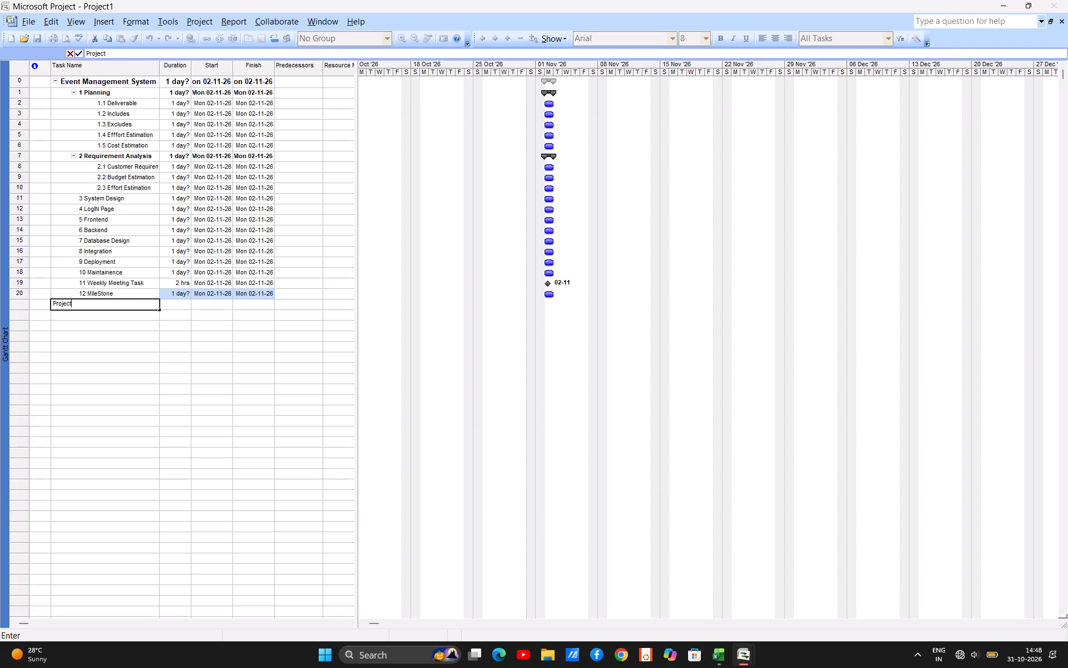
Add a task named Project Completion in the row below MileStone.
{"action": "type", "text": "omplition"}
{"action": "key", "text": "BackSpace"}
{"action": "key", "text": "BackSpace"}
{"action": "key", "text": "BackSpace"}
{"action": "key", "text": "BackSpace"}
{"action": "key", "text": "BackSpace"}
{"action": "type", "text": "etion"}
{"action": "key", "text": "Return"}
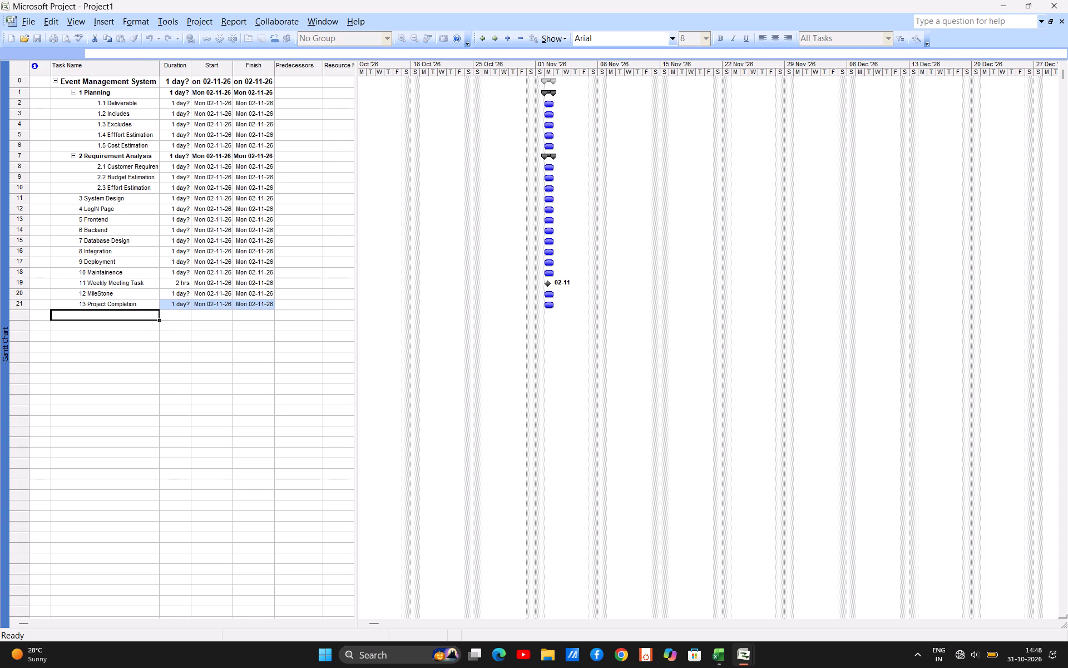
Indent Project Completion to make it a subtask of MileStone.
{"action": "right_click", "coordinate": [111, 305]}
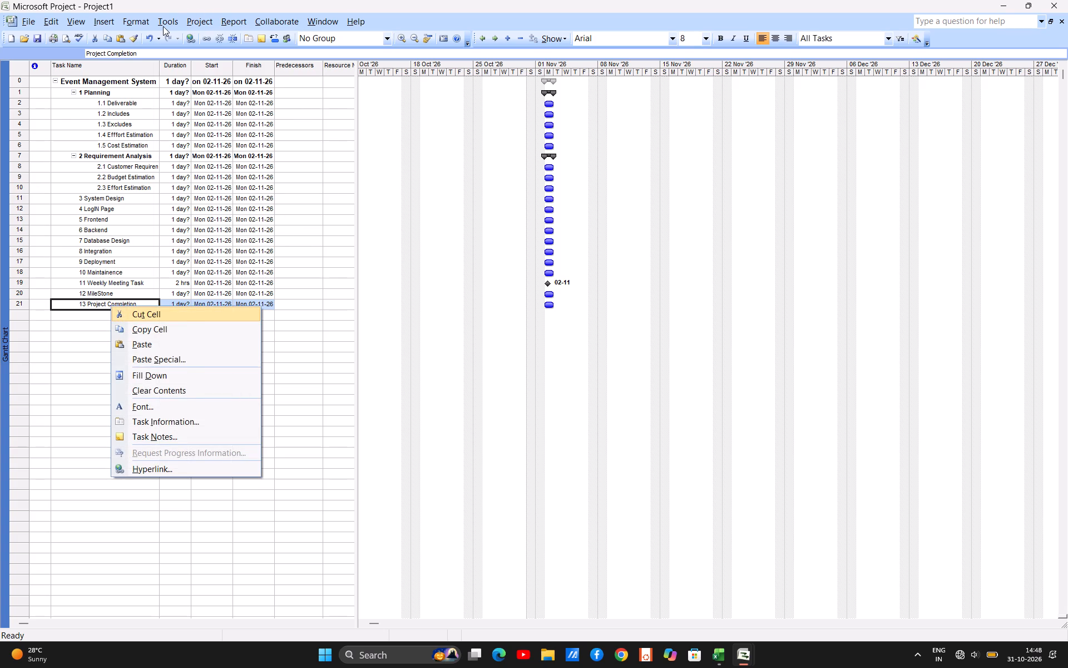
{"action": "left_click", "coordinate": [163, 26]}
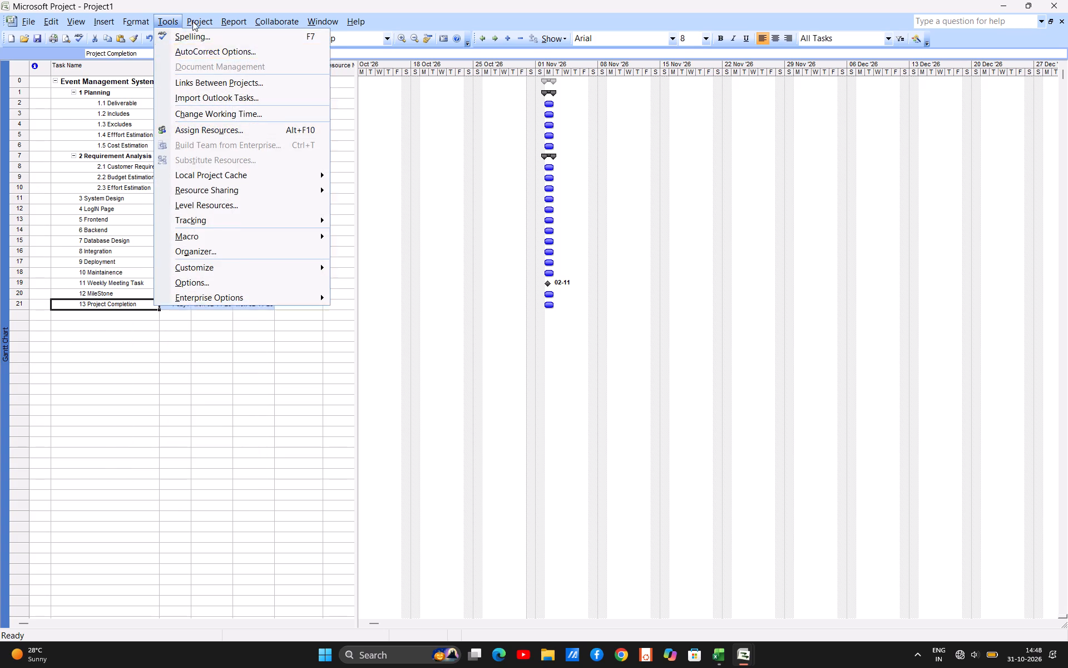
{"action": "left_click", "coordinate": [211, 81]}
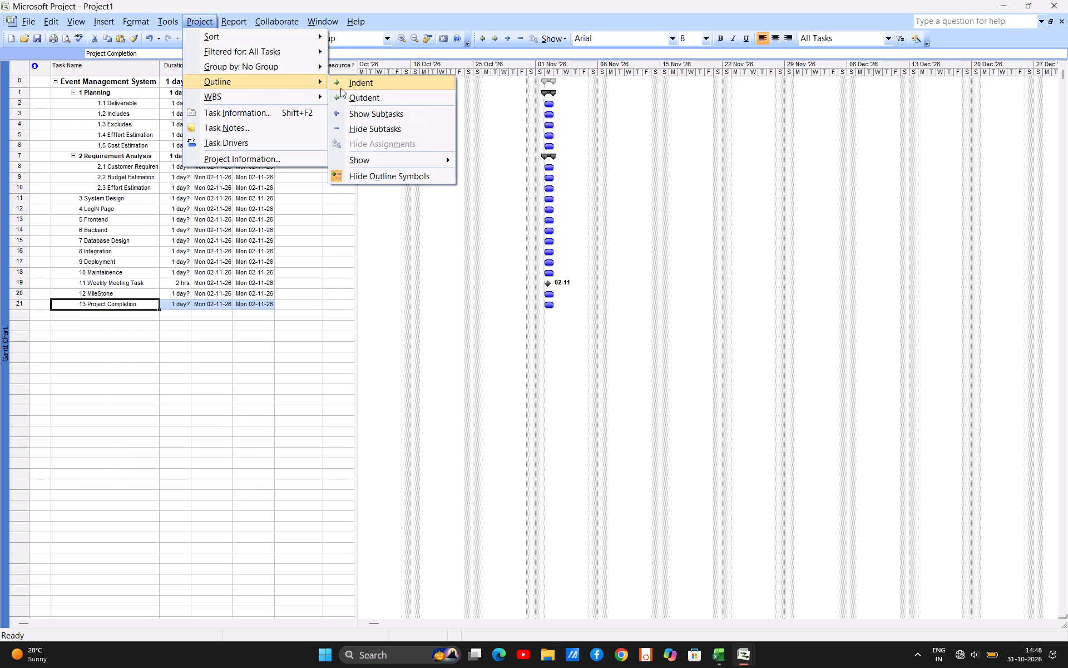
{"action": "left_click", "coordinate": [350, 87]}
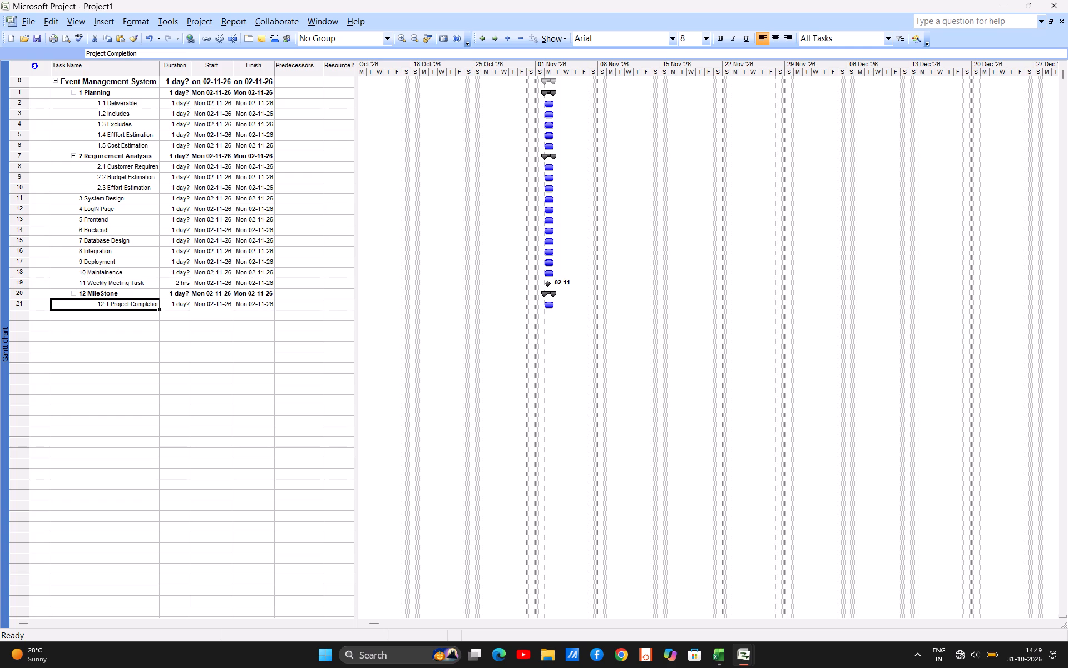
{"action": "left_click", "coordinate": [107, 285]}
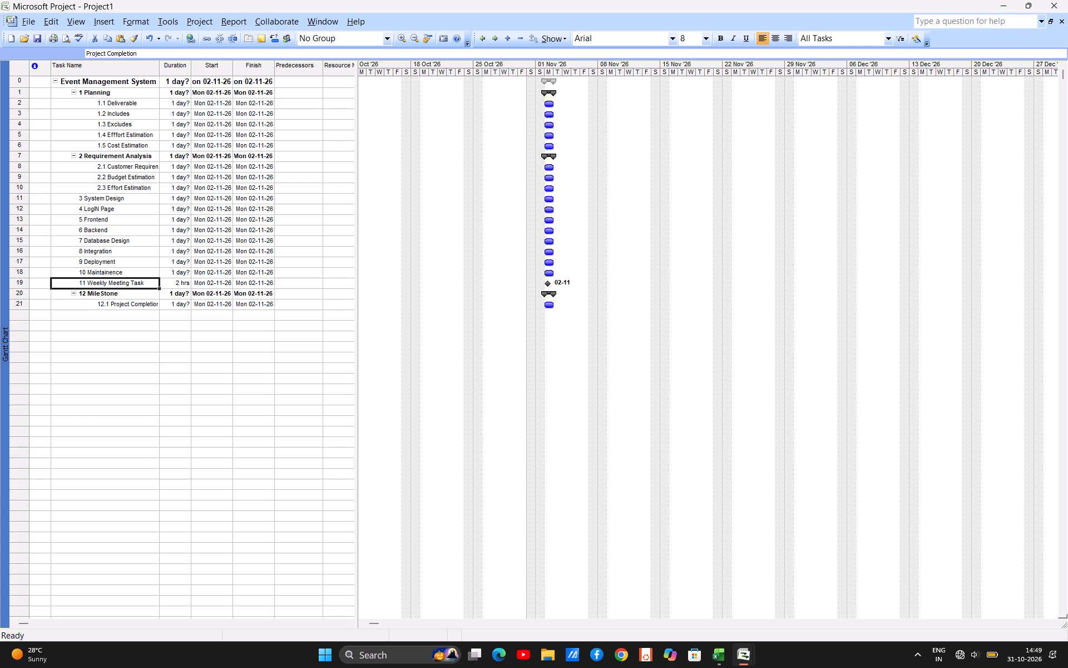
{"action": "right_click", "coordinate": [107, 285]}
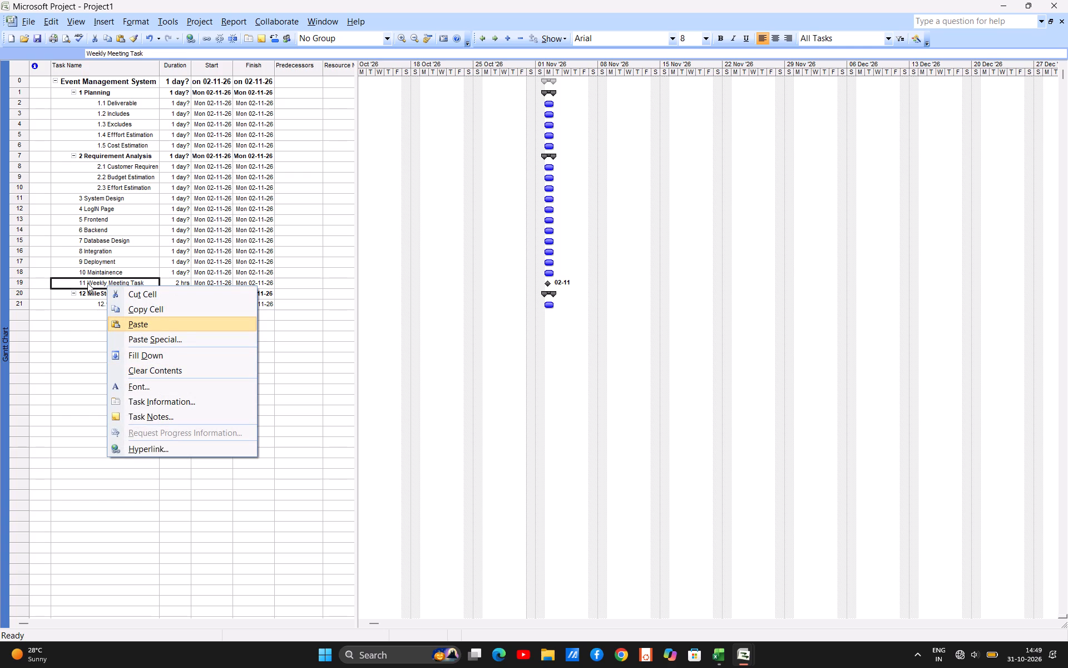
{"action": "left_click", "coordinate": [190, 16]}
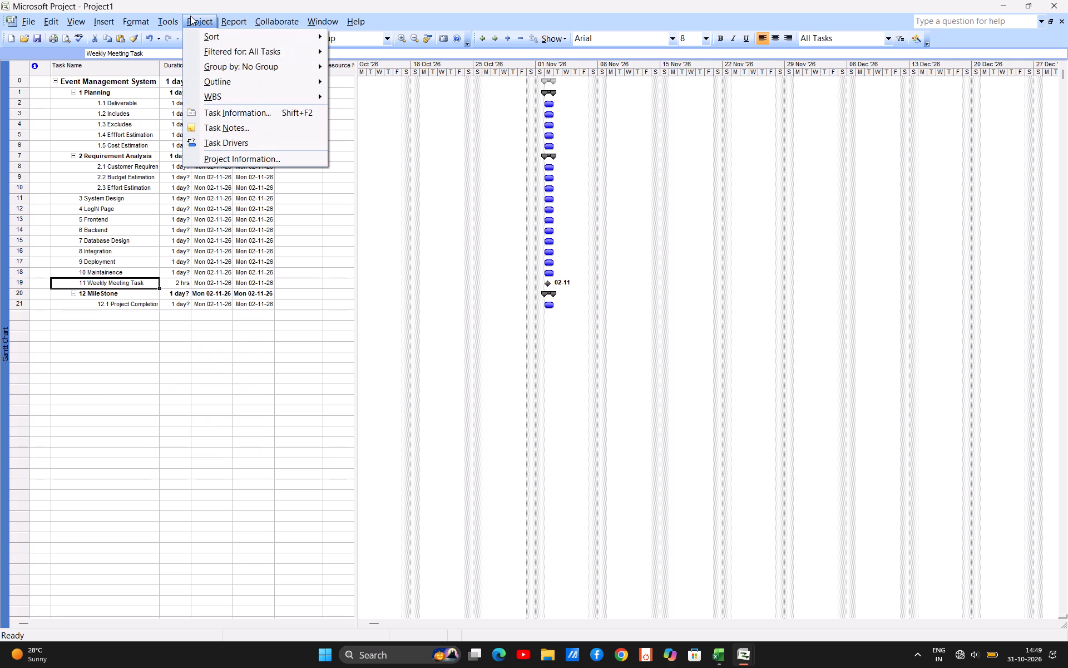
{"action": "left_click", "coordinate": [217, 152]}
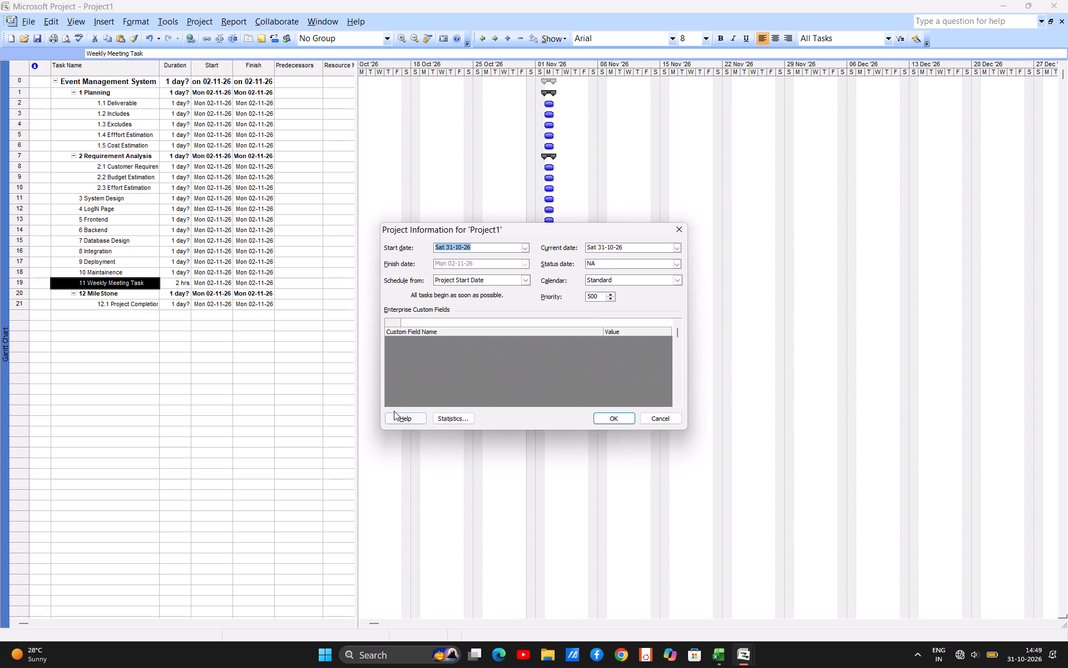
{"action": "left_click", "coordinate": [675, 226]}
Insert a recurring task named Weekly Meeting above Weekly Meeting Task, recurring every week on Monday and Wednesday.
{"action": "left_click", "coordinate": [167, 23]}
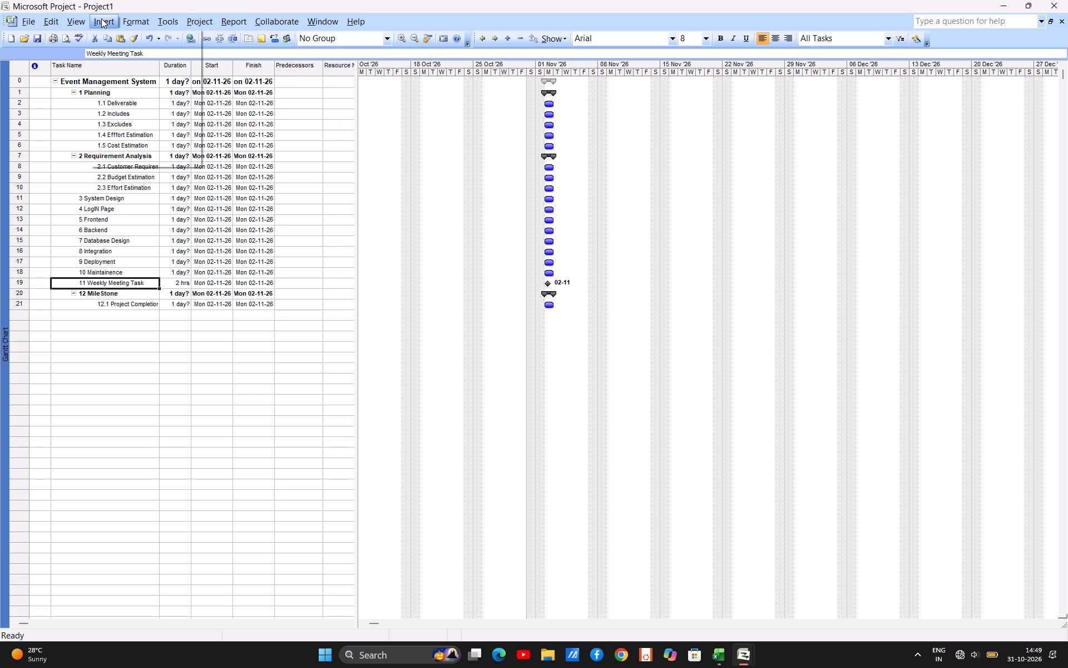
{"action": "left_click", "coordinate": [105, 58]}
{"action": "left_click", "coordinate": [105, 66]}
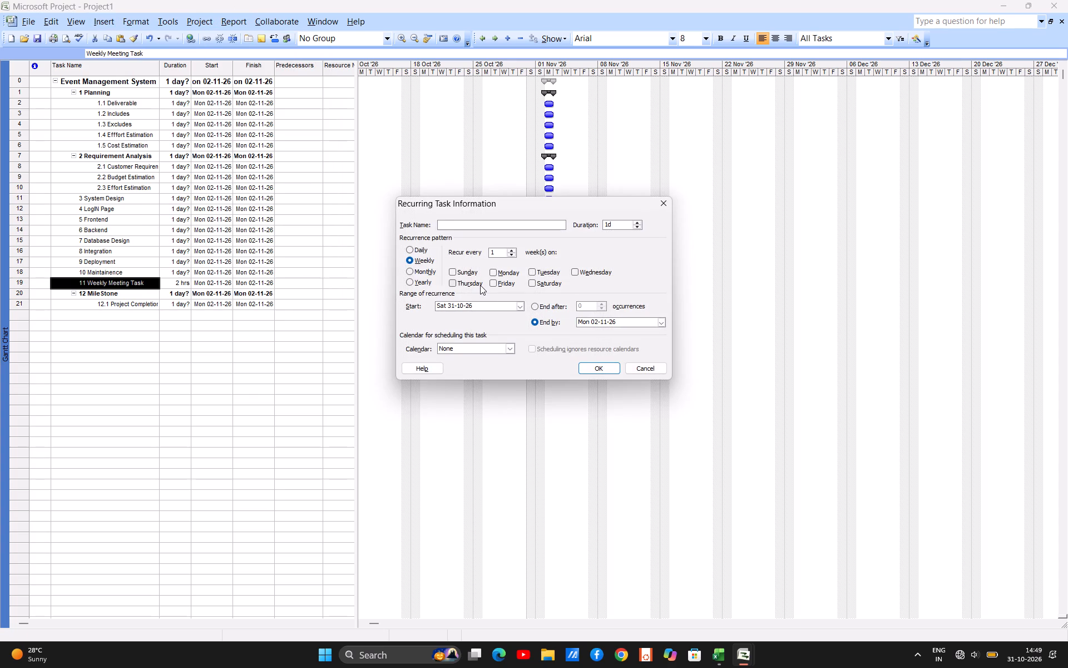
{"action": "left_click", "coordinate": [494, 268]}
{"action": "left_click", "coordinate": [572, 274]}
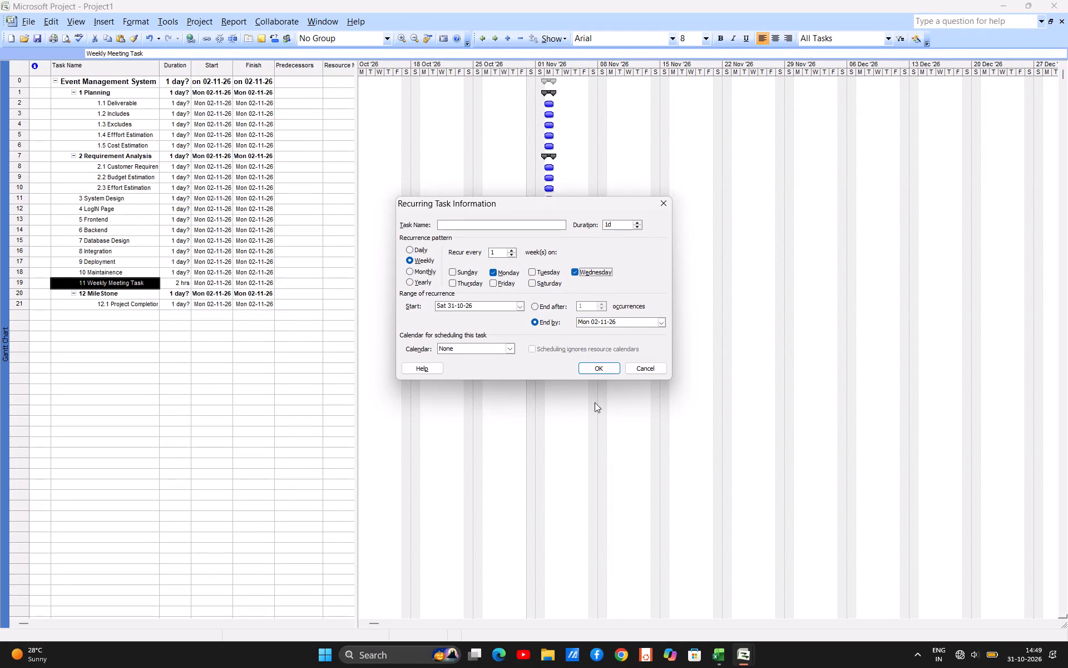
{"action": "left_click", "coordinate": [463, 226]}
{"action": "type", "text": "WE"}
{"action": "key", "text": "BackSpace"}
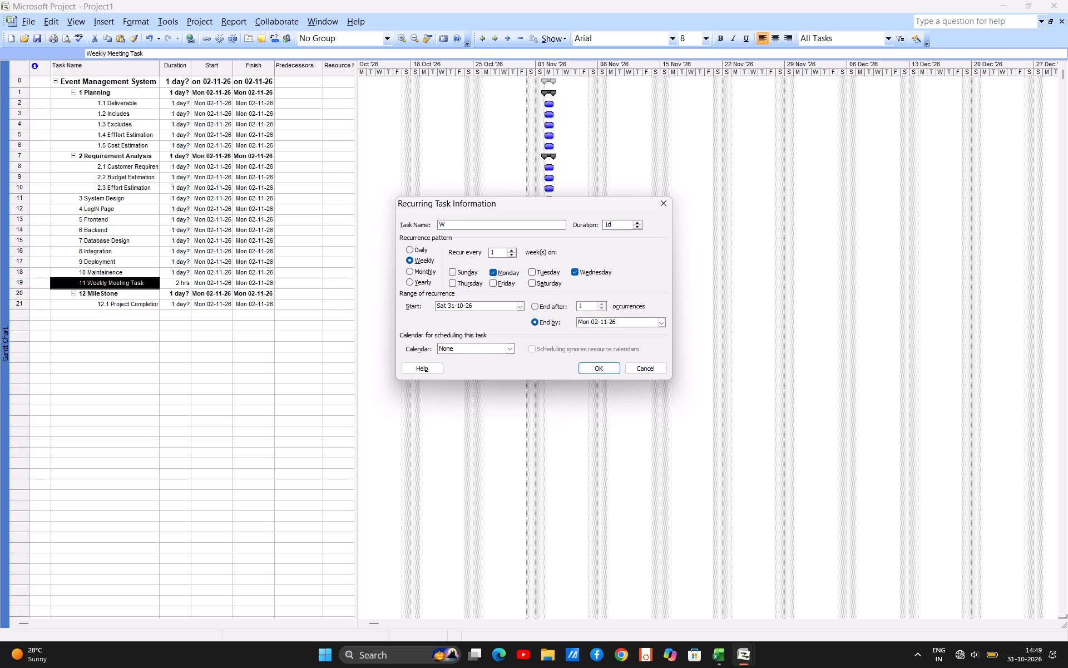
{"action": "type", "text": "eeting"}
{"action": "key", "text": "Return"}
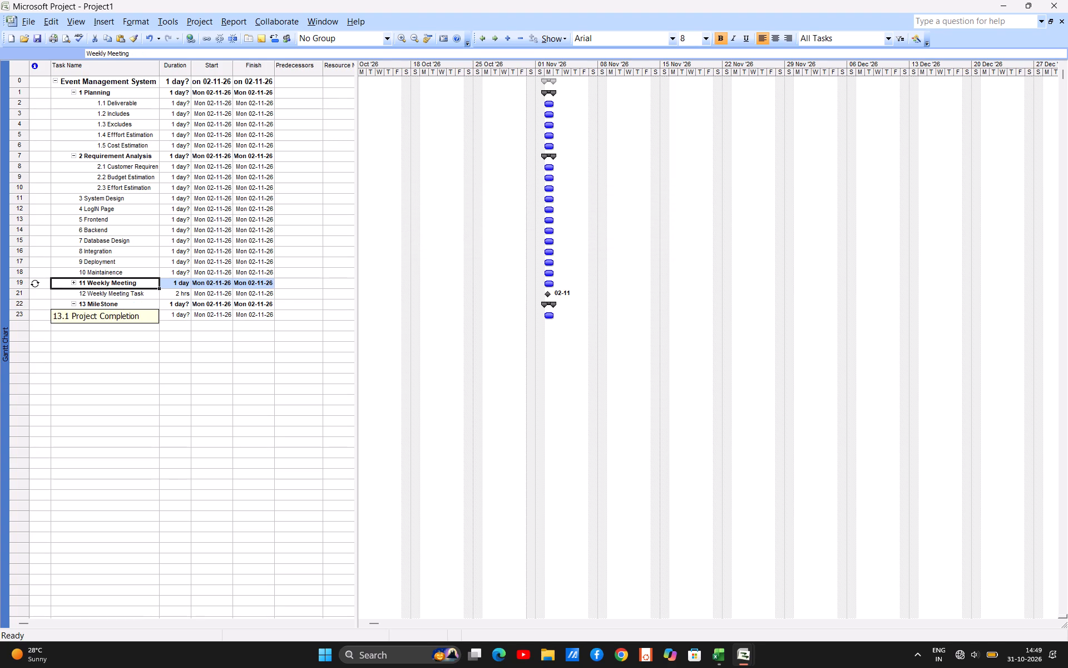
{"action": "left_click", "coordinate": [31, 380]}
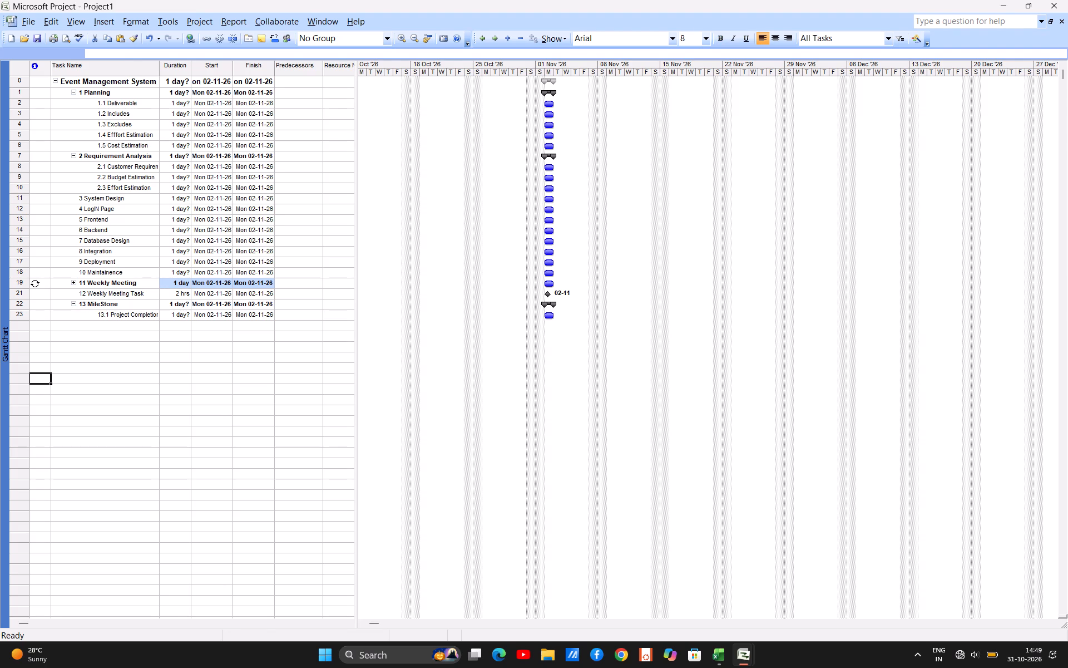
Indent Weekly Meeting Task to make it a subtask of the recurring Weekly Meeting task.
{"action": "right_click", "coordinate": [100, 292]}
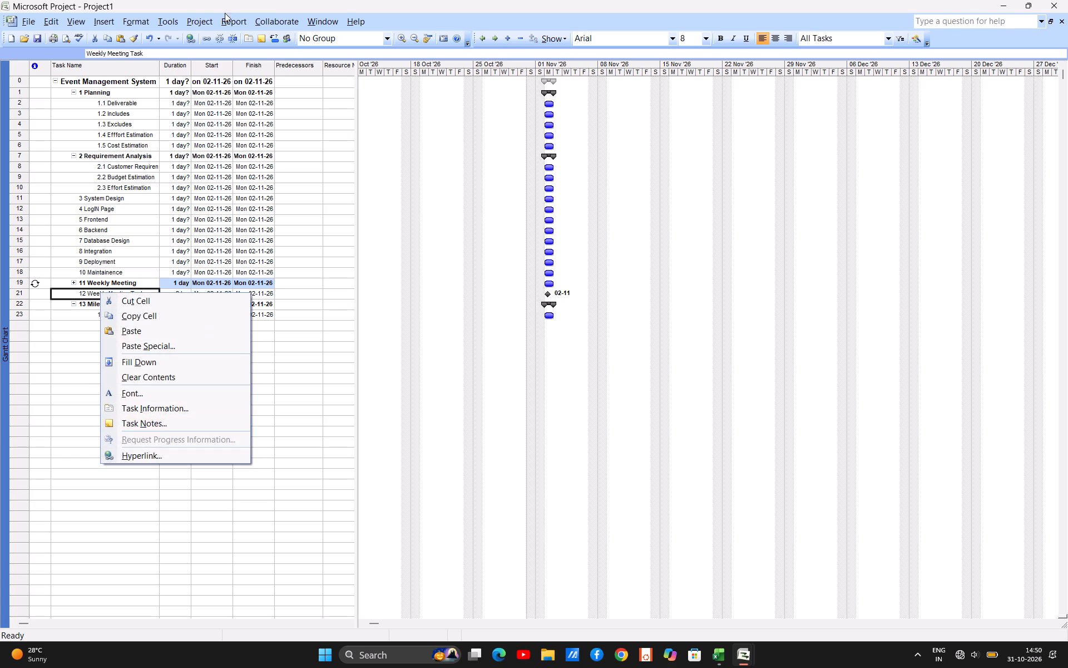
{"action": "left_click", "coordinate": [171, 20]}
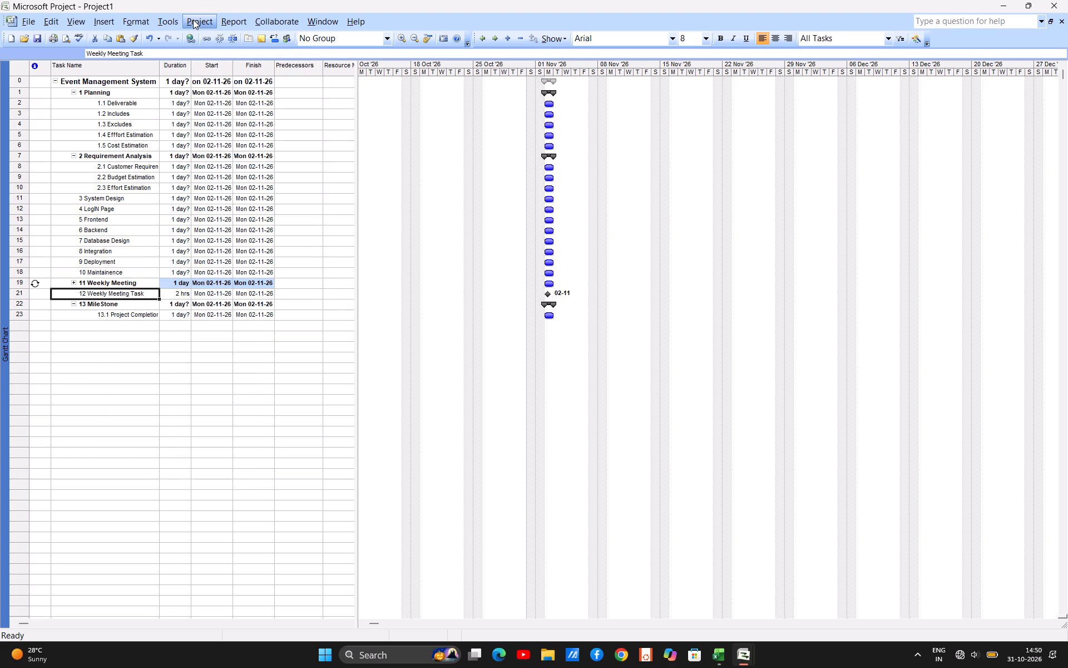
{"action": "left_click", "coordinate": [204, 78]}
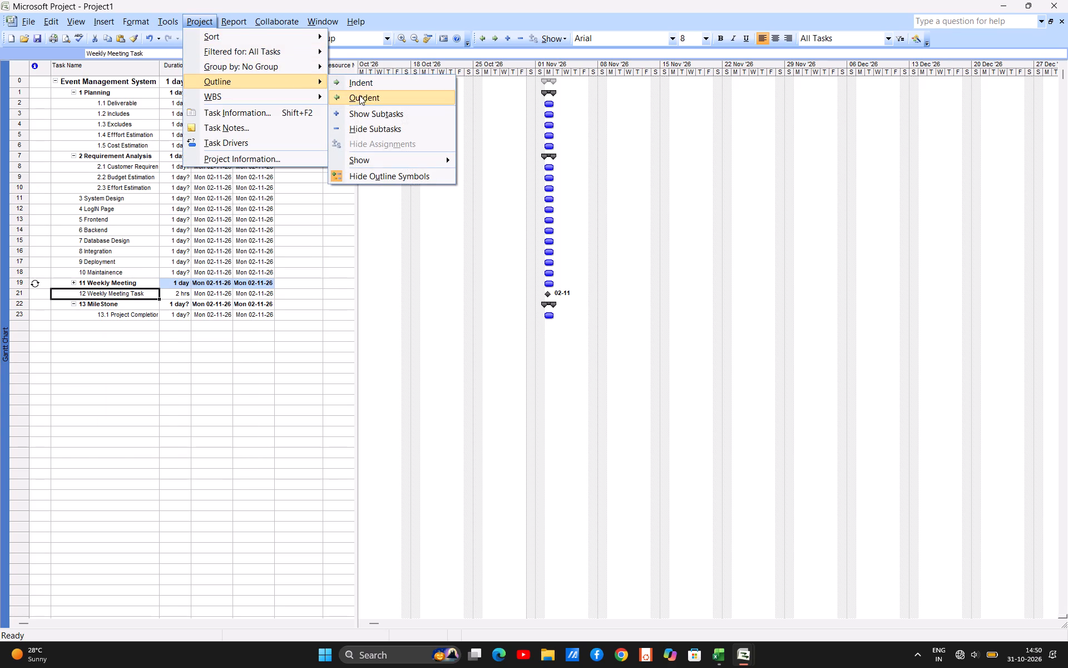
{"action": "left_click", "coordinate": [359, 85]}
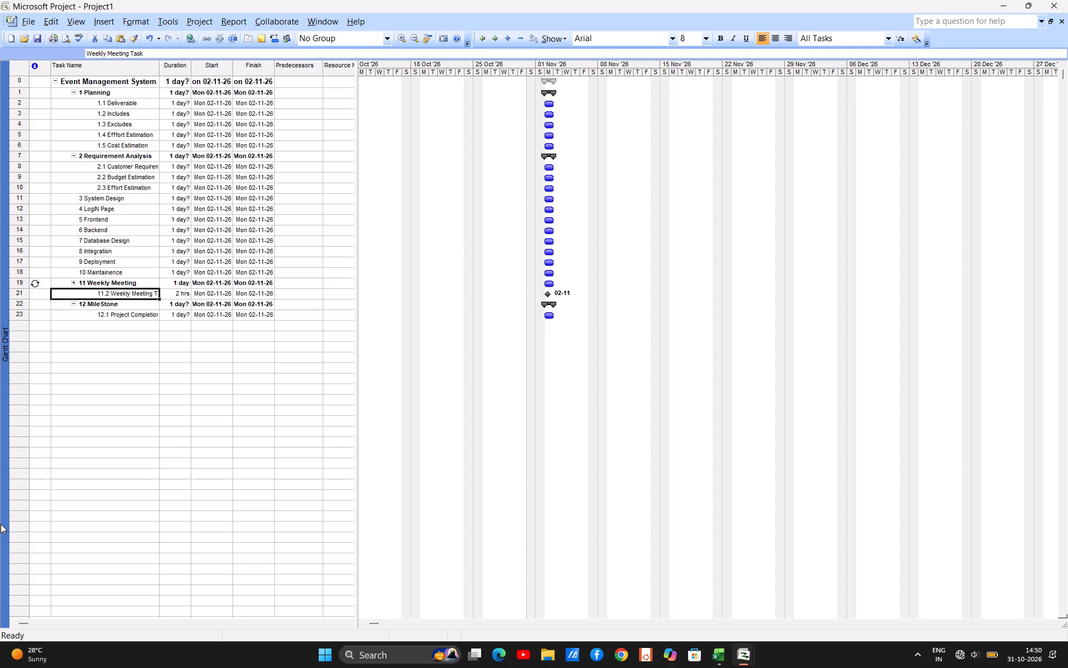
{"action": "left_click", "coordinate": [13, 522]}
Insert a new task named Desgining between System Design and LogIN Page.
{"action": "right_click", "coordinate": [78, 200]}
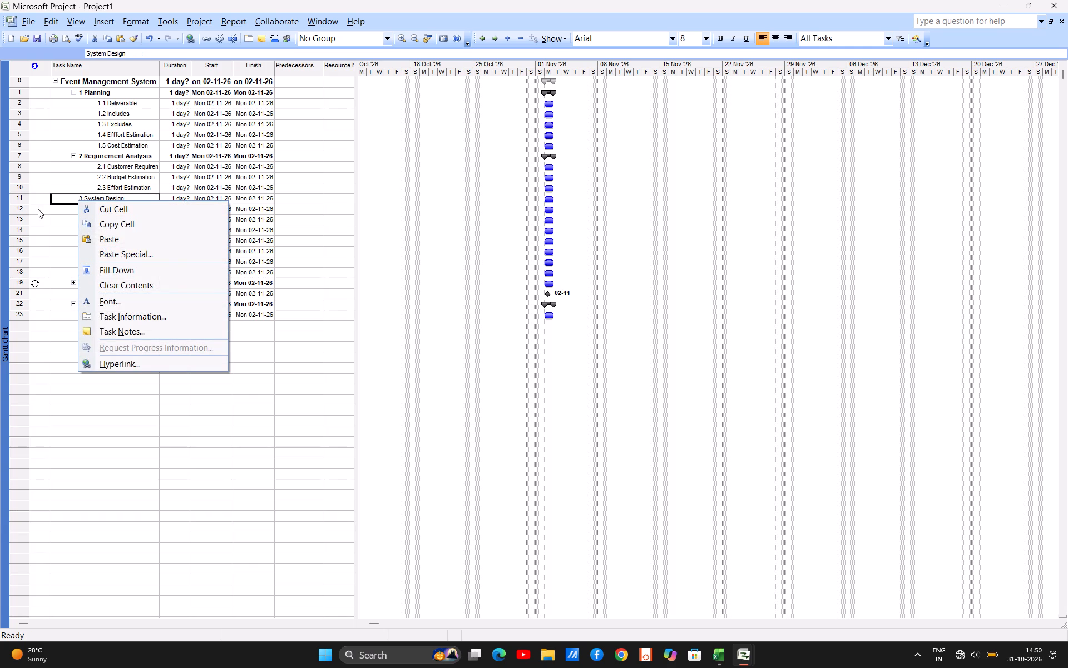
{"action": "left_click", "coordinate": [21, 208]}
{"action": "right_click", "coordinate": [21, 208]}
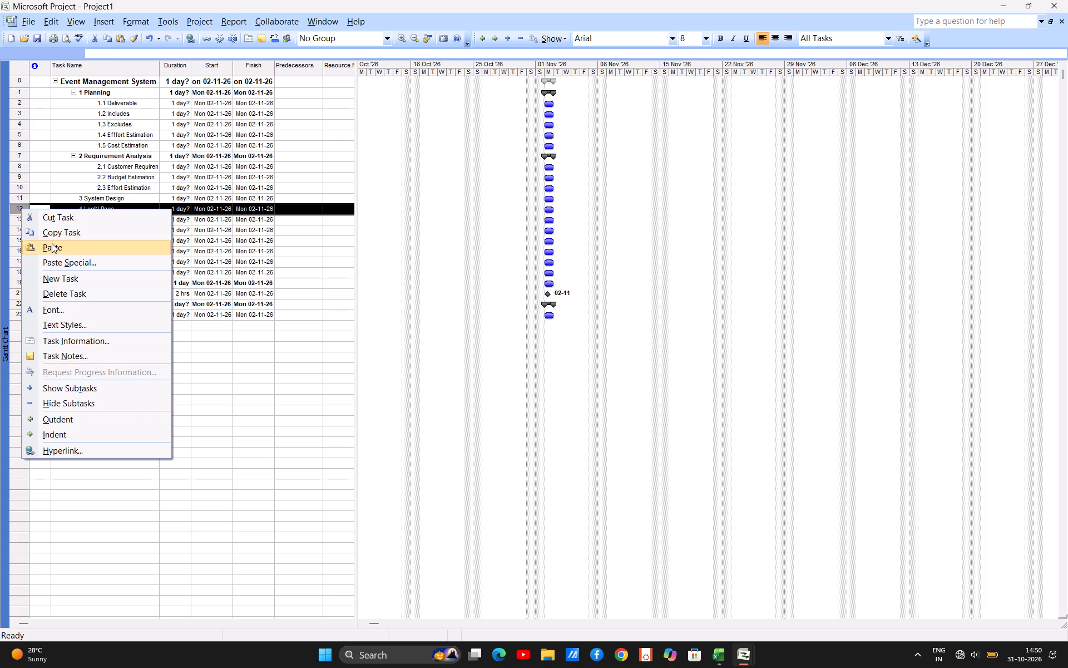
{"action": "left_click", "coordinate": [53, 283]}
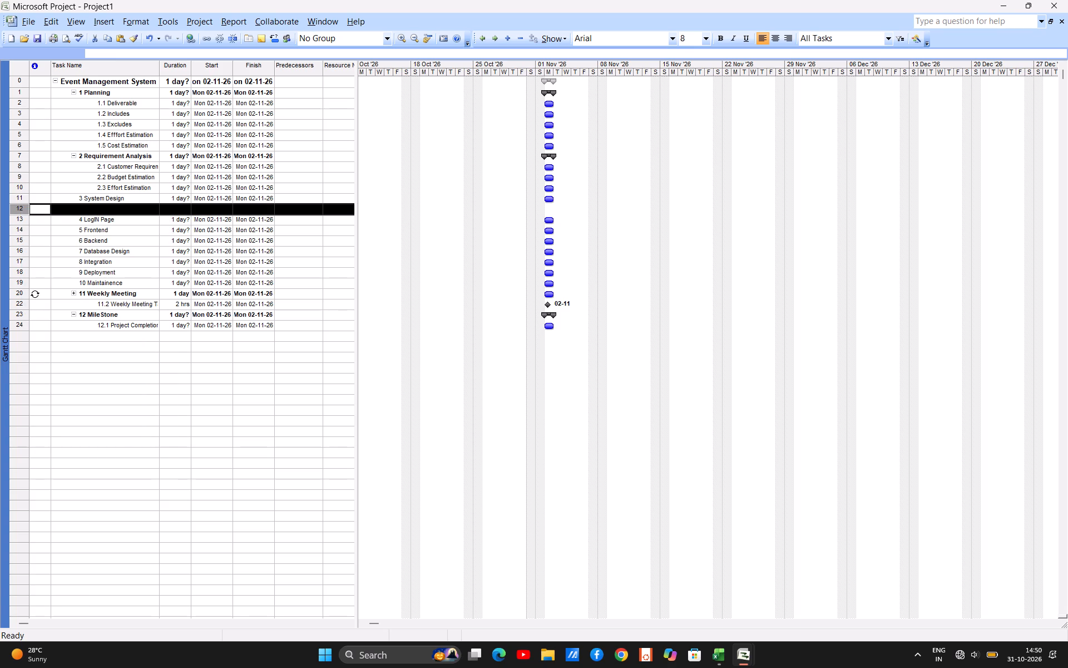
{"action": "left_click", "coordinate": [125, 212]}
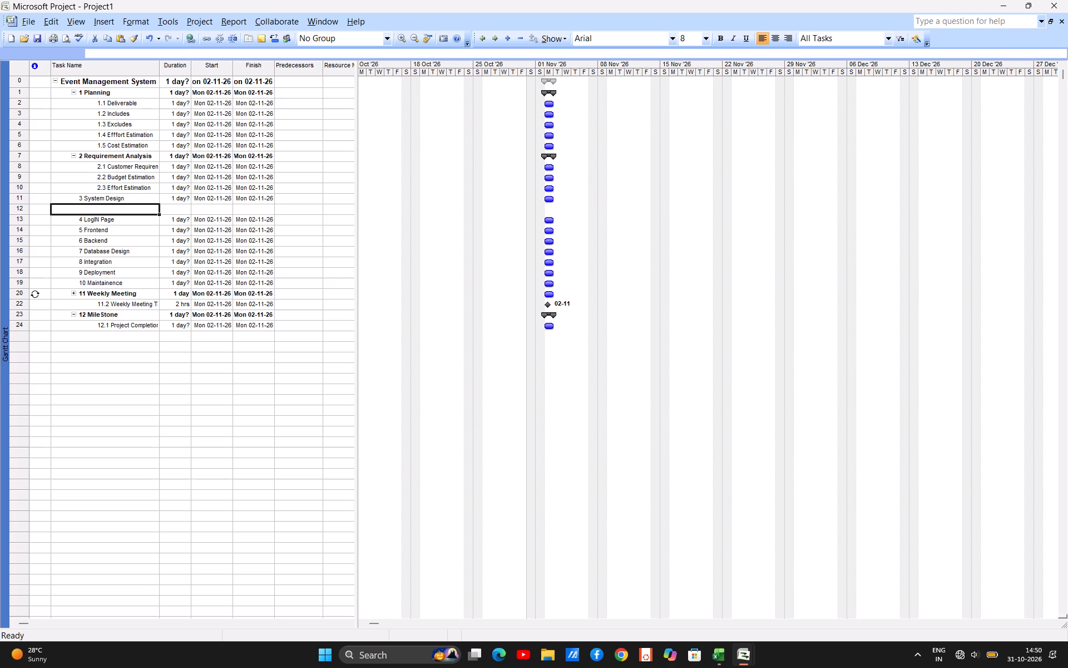
{"action": "left_click", "coordinate": [125, 212]}
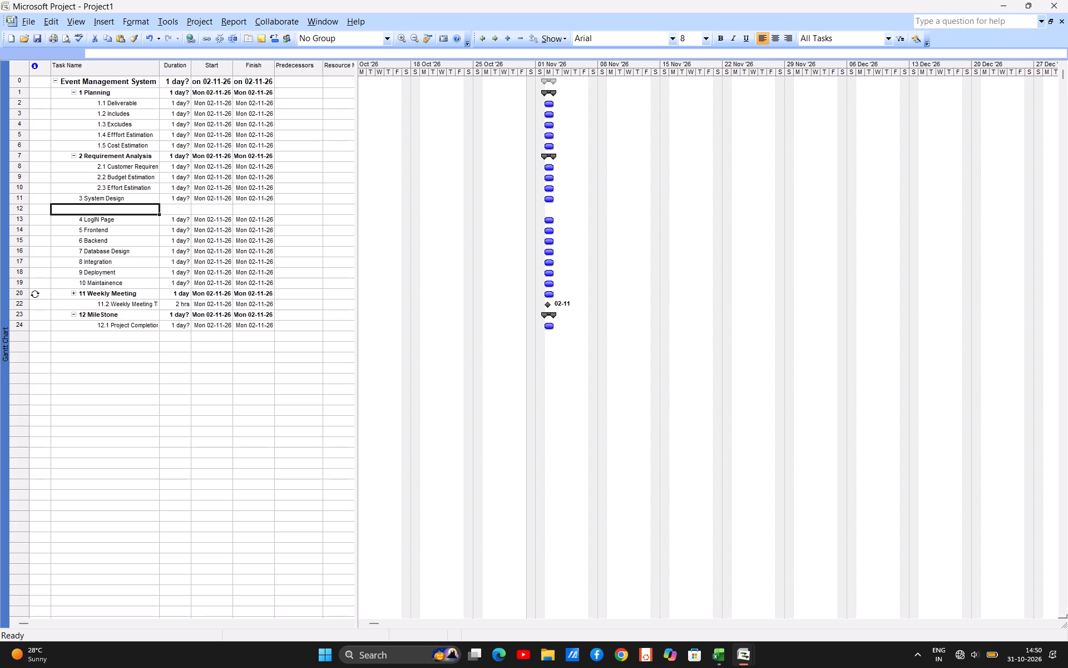
{"action": "left_click", "coordinate": [139, 210]}
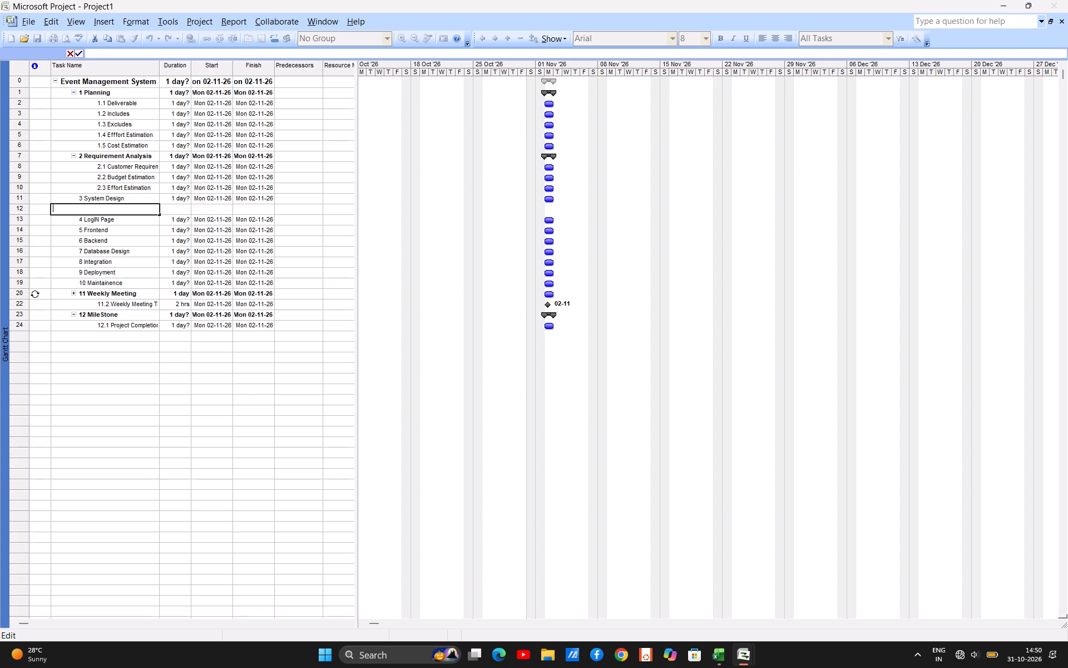
{"action": "type", "text": "esgining"}
{"action": "key", "text": "Return"}
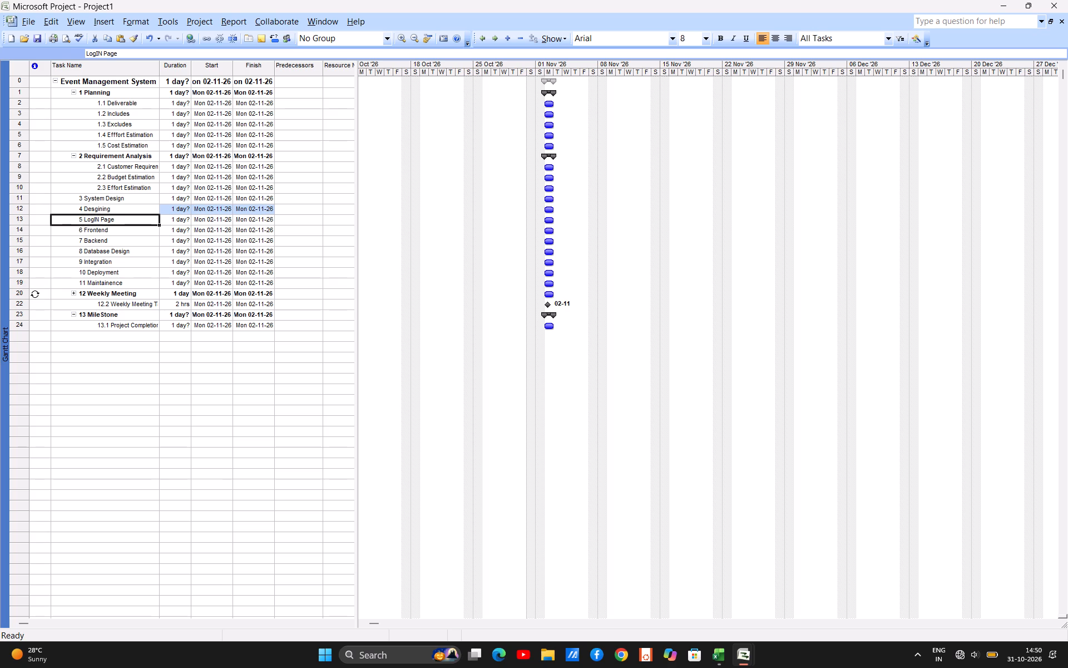
Indent Desgining to make it a subtask of System Design.
{"action": "right_click", "coordinate": [100, 210]}
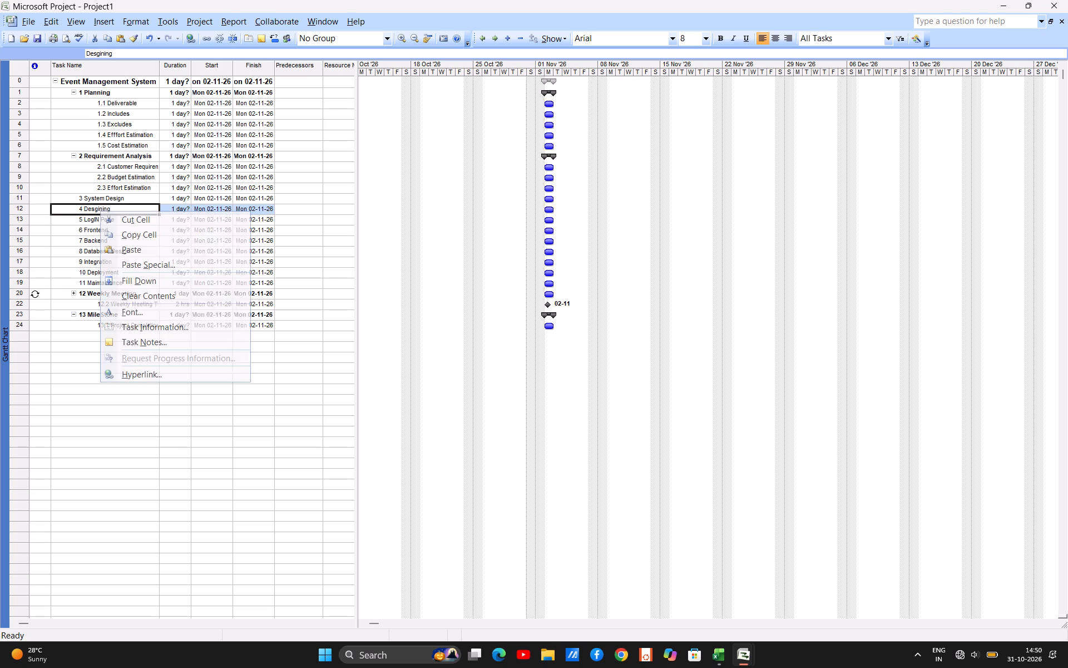
{"action": "left_click", "coordinate": [191, 17]}
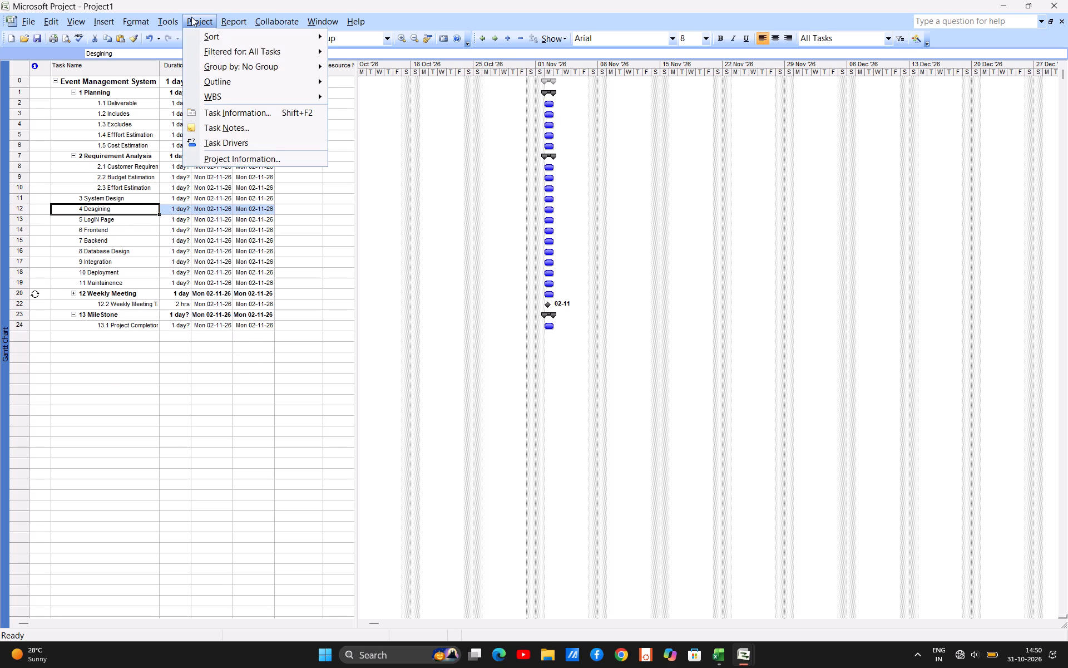
{"action": "left_click", "coordinate": [202, 86]}
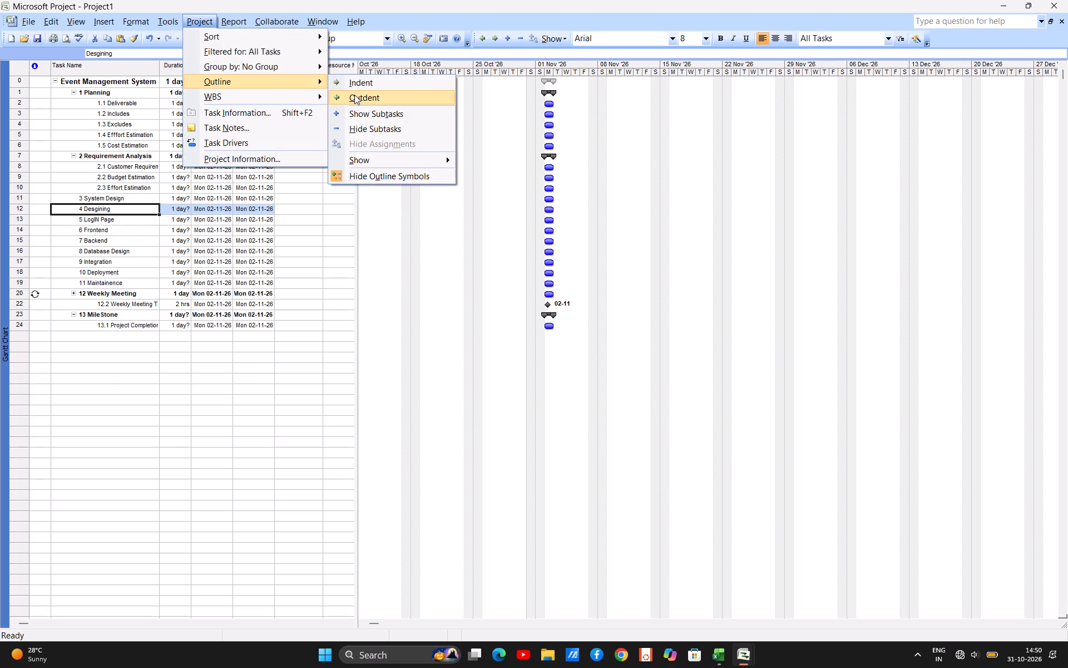
{"action": "left_click", "coordinate": [354, 78]}
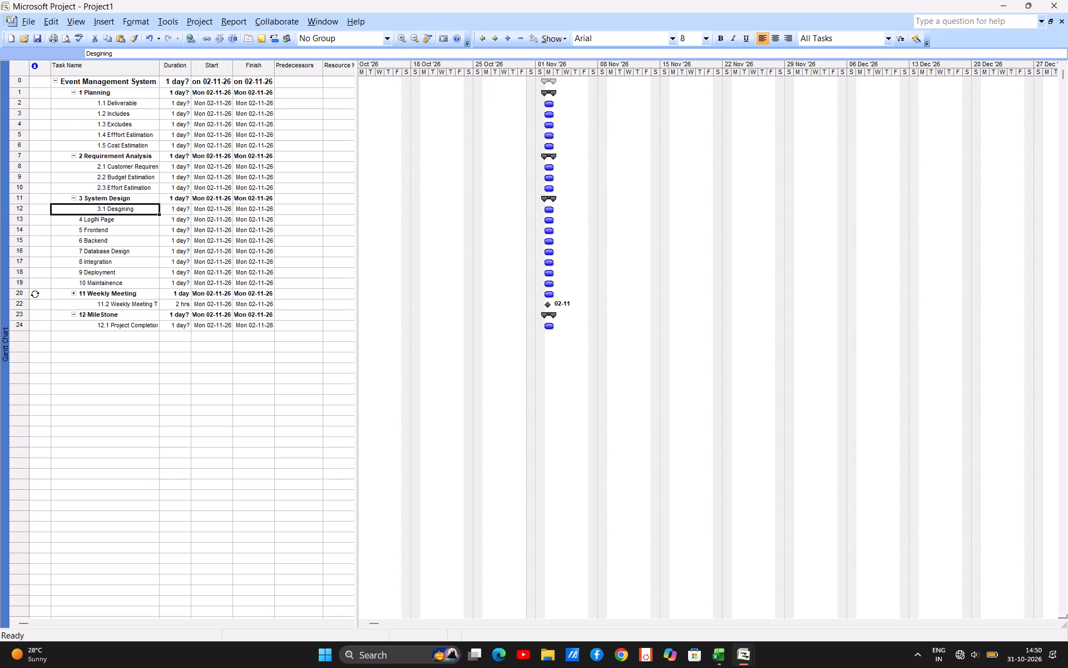
Insert a new task named User requirements below Desgining, as a subtask of System Design.
{"action": "left_click", "coordinate": [127, 210]}
{"action": "right_click", "coordinate": [127, 210]}
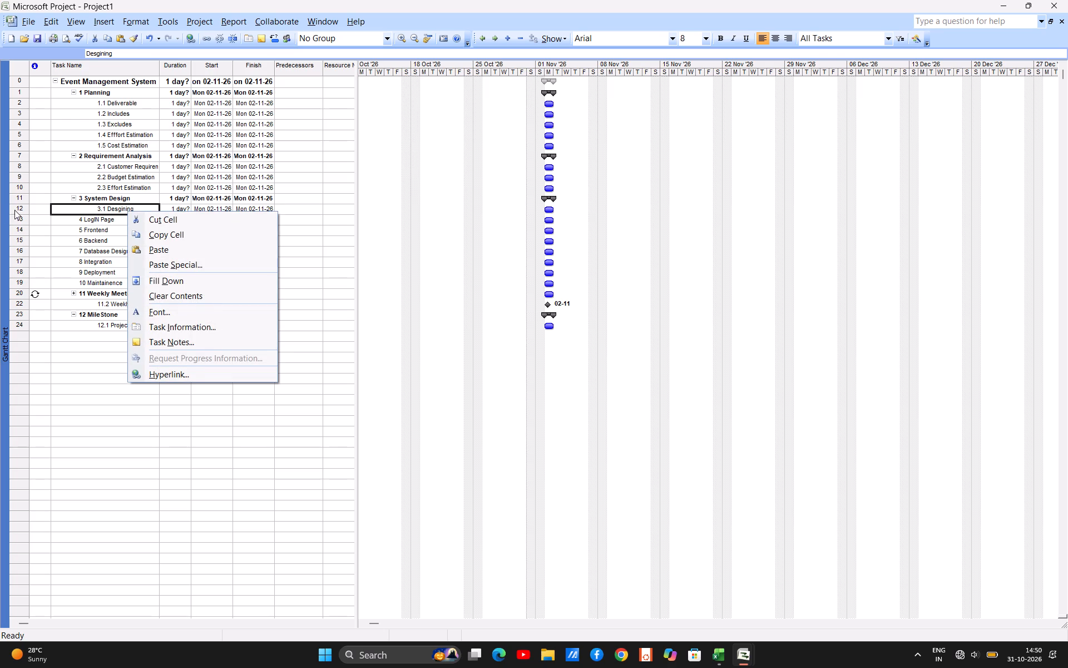
{"action": "left_click", "coordinate": [16, 215]}
{"action": "left_click", "coordinate": [17, 218]}
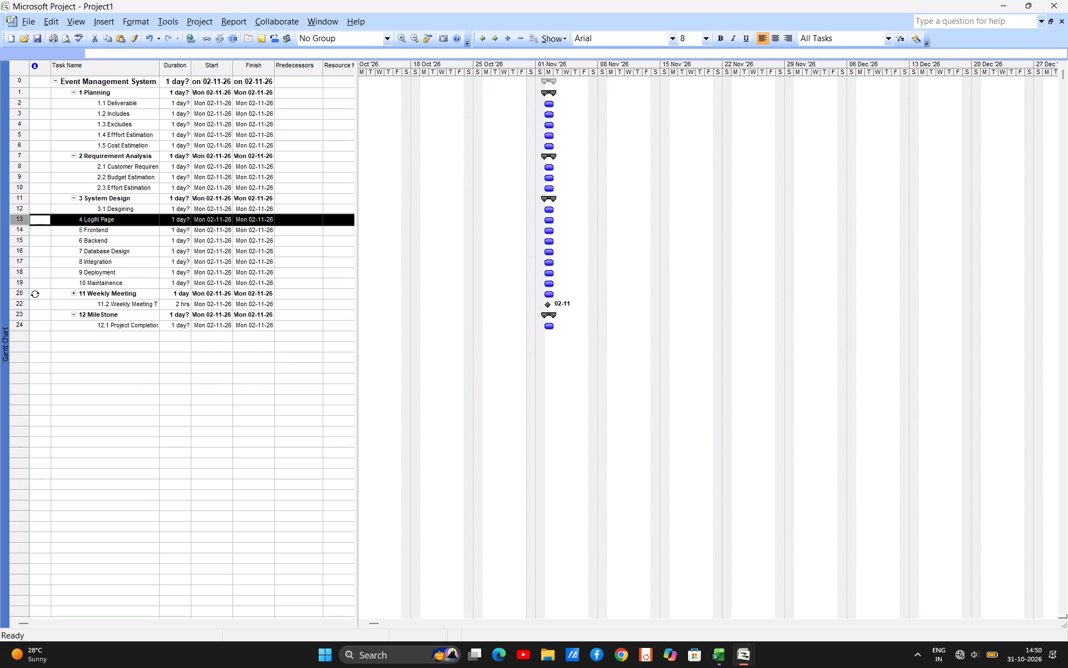
{"action": "right_click", "coordinate": [17, 218]}
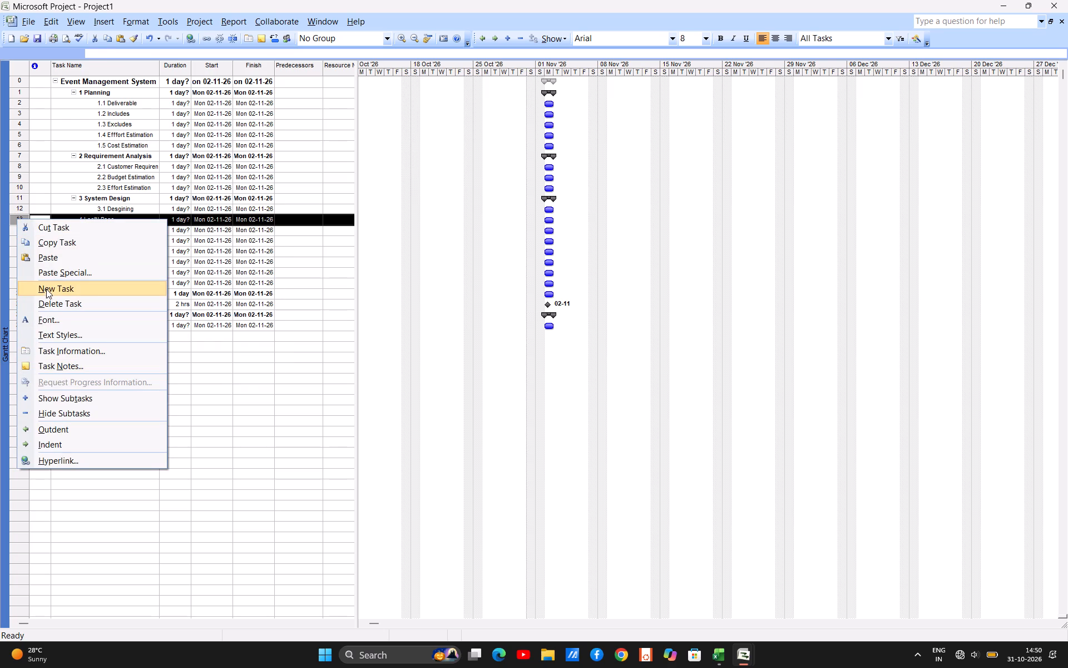
{"action": "left_click", "coordinate": [46, 288]}
{"action": "left_click", "coordinate": [125, 218]}
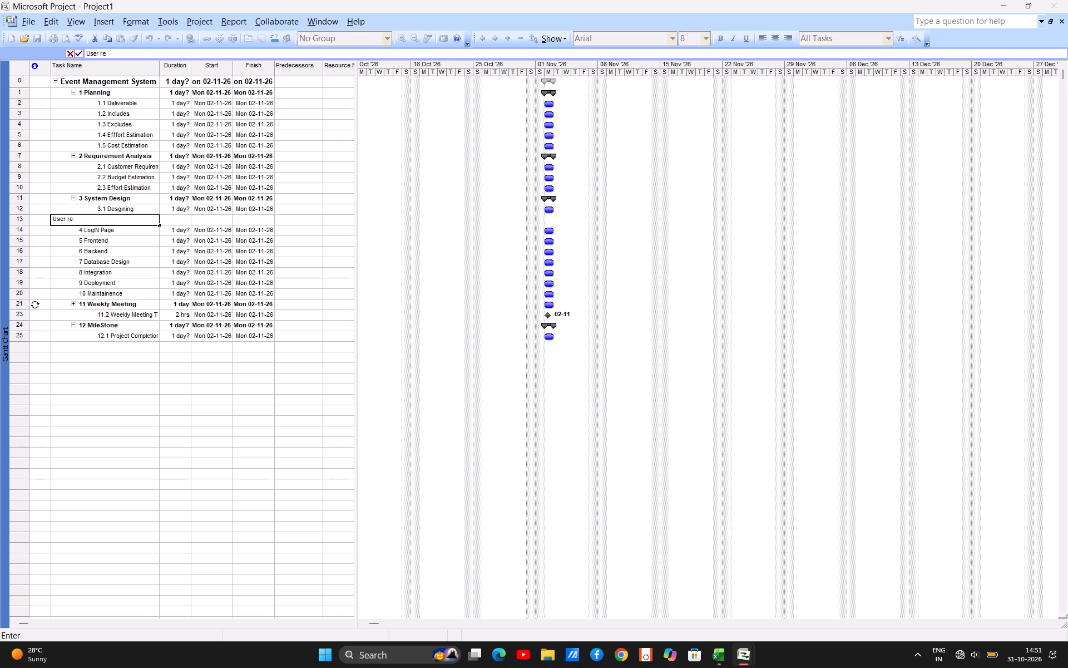
{"action": "type", "text": "quiremnet"}
{"action": "key", "text": "BackSpace"}
{"action": "key", "text": "BackSpace"}
{"action": "key", "text": "BackSpace"}
{"action": "type", "text": "ents"}
{"action": "key", "text": "Return"}
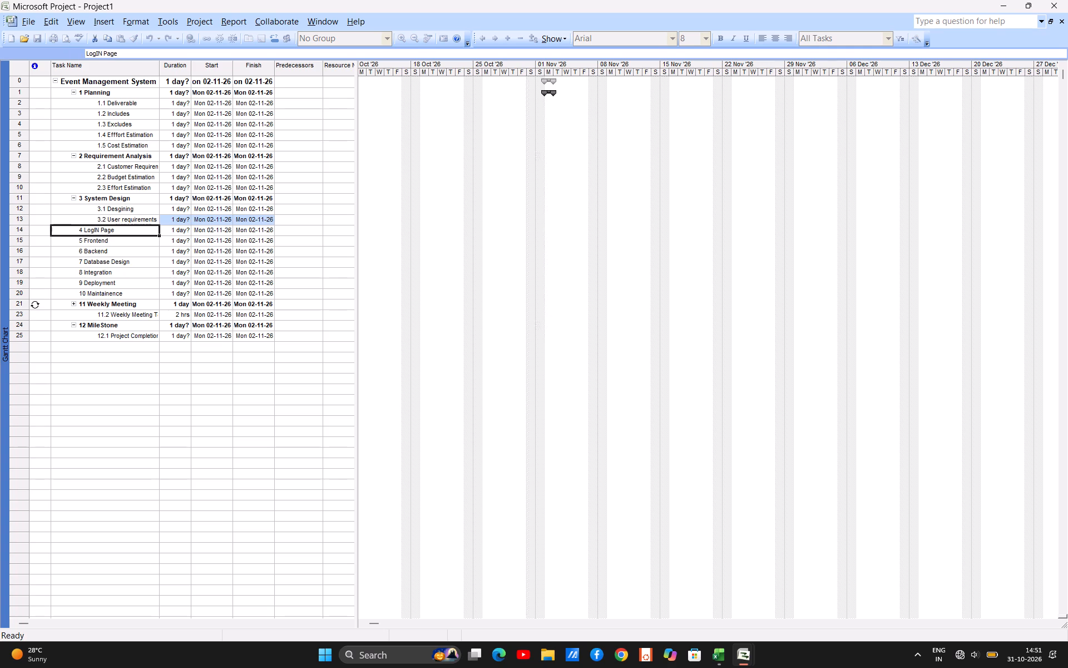
Insert a new task named Modules below User requirements, as a subtask of System Design.
{"action": "left_click", "coordinate": [17, 229]}
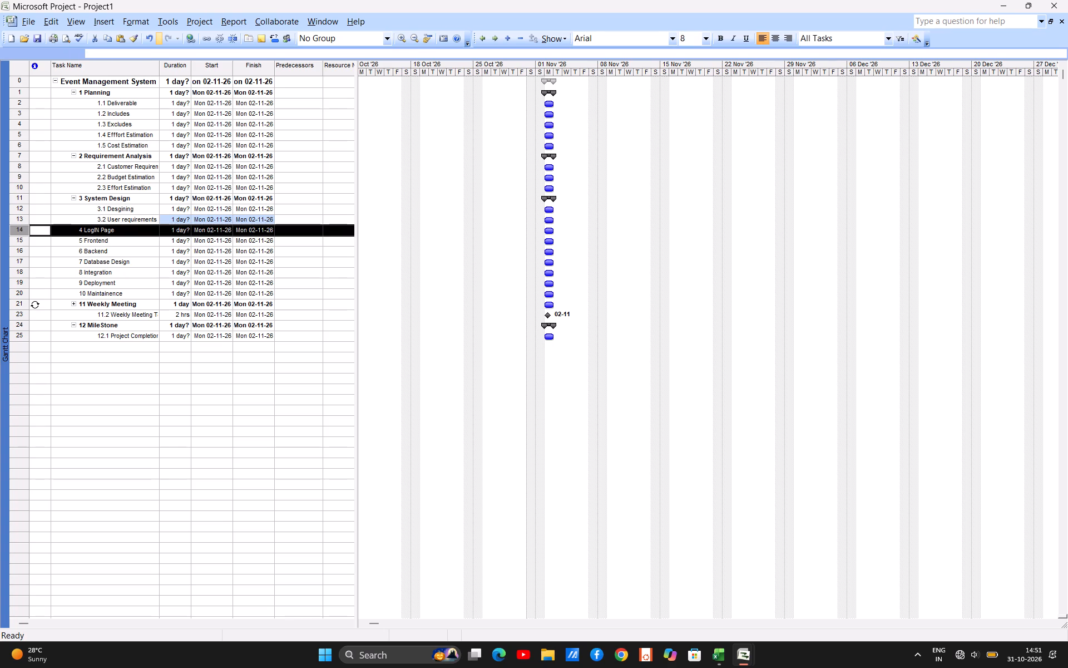
{"action": "right_click", "coordinate": [20, 229]}
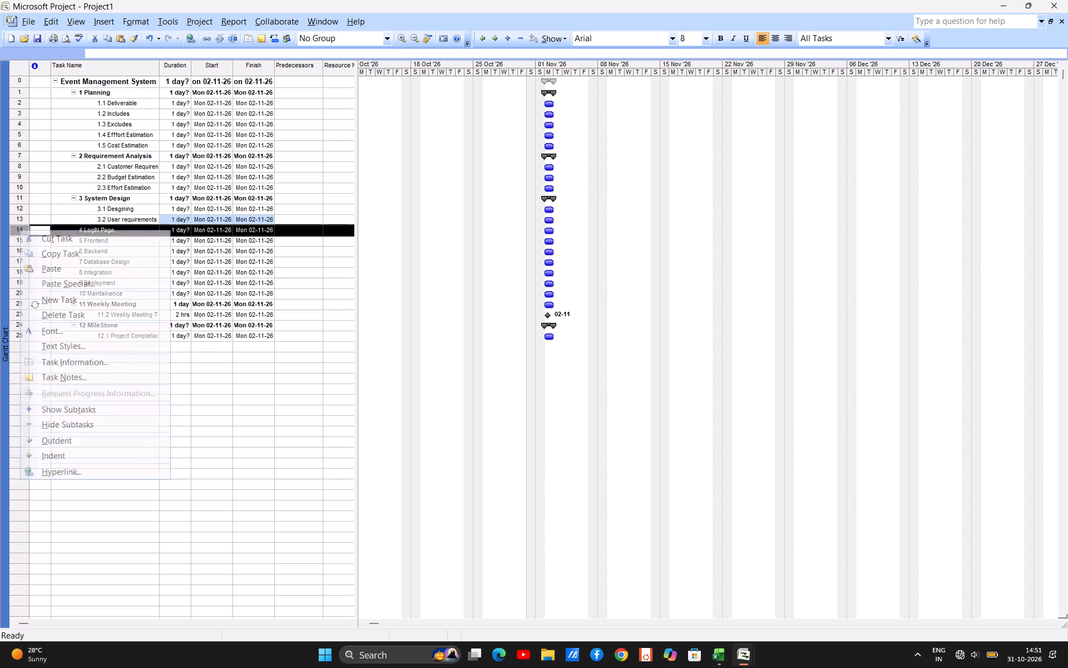
{"action": "left_click", "coordinate": [40, 296]}
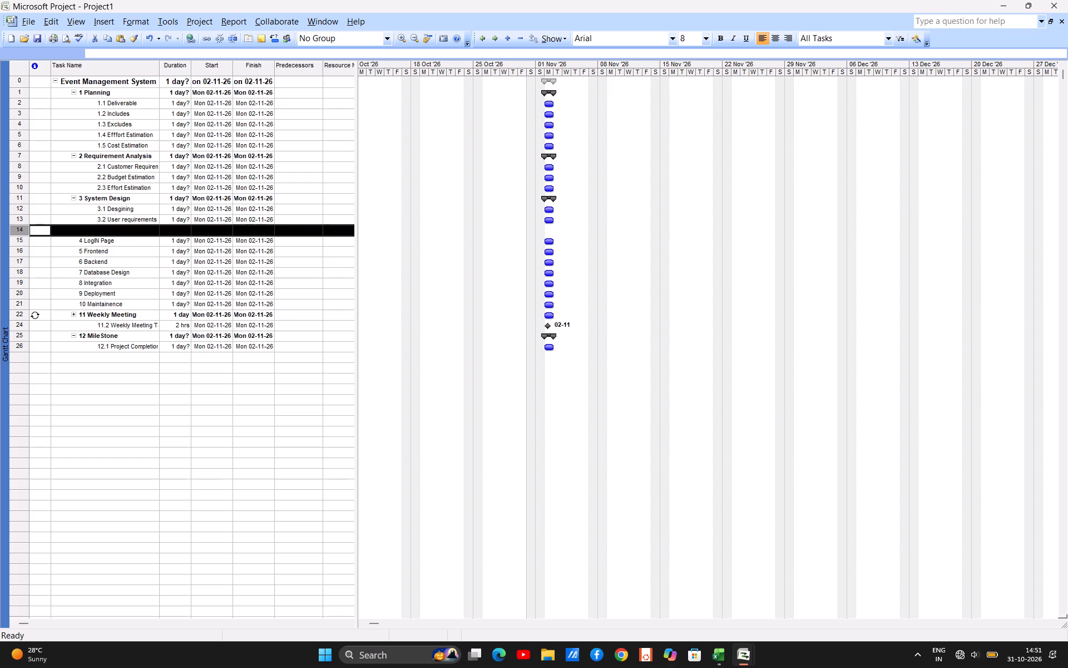
{"action": "left_click", "coordinate": [131, 229]}
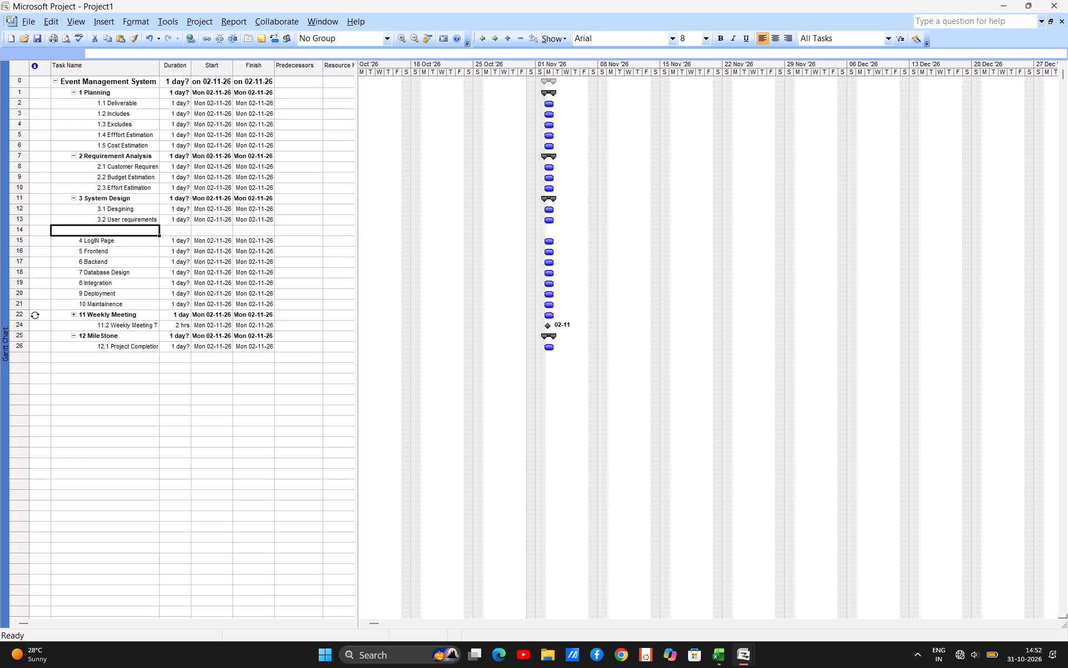
{"action": "type", "text": "odules"}
{"action": "key", "text": "Return"}
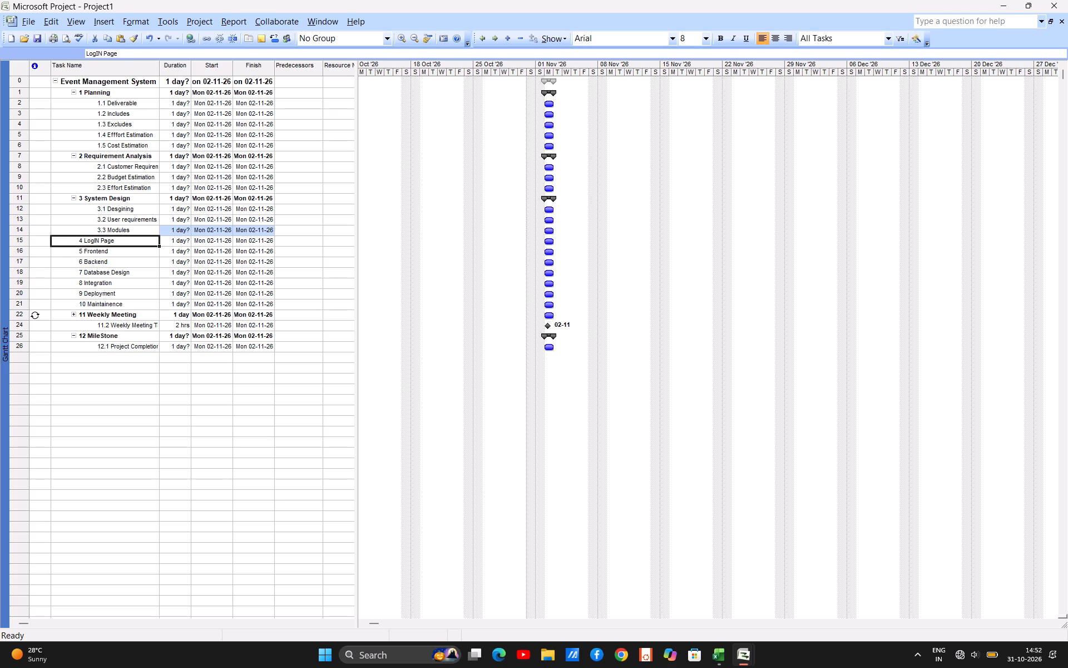
Insert a new task named Event management below Modules, as a subtask of System Design.
{"action": "left_click", "coordinate": [25, 240]}
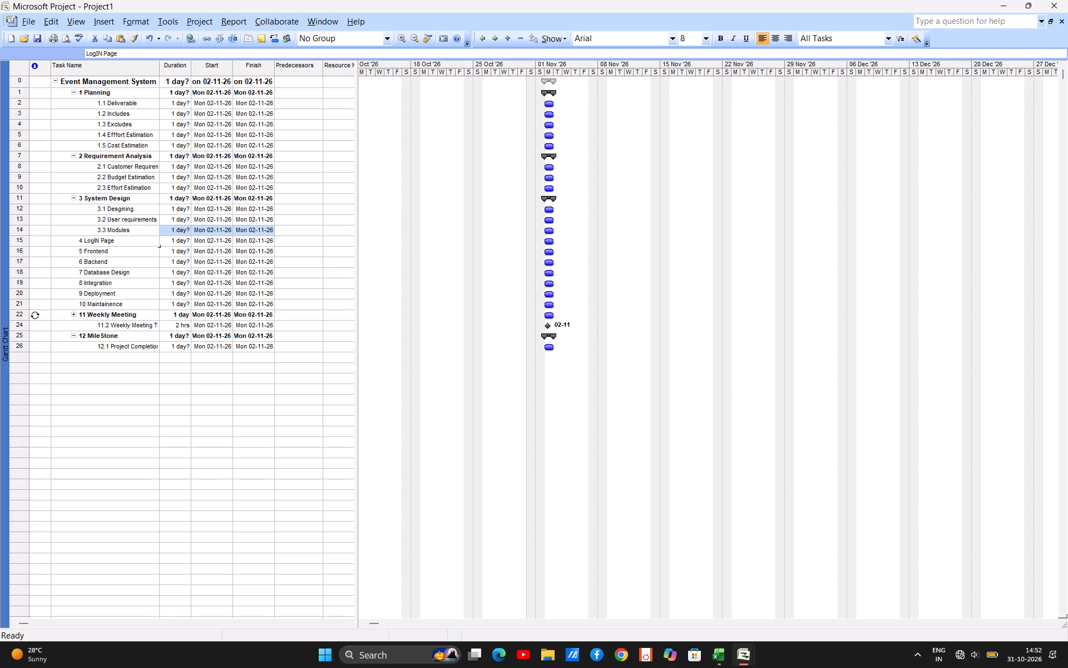
{"action": "right_click", "coordinate": [25, 240]}
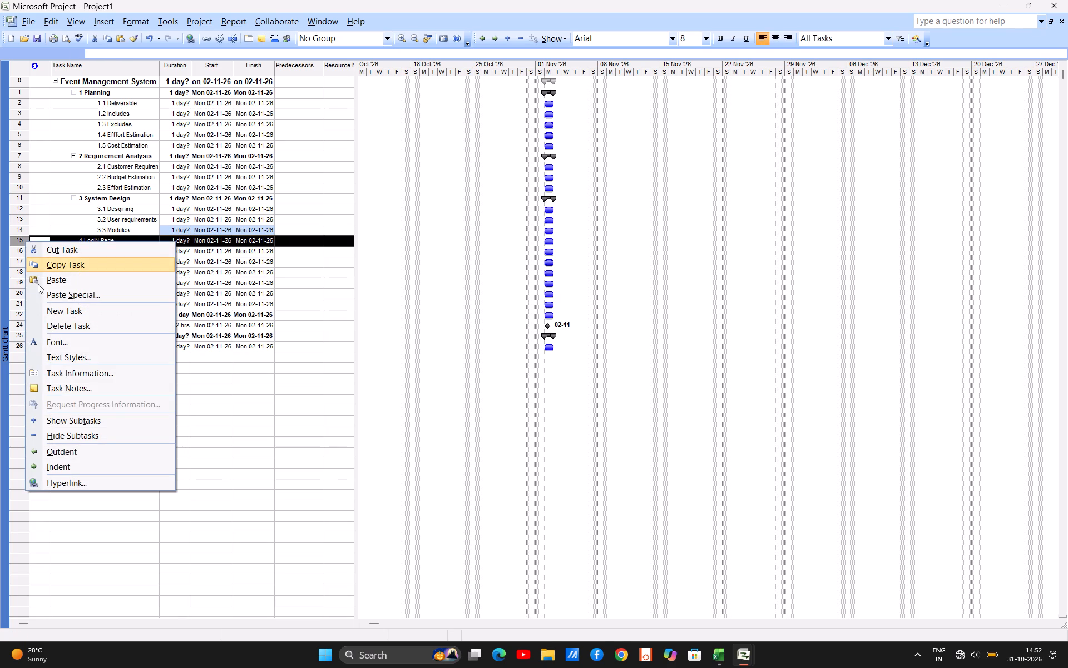
{"action": "left_click", "coordinate": [47, 313]}
{"action": "left_click", "coordinate": [118, 242]}
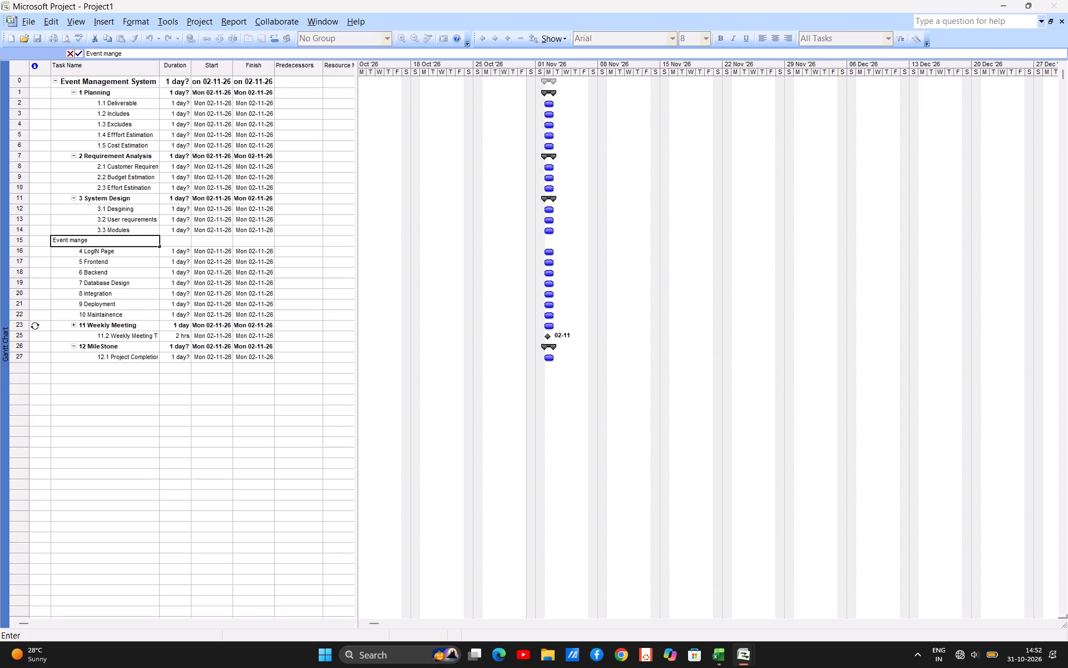
{"action": "key", "text": "BackSpace"}
{"action": "key", "text": "BackSpace"}
{"action": "key", "text": "Return"}
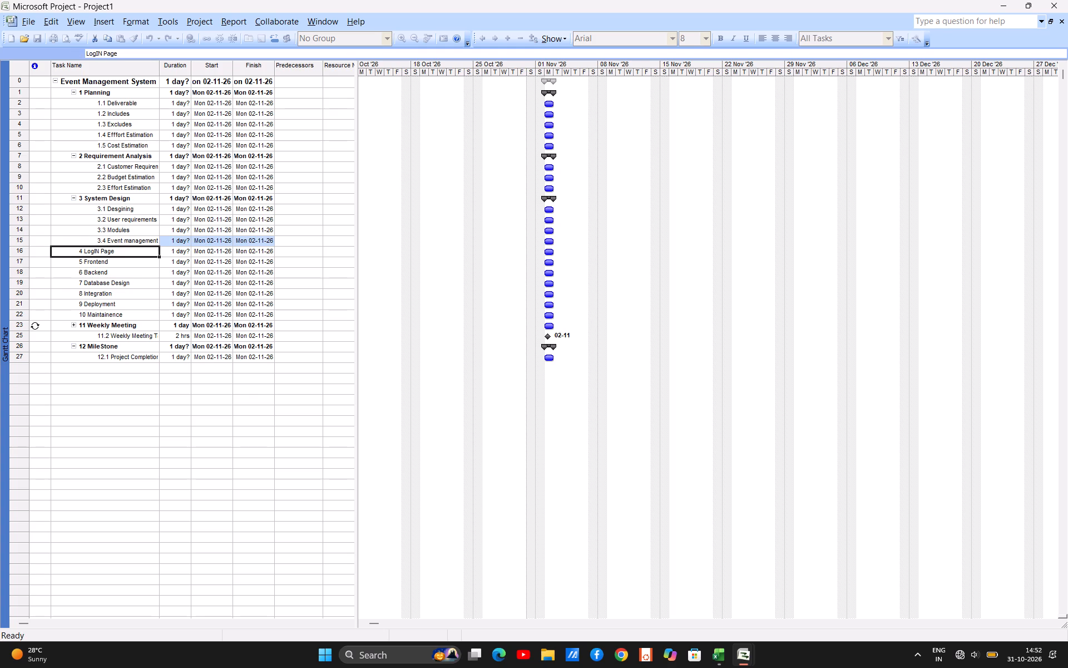
Insert a new task named User LogIn Page between LogIN Page and Frontend.
{"action": "left_click", "coordinate": [23, 251]}
{"action": "left_click", "coordinate": [22, 263]}
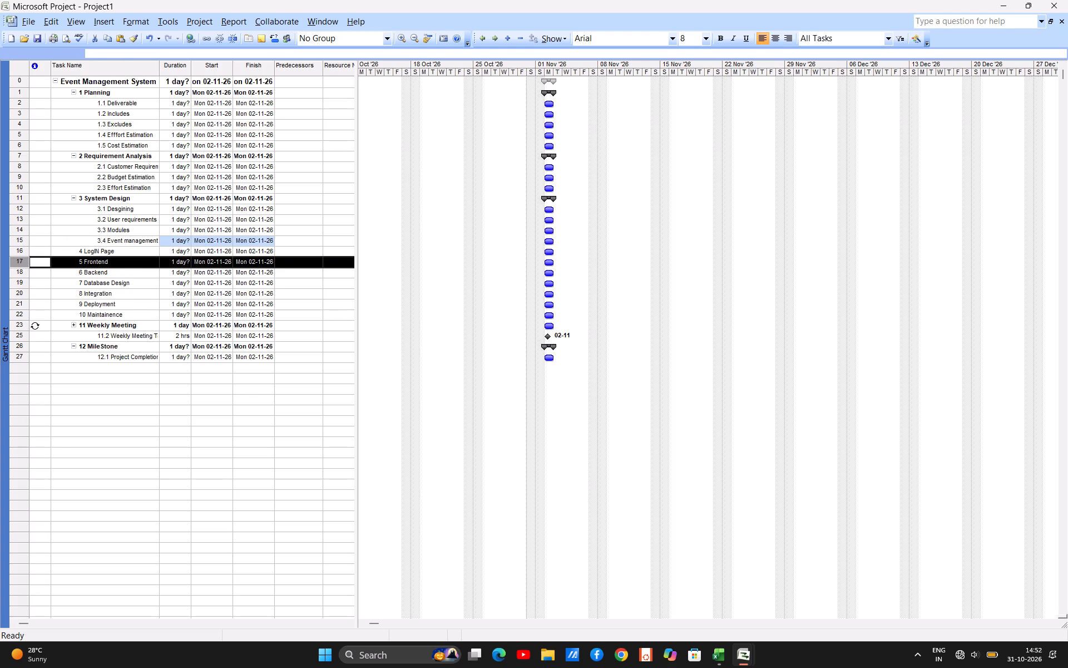
{"action": "right_click", "coordinate": [22, 263]}
{"action": "left_click", "coordinate": [37, 332]}
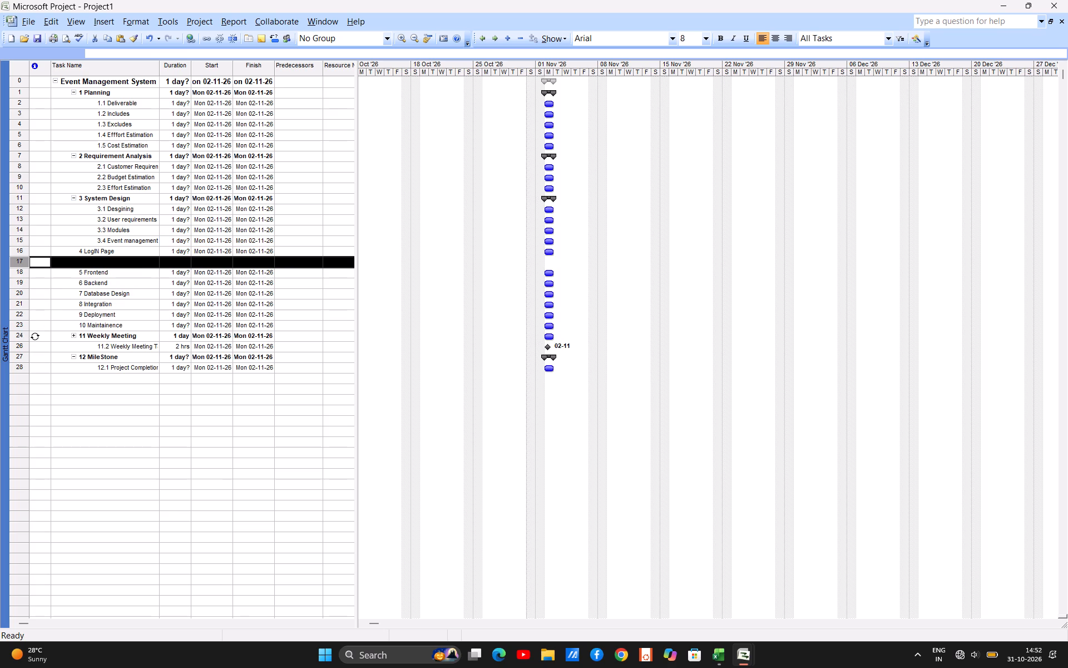
{"action": "left_click", "coordinate": [98, 264]}
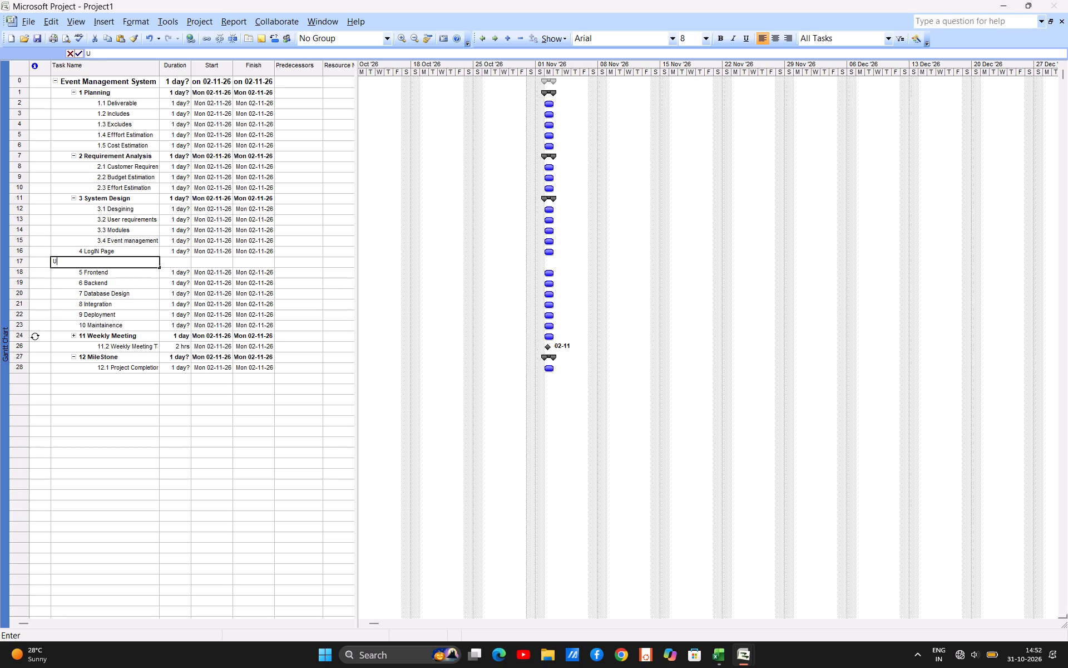
{"action": "type", "text": "ser"}
{"action": "key", "text": "space"}
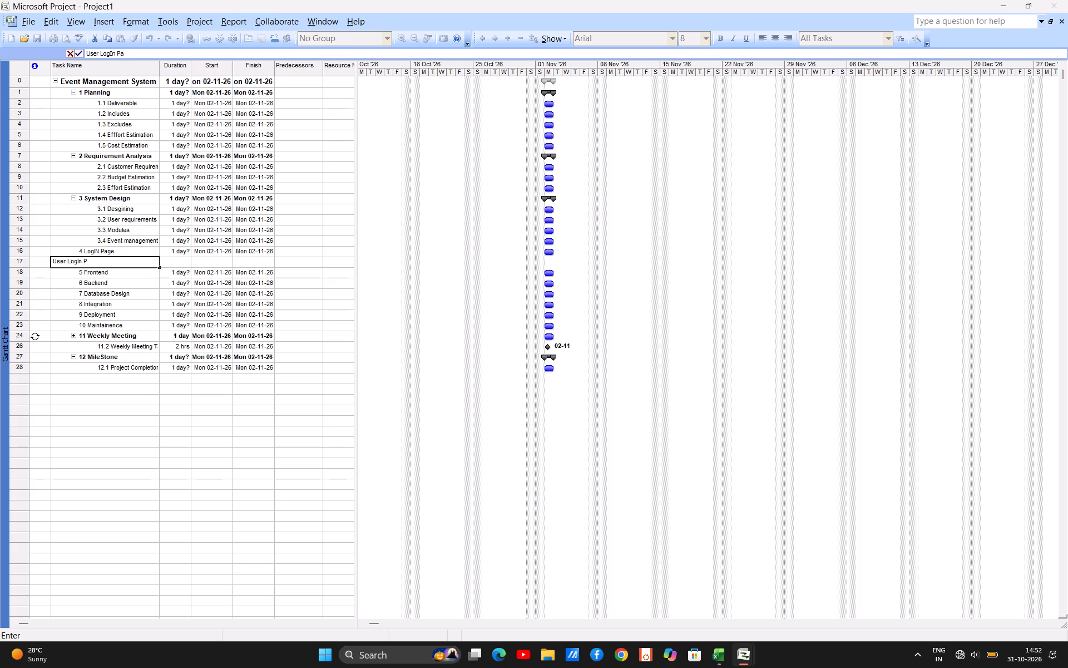
{"action": "key", "text": "Return"}
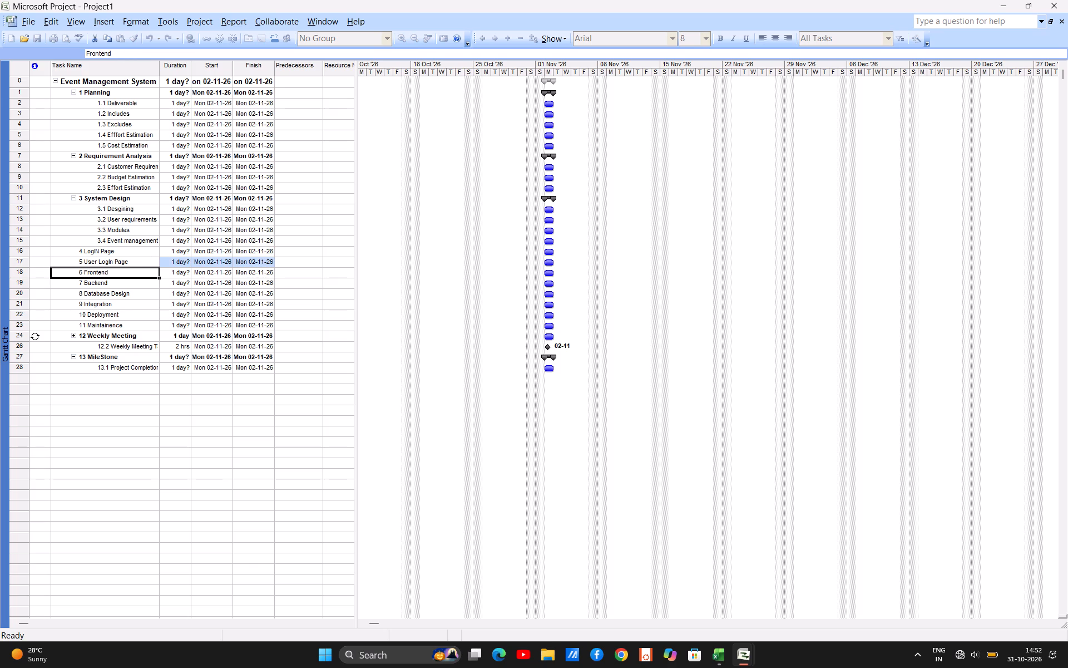
Indent User LogIn Page to make it a subtask of LogIN Page.
{"action": "right_click", "coordinate": [97, 261]}
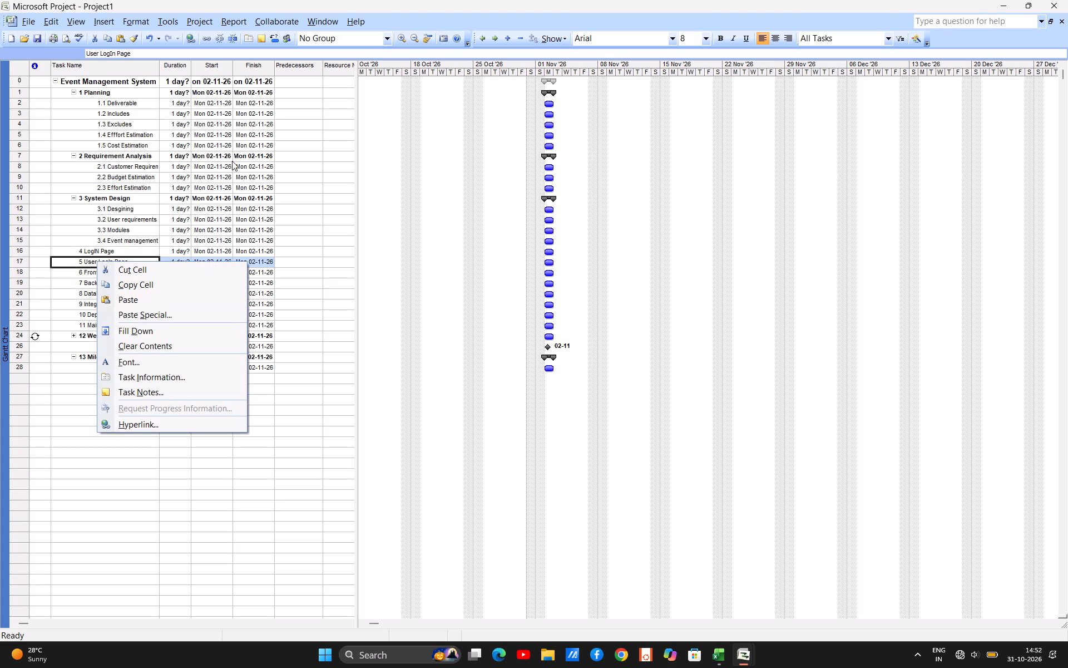
{"action": "left_click", "coordinate": [195, 22]}
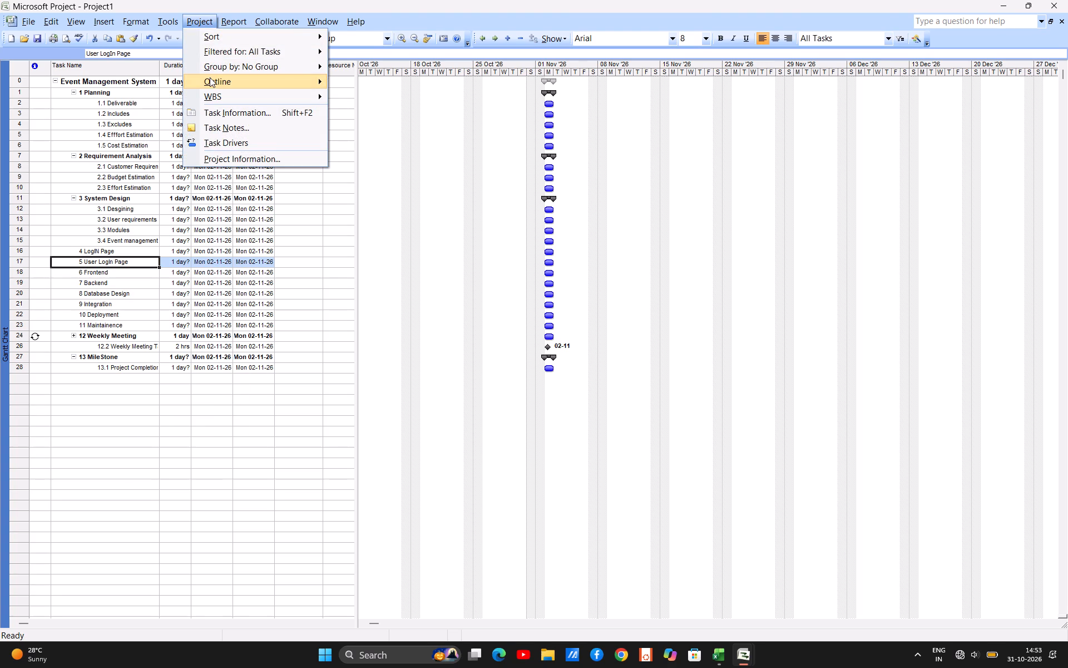
{"action": "left_click", "coordinate": [210, 78]}
{"action": "left_click", "coordinate": [351, 85]}
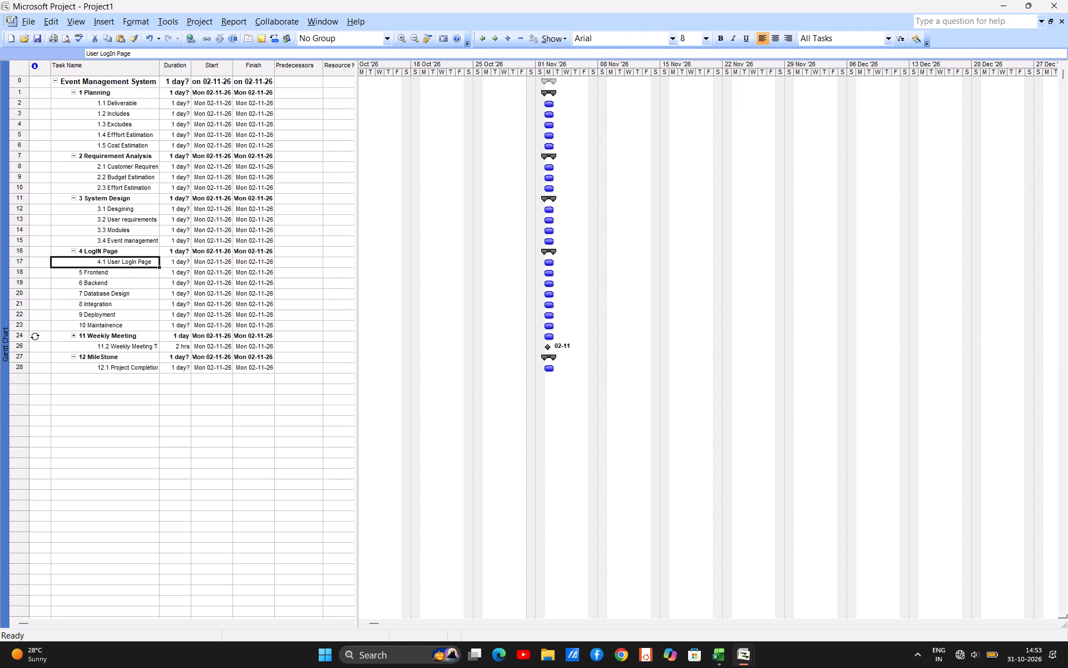
Insert a new task named Authentication Page below User LogIn Page, as a subtask of LogIN Page.
{"action": "left_click", "coordinate": [21, 262]}
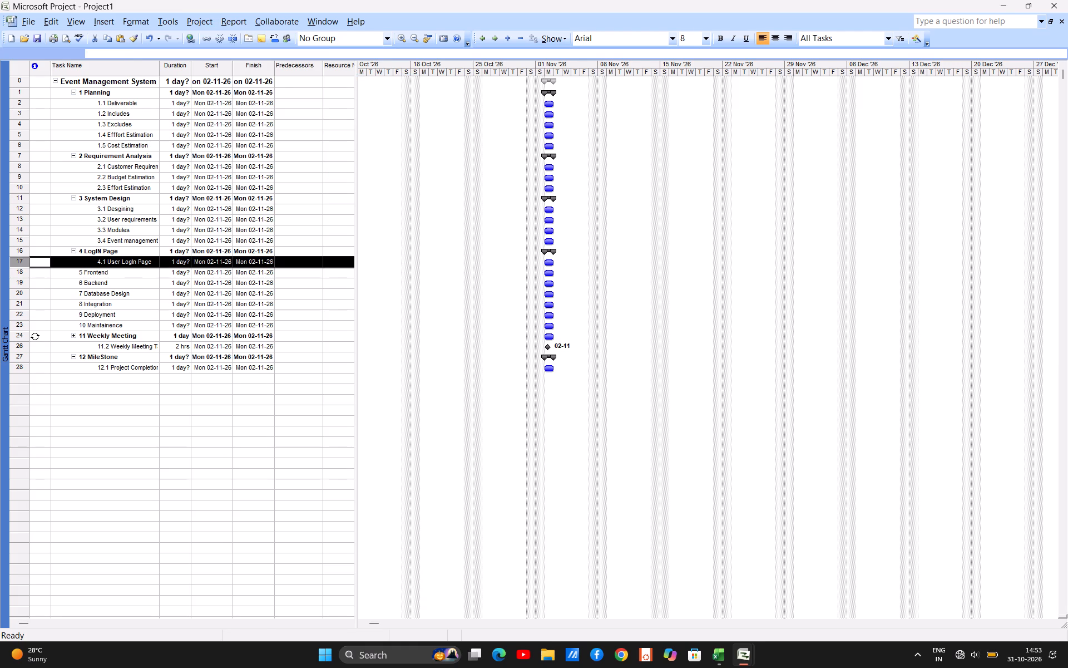
{"action": "left_click", "coordinate": [21, 271]}
{"action": "right_click", "coordinate": [21, 271]}
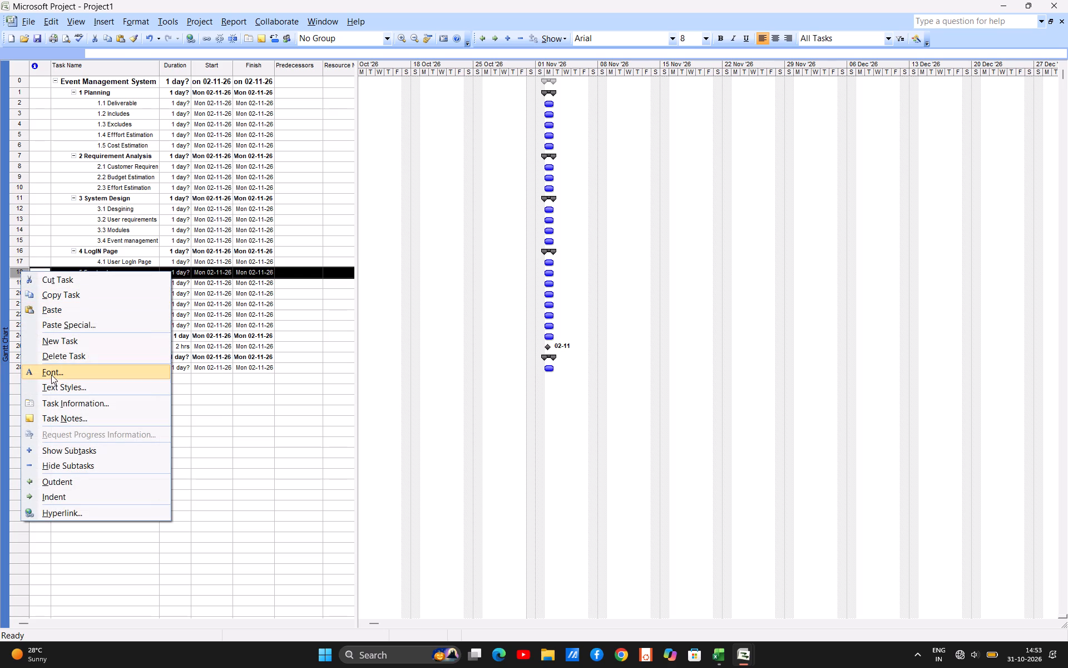
{"action": "left_click", "coordinate": [50, 343]}
{"action": "left_click", "coordinate": [129, 276]}
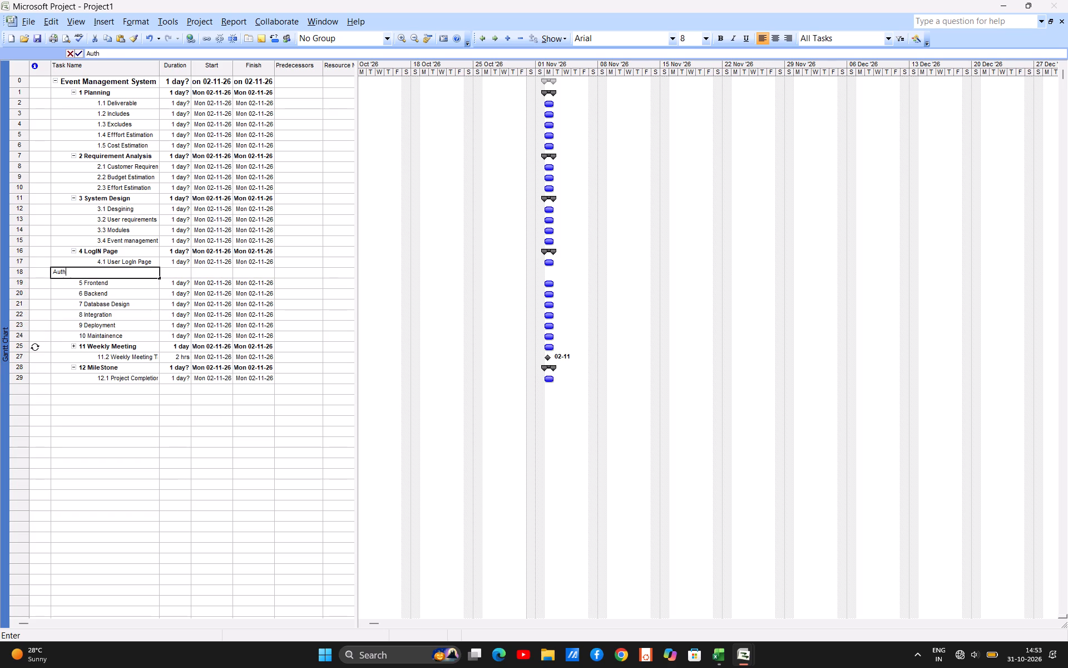
{"action": "type", "text": "ntivat"}
{"action": "key", "text": "BackSpace"}
{"action": "key", "text": "BackSpace"}
{"action": "key", "text": "BackSpace"}
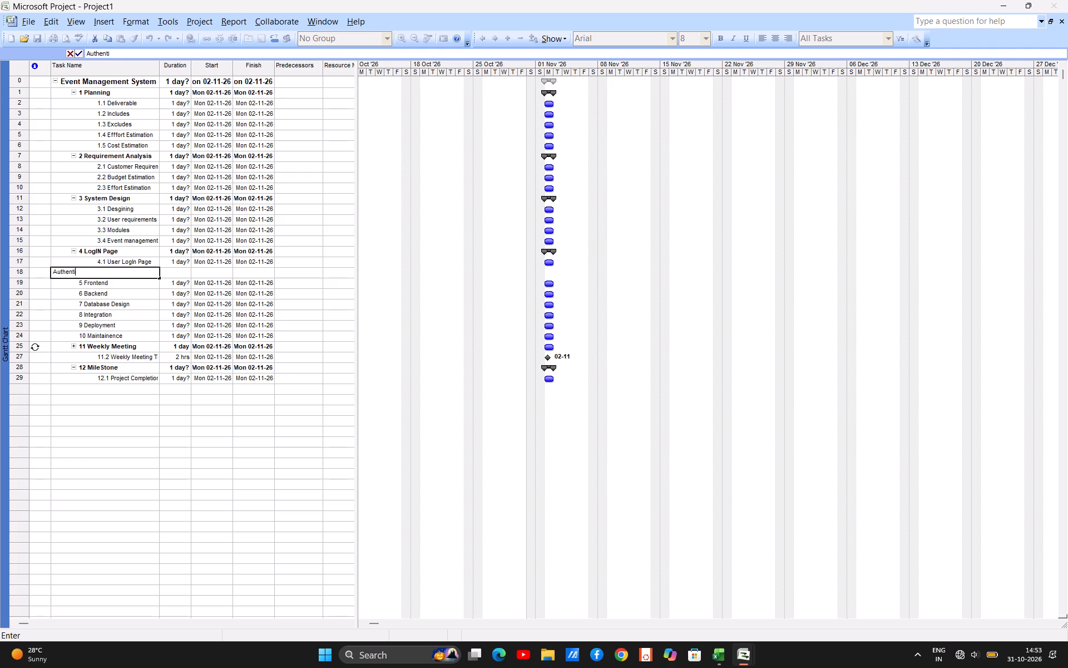
{"action": "type", "text": "cation"}
{"action": "key", "text": "space"}
{"action": "key", "text": "Return"}
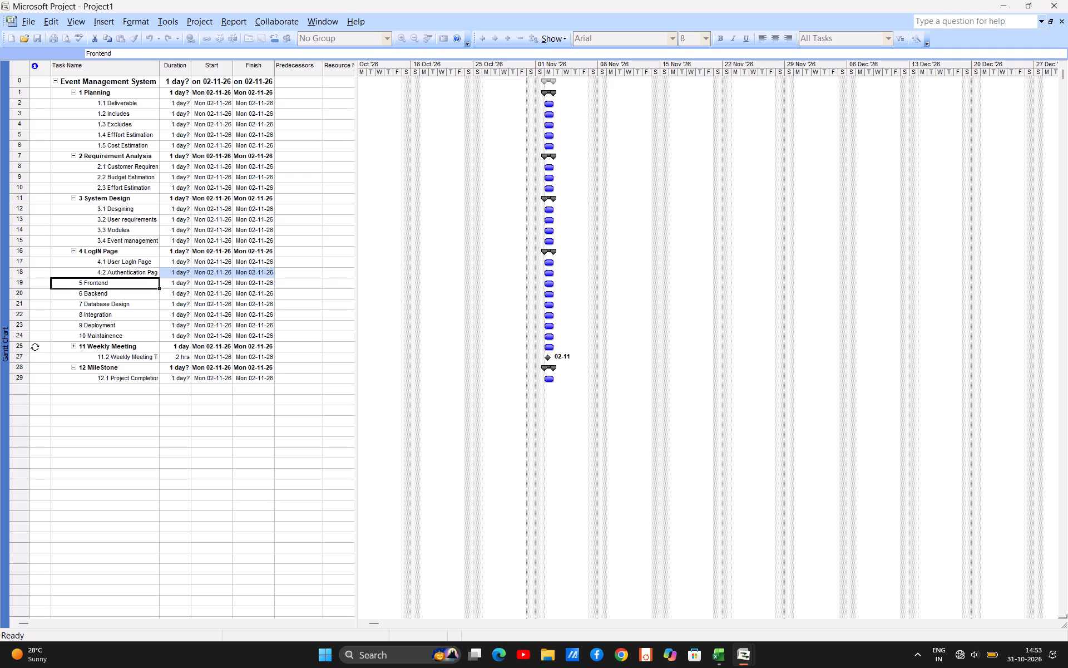
Insert a new task named System UI/UX Page between Frontend and Backend.
{"action": "left_click", "coordinate": [22, 287]}
{"action": "left_click", "coordinate": [22, 295]}
{"action": "right_click", "coordinate": [22, 295]}
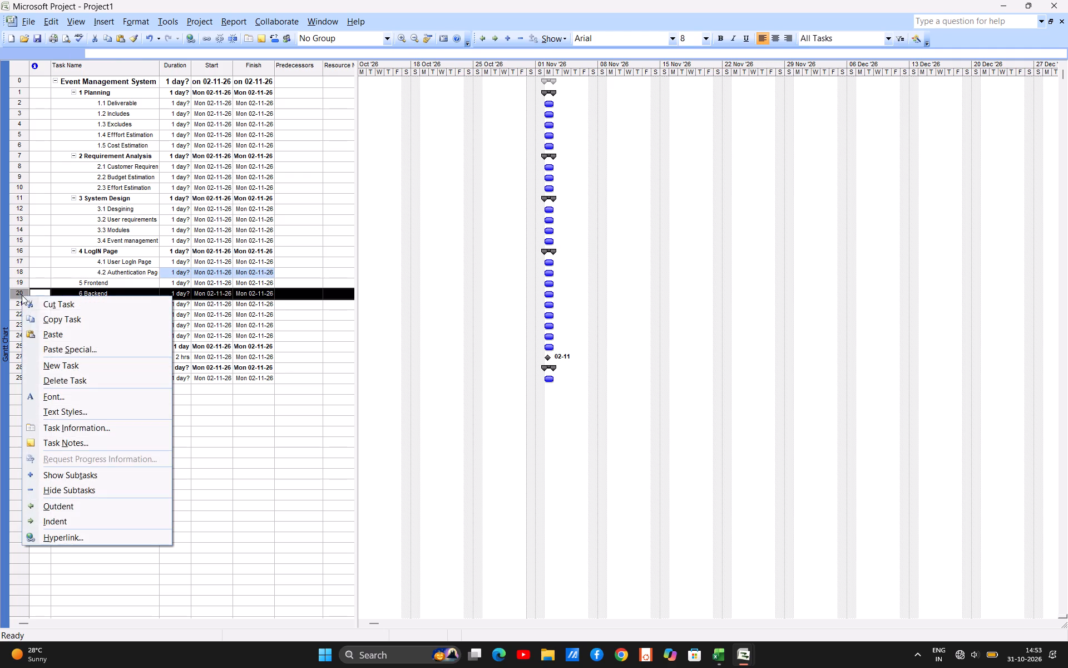
{"action": "left_click", "coordinate": [50, 369]}
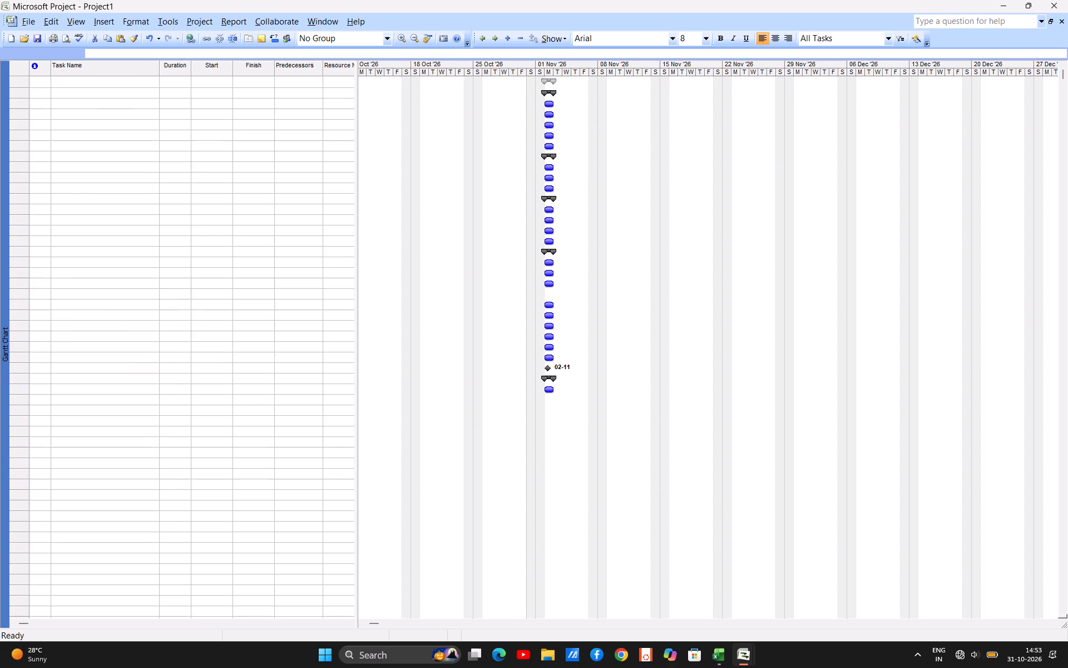
{"action": "left_click", "coordinate": [137, 291]}
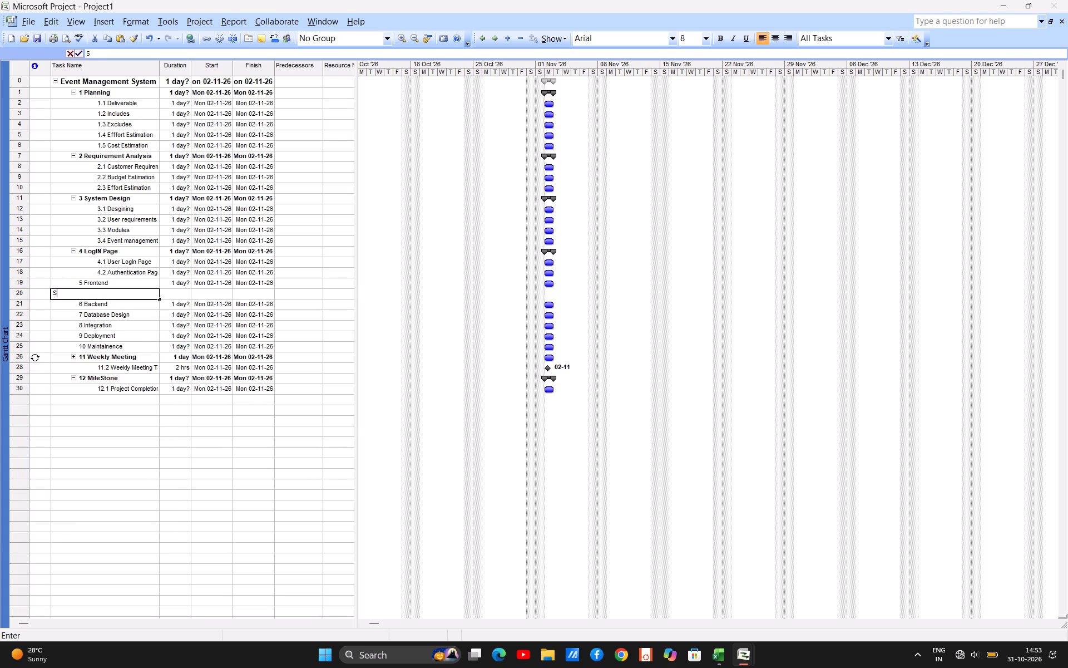
{"action": "type", "text": "syte"}
{"action": "key", "text": "BackSpace"}
{"action": "key", "text": "BackSpace"}
{"action": "key", "text": "BackSpace"}
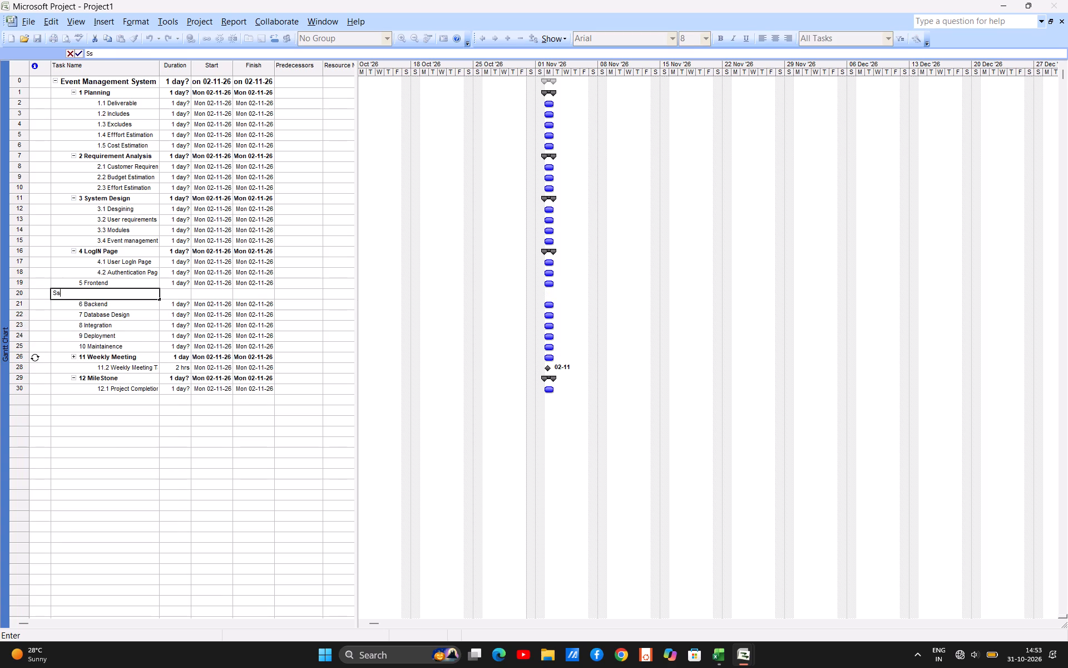
{"action": "key", "text": "BackSpace"}
{"action": "type", "text": "UI."}
{"action": "key", "text": "BackSpace"}
{"action": "type", "text": "/I"}
{"action": "key", "text": "BackSpace"}
{"action": "type", "text": "UX"}
{"action": "key", "text": "space"}
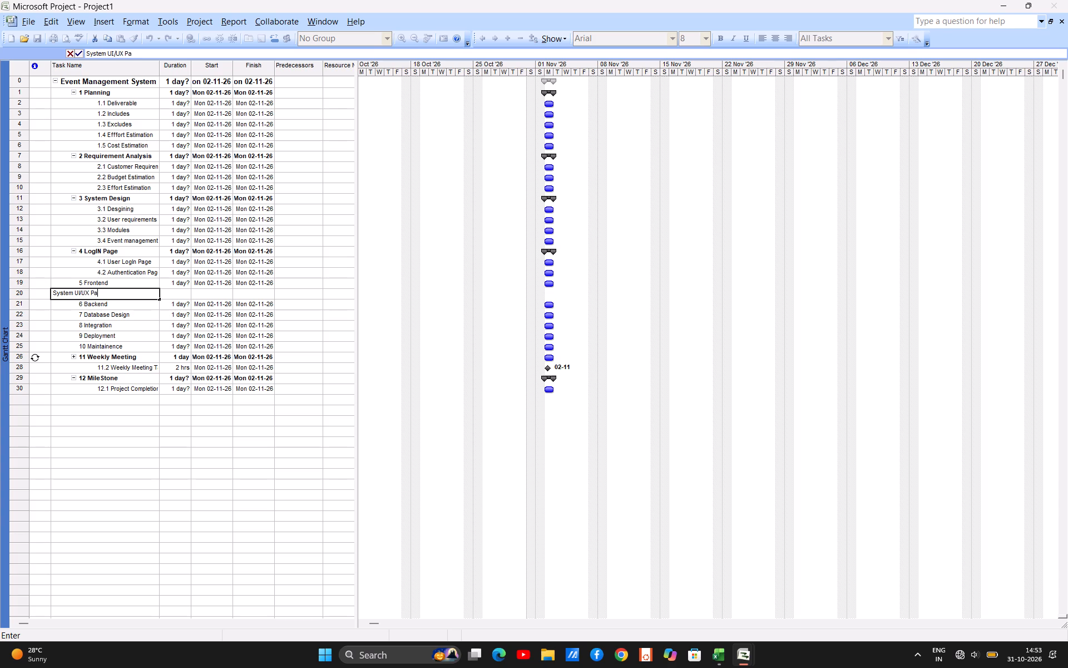
{"action": "key", "text": "Return"}
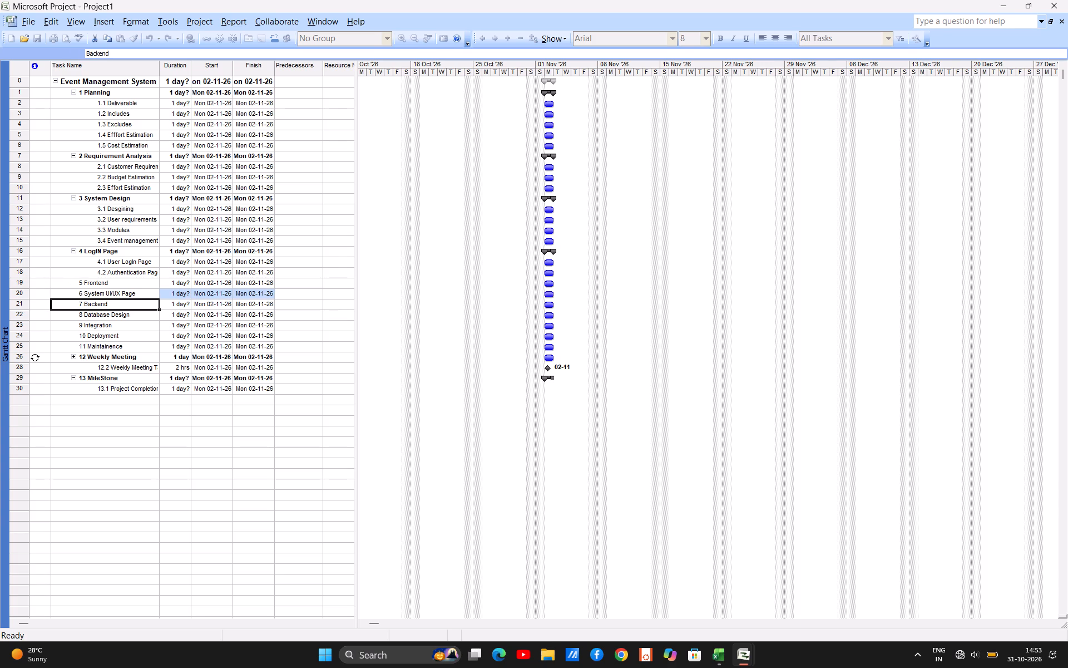
Indent System UI/UX Page to make it a subtask of Frontend.
{"action": "right_click", "coordinate": [101, 293]}
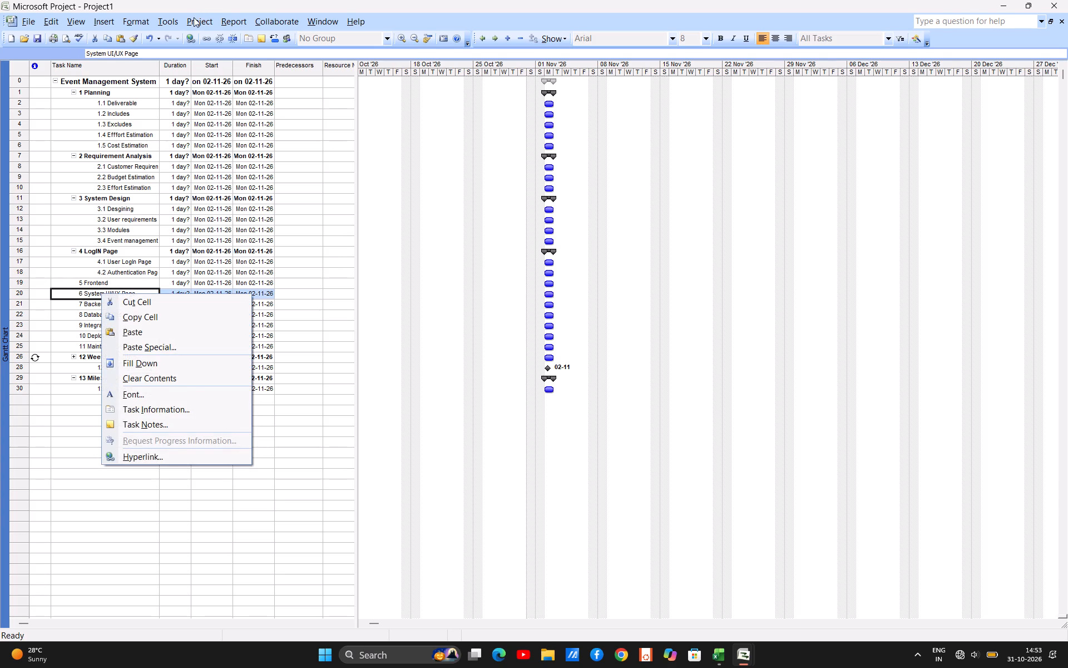
{"action": "left_click", "coordinate": [195, 22]}
{"action": "left_click", "coordinate": [209, 83]}
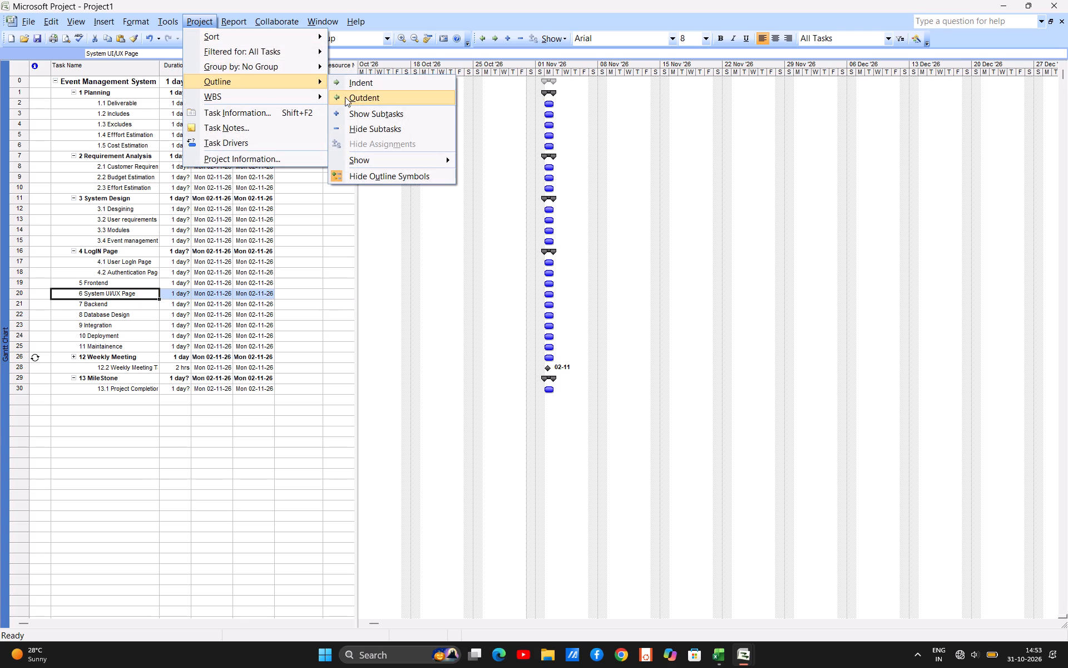
{"action": "left_click", "coordinate": [364, 87]}
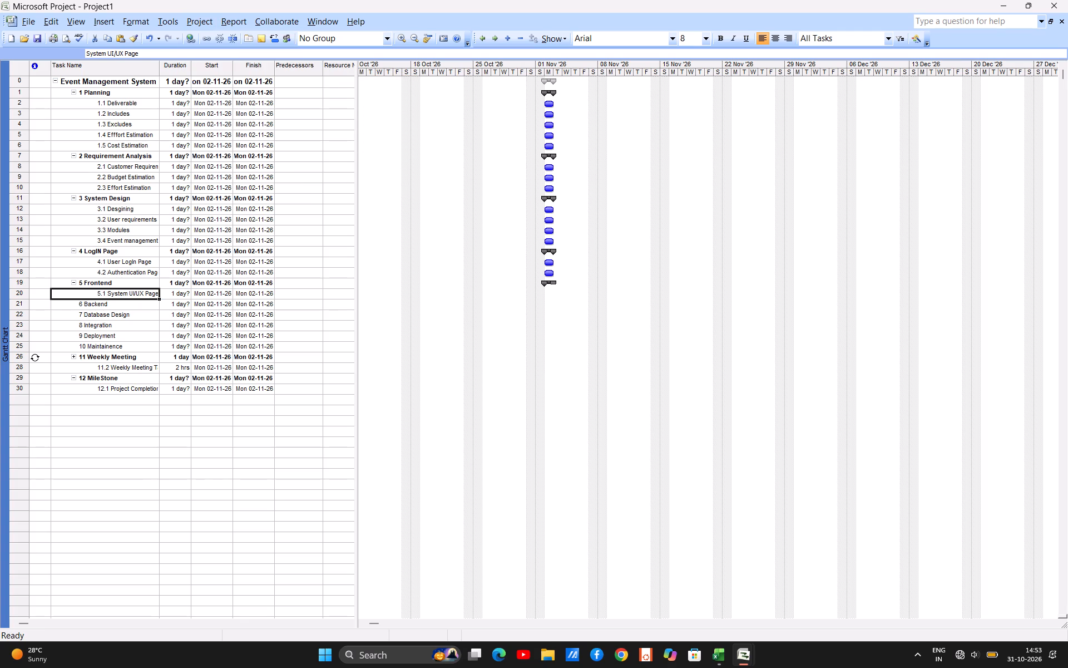
Insert a new Event Management admin task below System UI/UX Page, as a subtask of Frontend.
{"action": "left_click", "coordinate": [19, 307]}
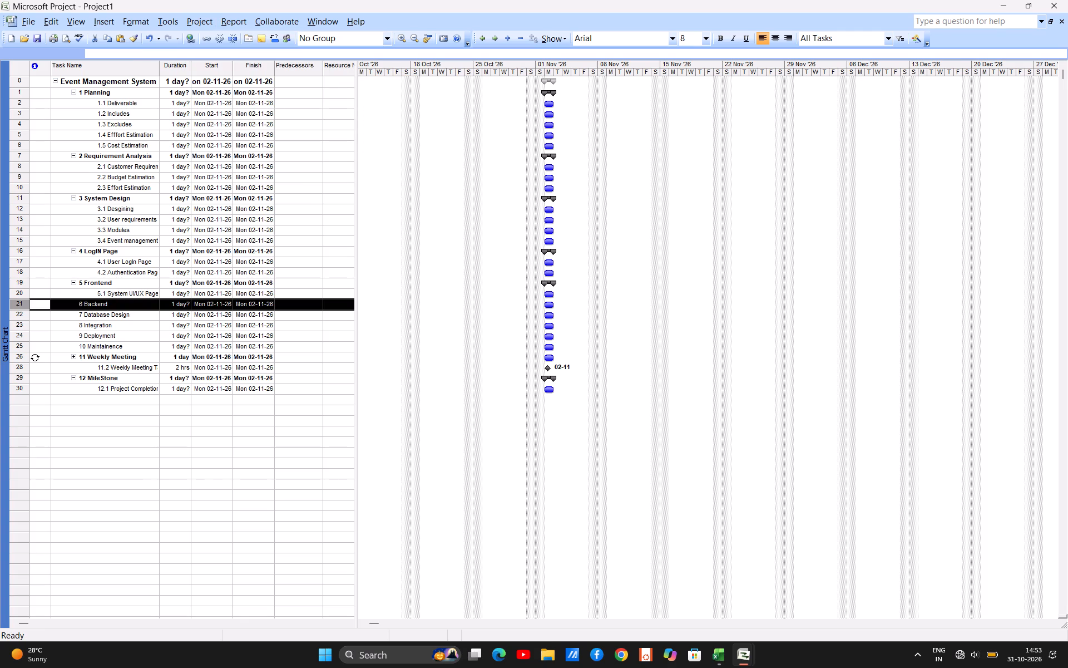
{"action": "right_click", "coordinate": [19, 307]}
{"action": "left_click", "coordinate": [44, 372]}
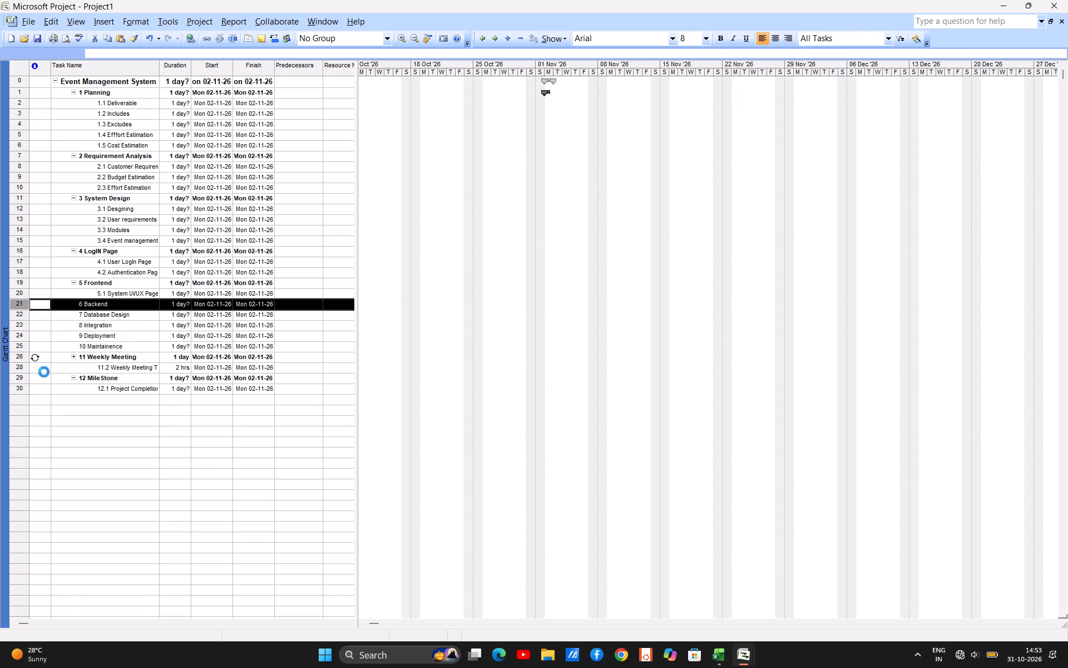
{"action": "left_click", "coordinate": [131, 307]}
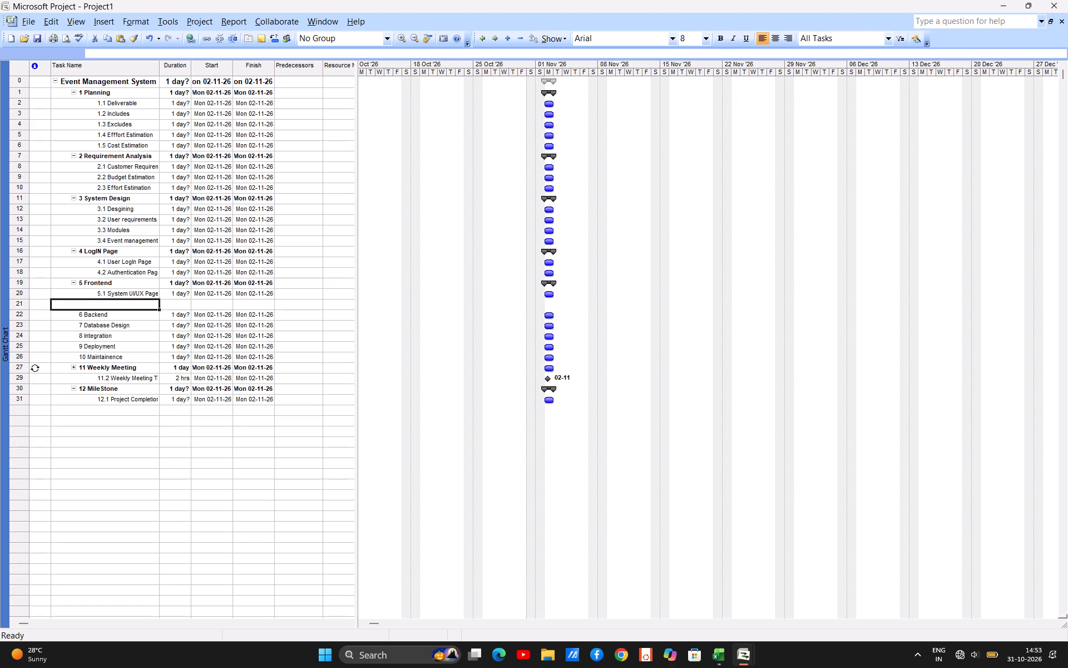
{"action": "type", "text": "en"}
{"action": "type", "text": "t"}
{"action": "key", "text": "space"}
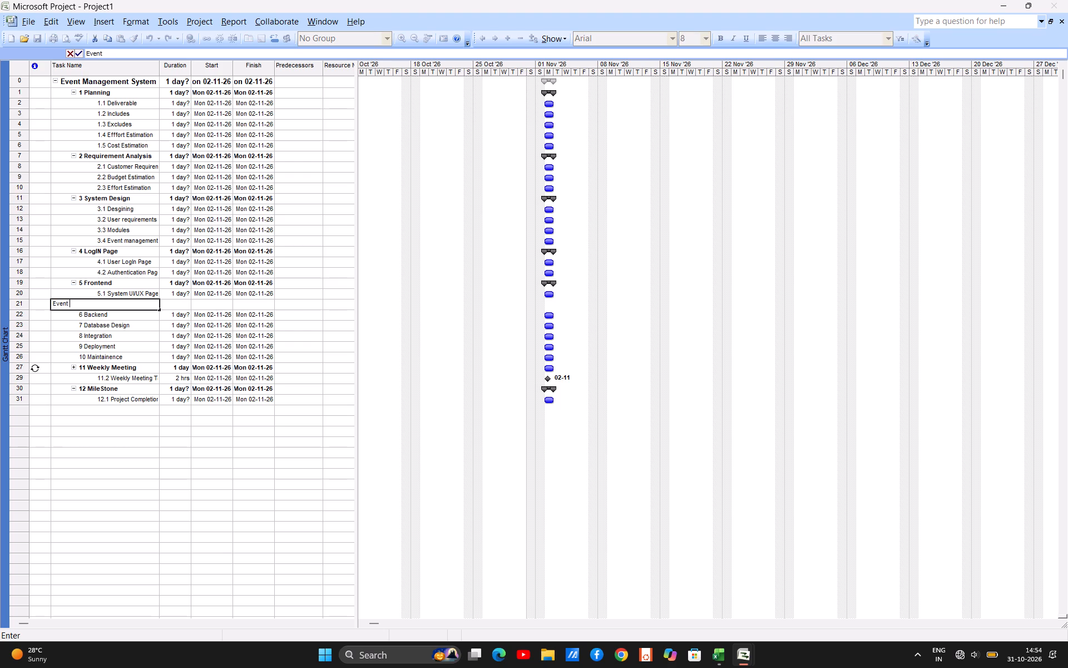
{"action": "key", "text": "a"}
{"action": "type", "text": "nagem"}
{"action": "key", "text": "Return"}
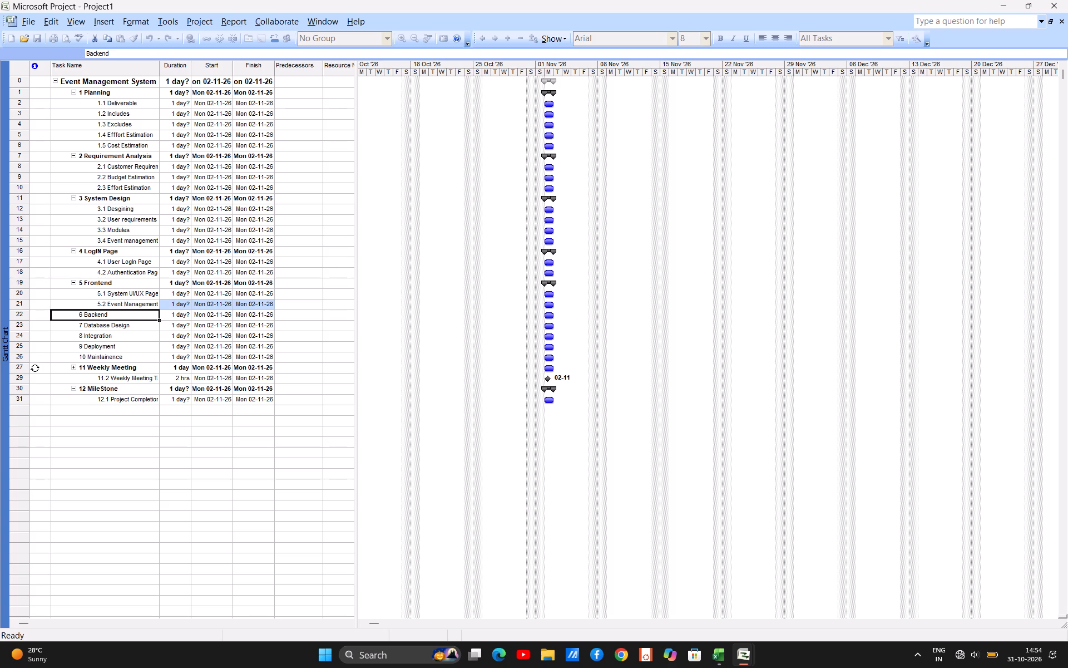
Insert a new task named Event Management Login Page as the third subtask of Frontend, above Backend.
{"action": "left_click", "coordinate": [16, 316]}
{"action": "right_click", "coordinate": [16, 316]}
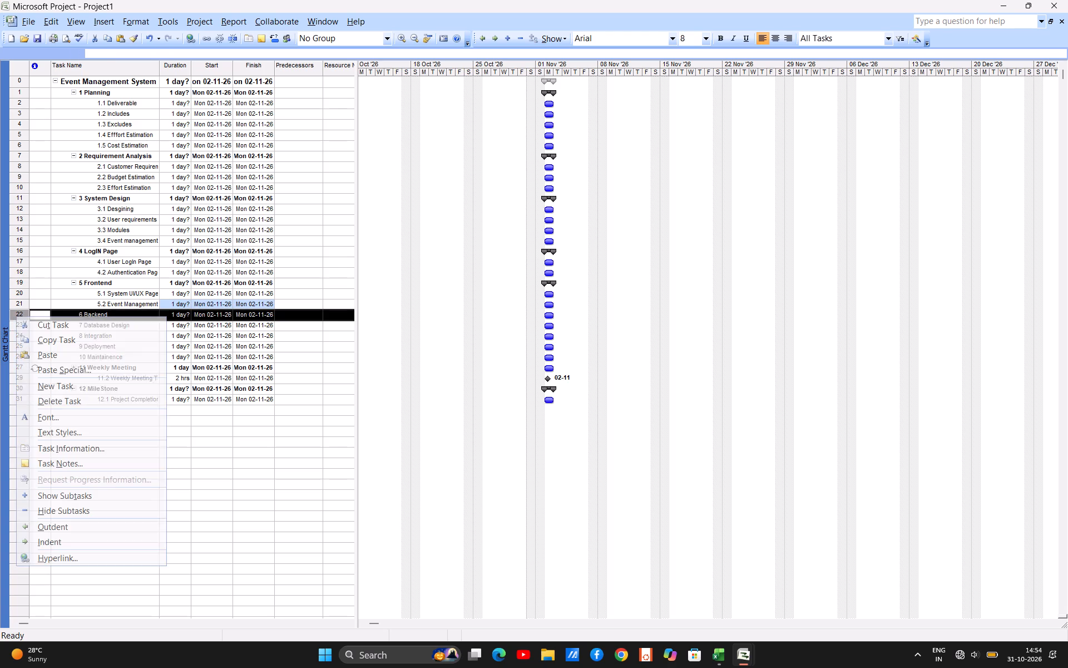
{"action": "left_click", "coordinate": [55, 384]}
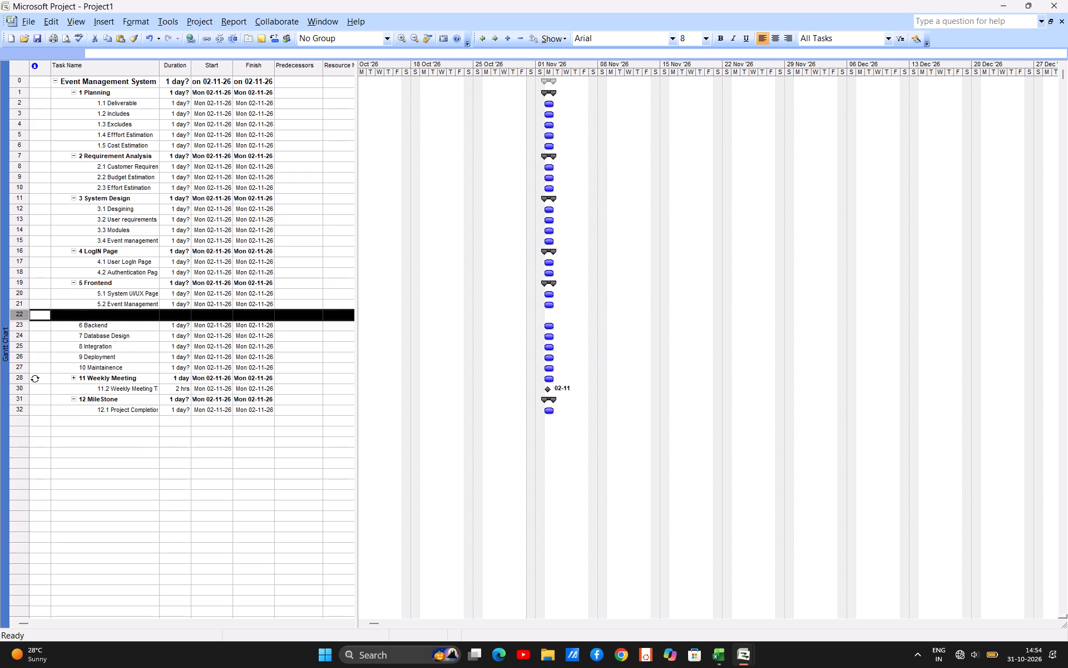
{"action": "left_click", "coordinate": [101, 315]}
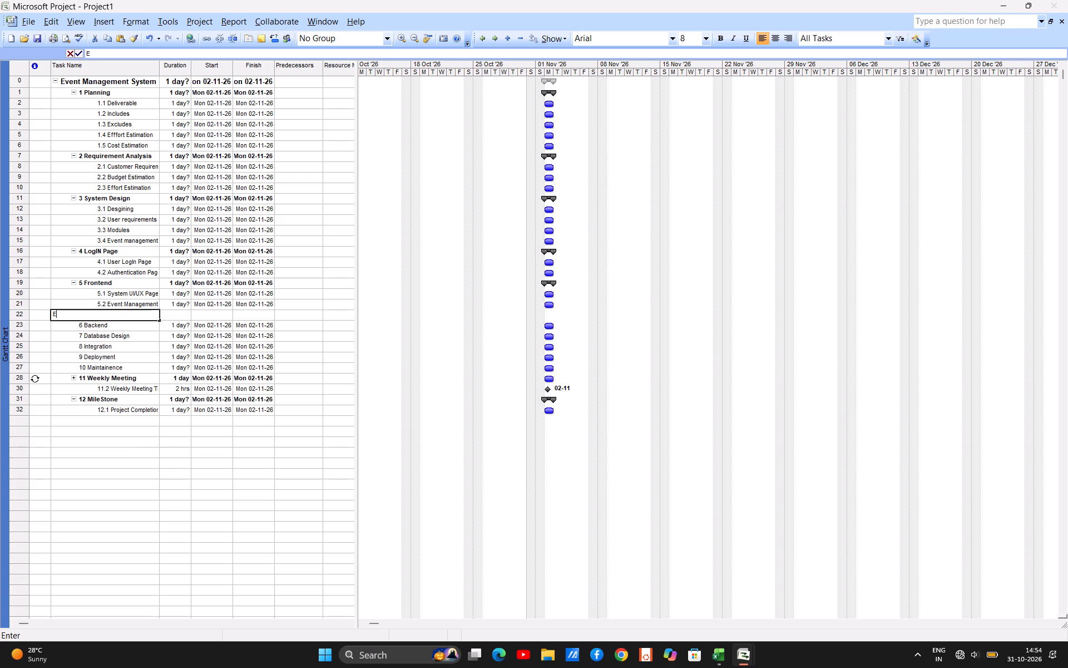
{"action": "type", "text": "venet"}
{"action": "key", "text": "BackSpace"}
{"action": "key", "text": "BackSpace"}
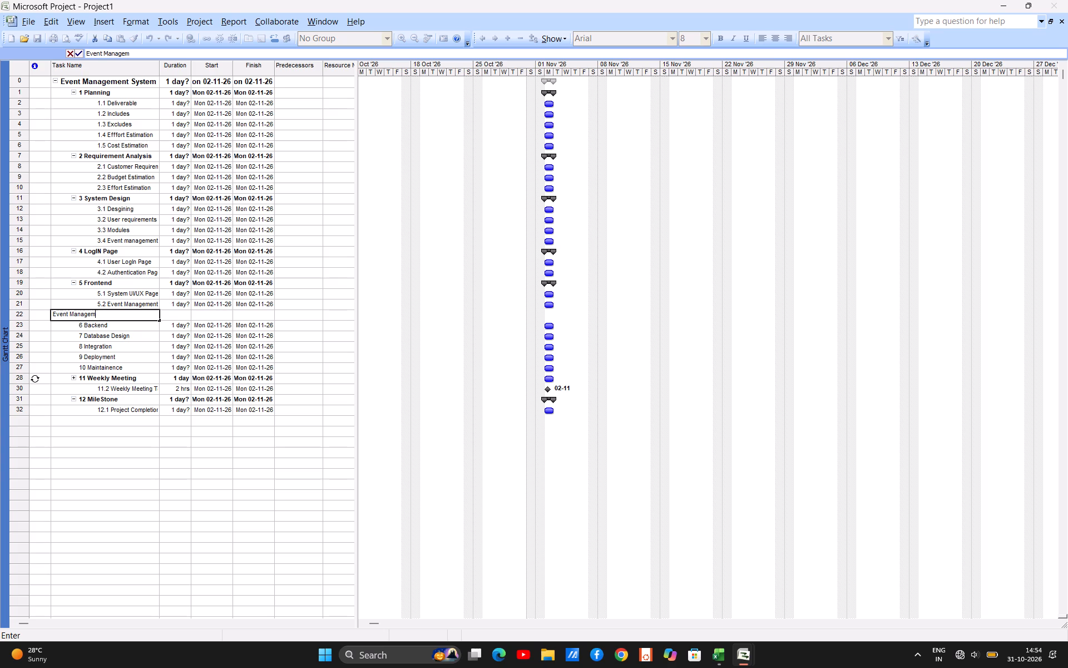
{"action": "key", "text": "BackSpace"}
{"action": "key", "text": "Return"}
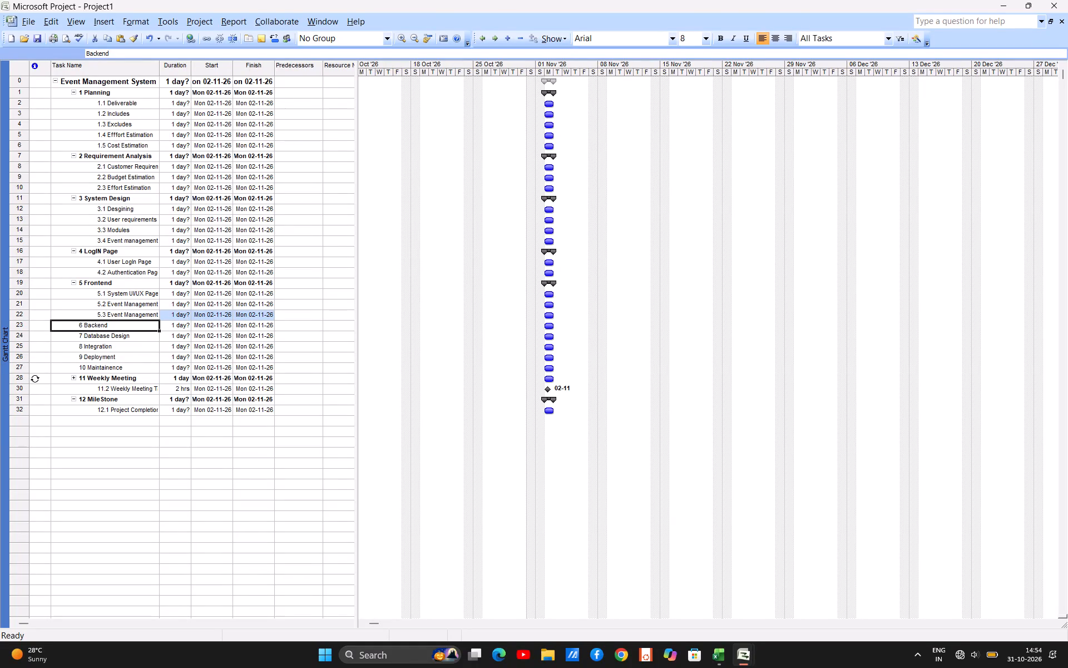
Insert a new task named Confirmation page as the fourth subtask of Frontend, above Backend.
{"action": "left_click", "coordinate": [23, 326]}
{"action": "right_click", "coordinate": [23, 326]}
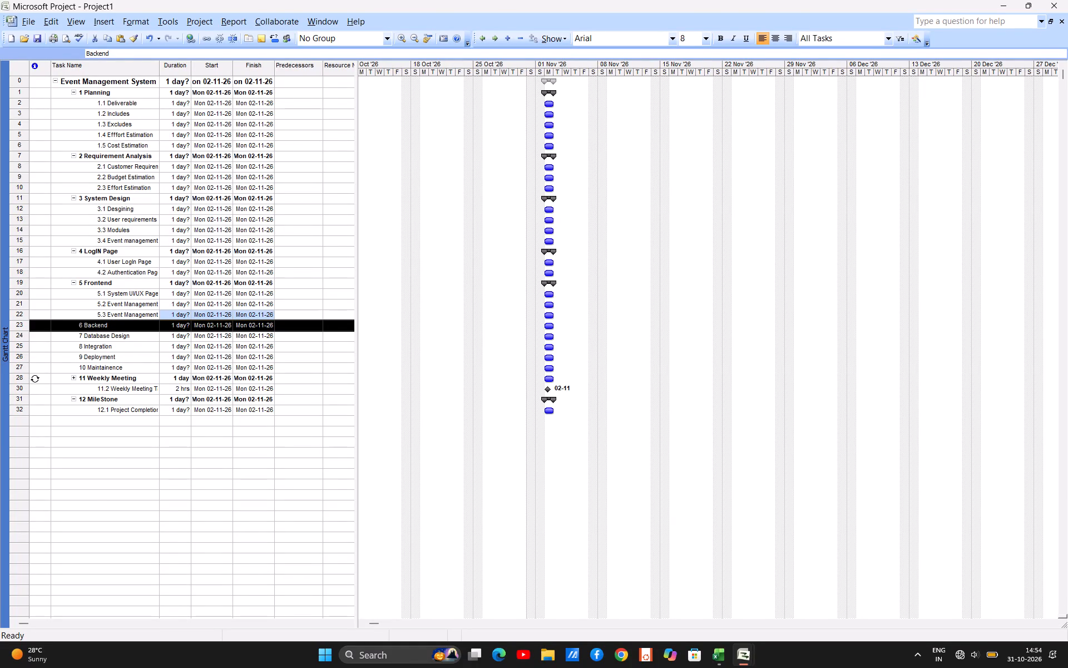
{"action": "left_click", "coordinate": [46, 395]}
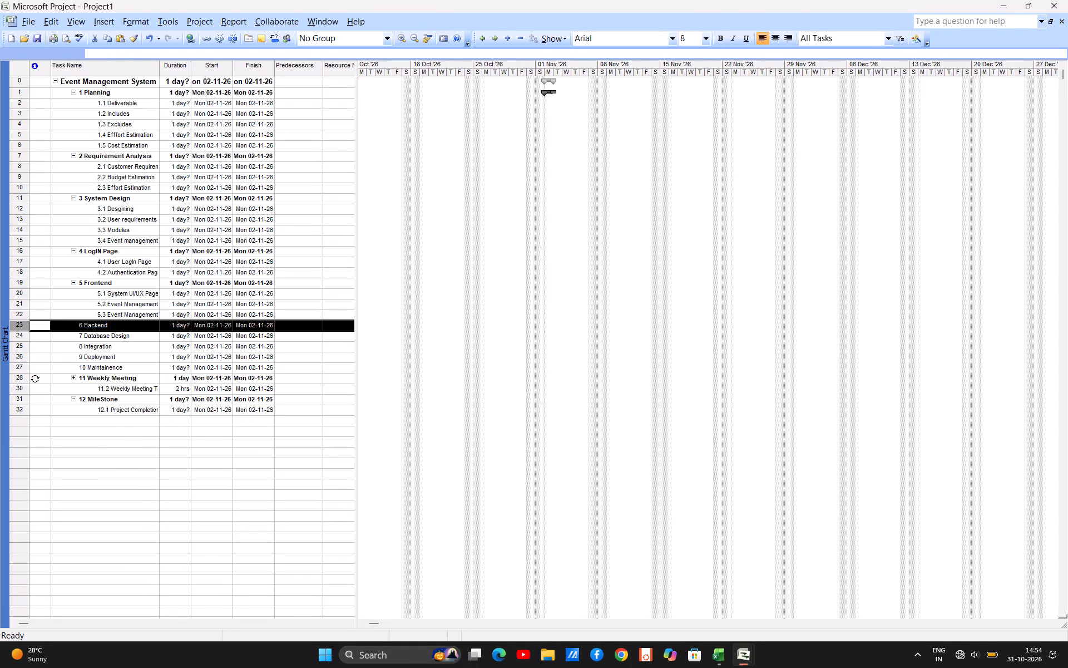
{"action": "left_click", "coordinate": [118, 328]}
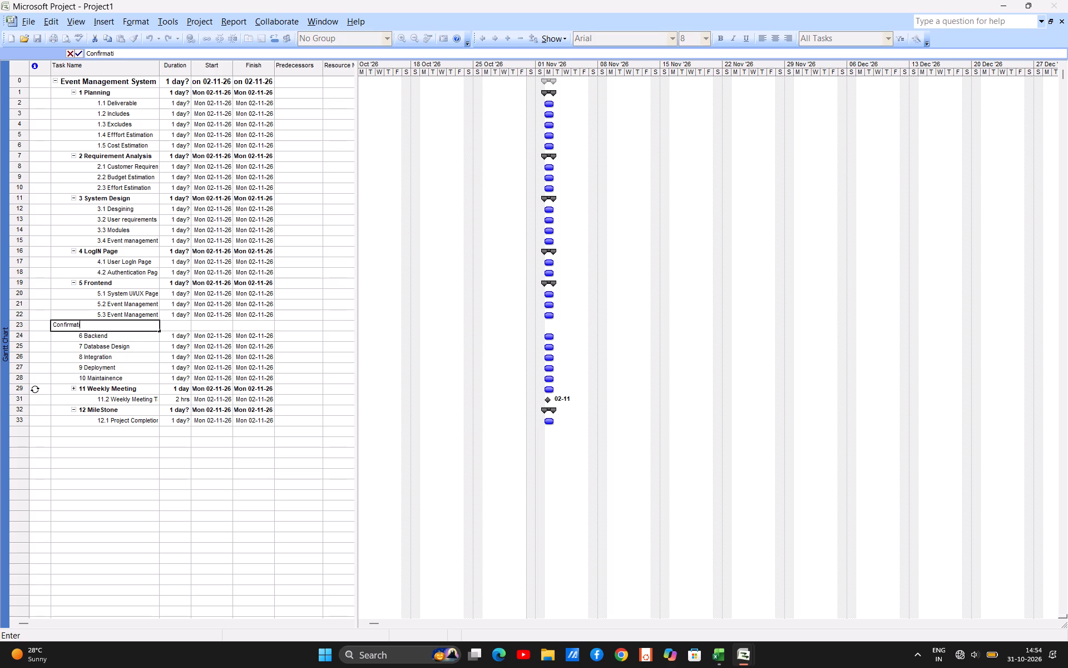
{"action": "key", "text": "Return"}
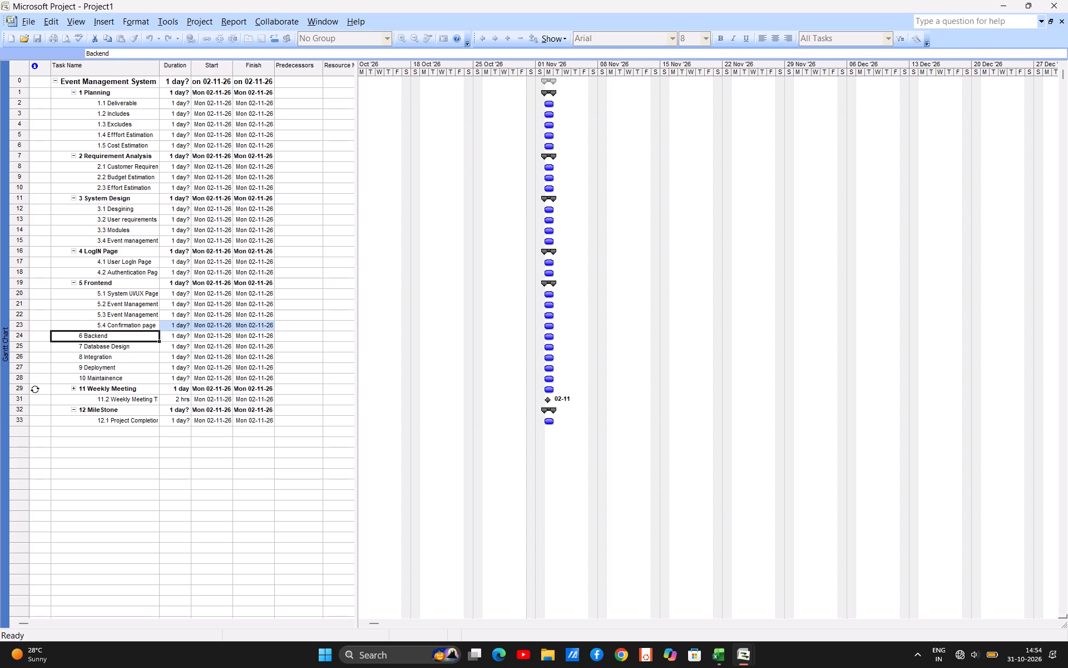
Insert a new task named Authentication Login Page between Backend and Database Design.
{"action": "left_click", "coordinate": [23, 349]}
{"action": "right_click", "coordinate": [23, 349]}
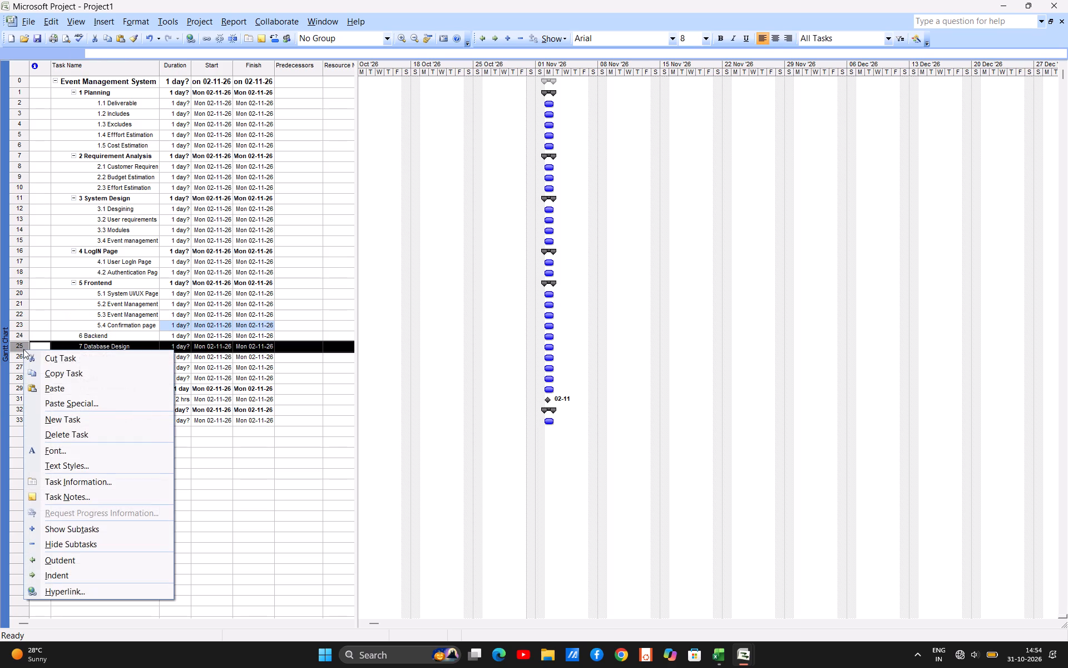
{"action": "left_click", "coordinate": [38, 419]}
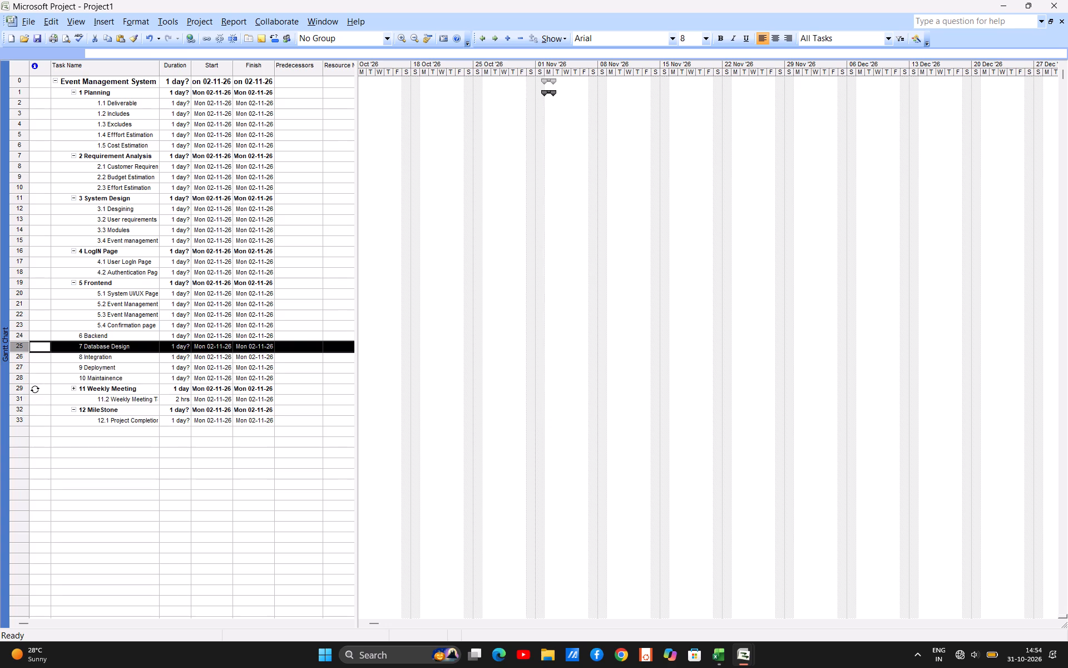
{"action": "left_click", "coordinate": [120, 349]}
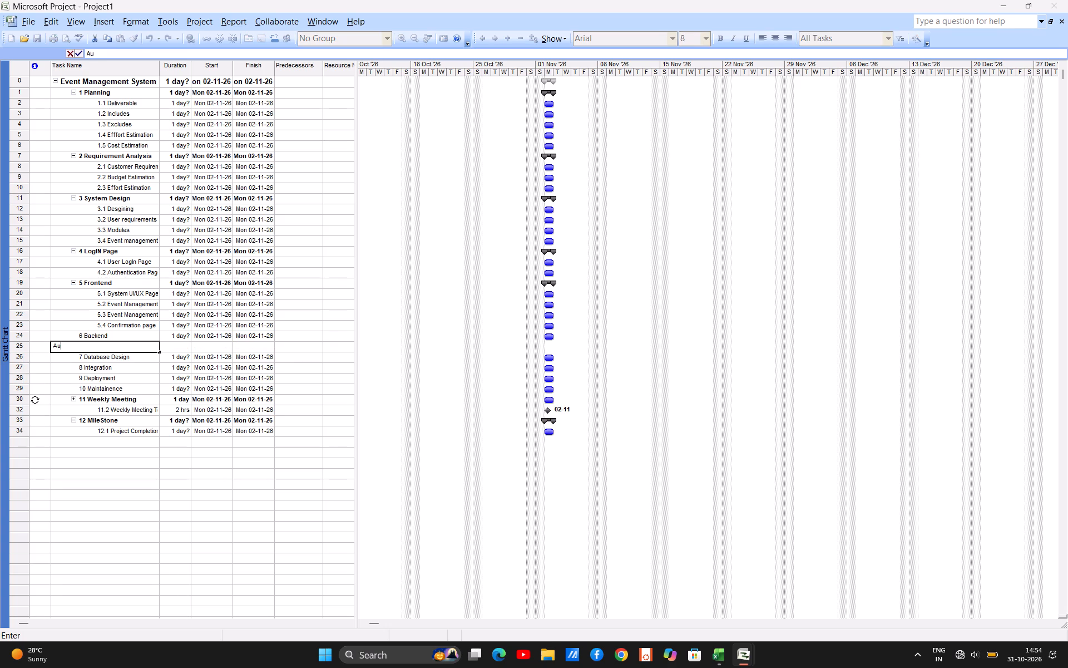
{"action": "type", "text": "tication"}
{"action": "key", "text": "space"}
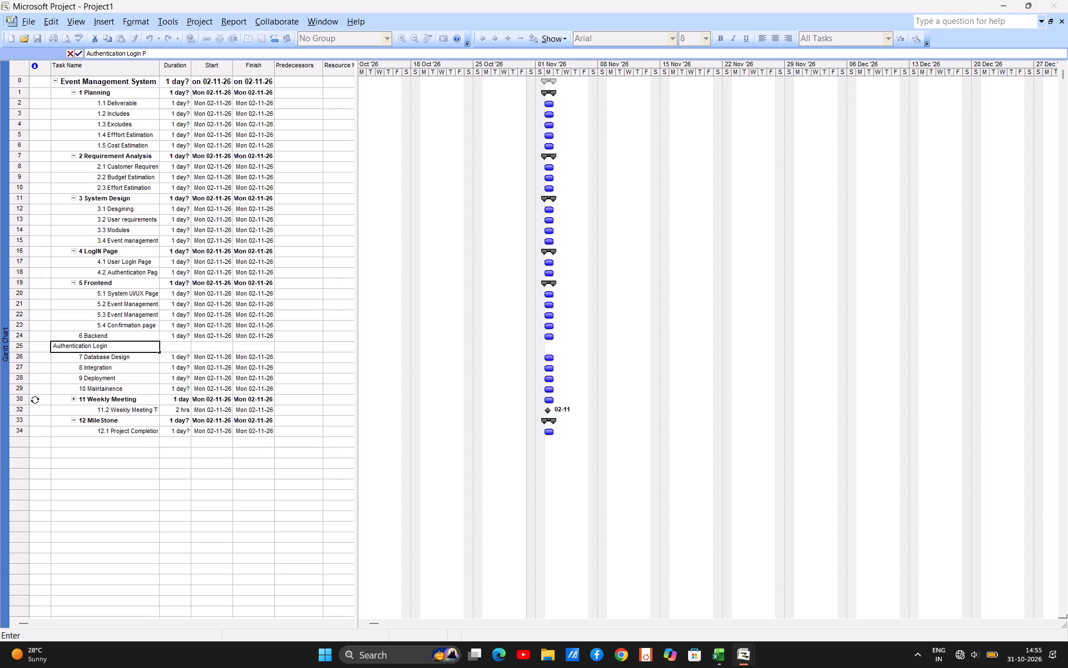
{"action": "key", "text": "Return"}
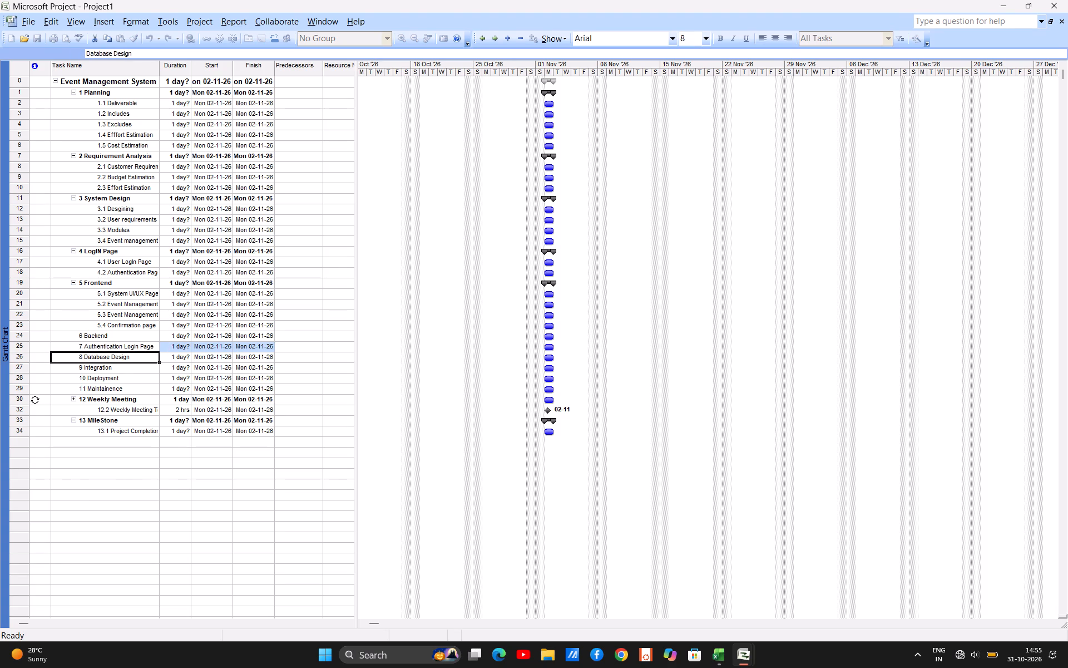
Indent Authentication Login Page to make it a subtask of Backend.
{"action": "right_click", "coordinate": [79, 349]}
{"action": "left_click", "coordinate": [239, 21]}
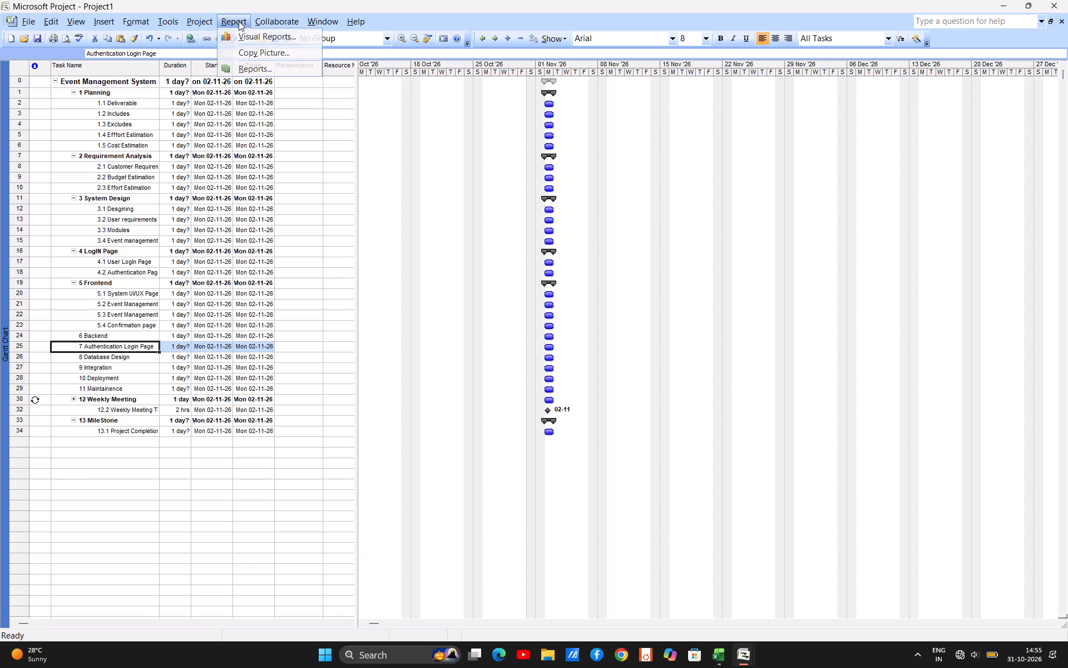
{"action": "left_click", "coordinate": [203, 22]}
{"action": "left_click", "coordinate": [202, 27]}
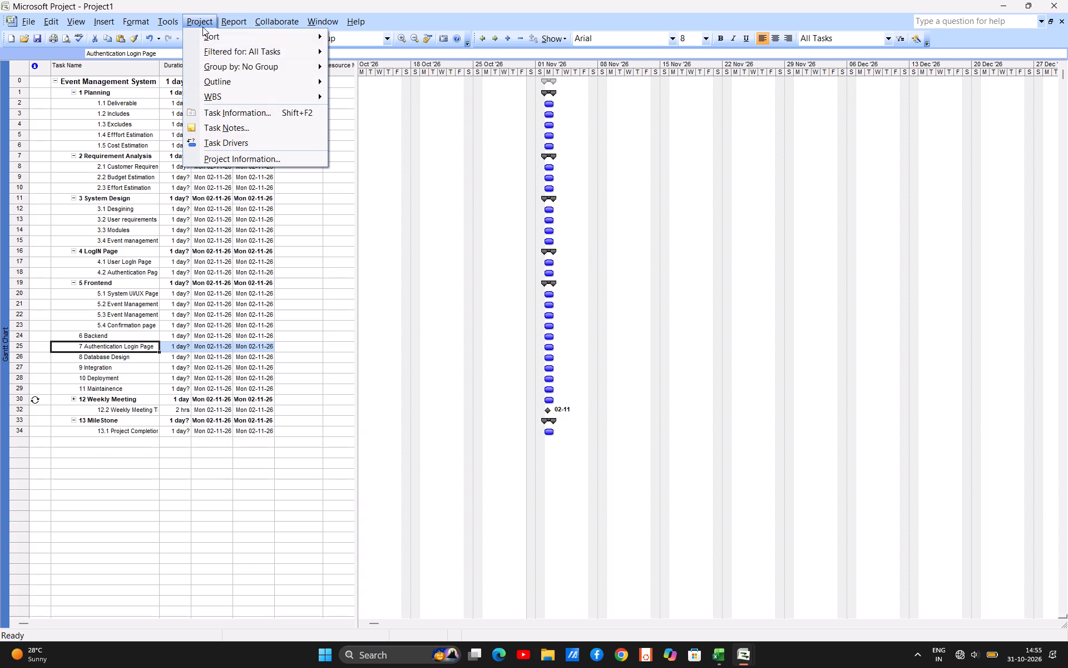
{"action": "left_click", "coordinate": [212, 81]}
{"action": "left_click", "coordinate": [360, 83]}
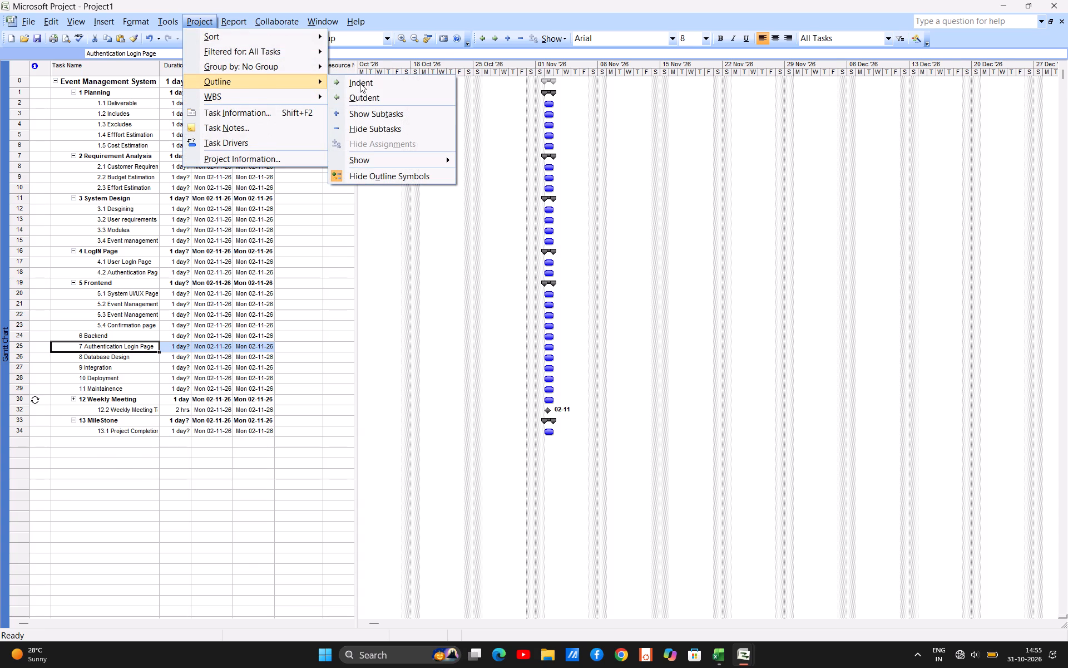
Insert a new task named User Confirmation Tabe between Database Design and Integration.
{"action": "right_click", "coordinate": [21, 367]}
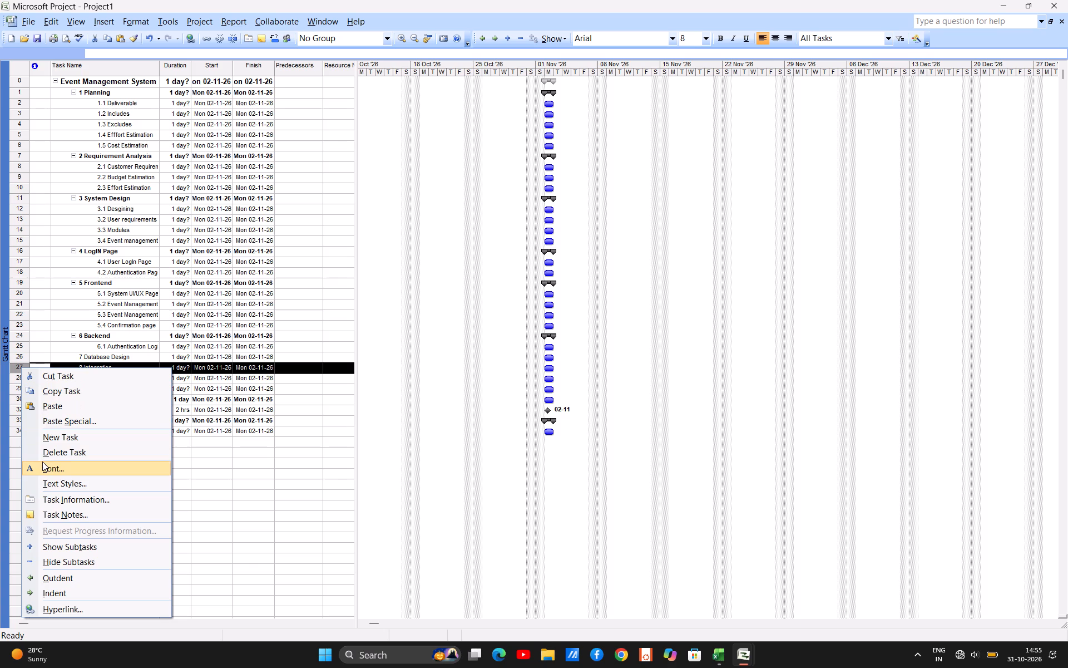
{"action": "left_click", "coordinate": [45, 440]}
{"action": "left_click", "coordinate": [105, 370]}
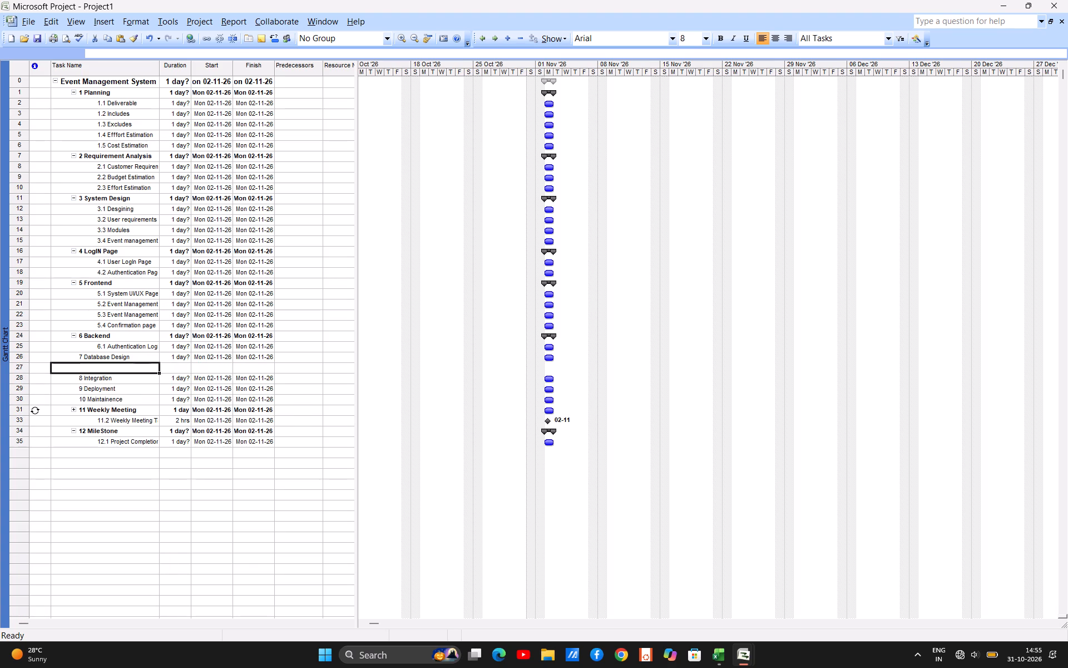
{"action": "type", "text": "able"}
{"action": "key", "text": "space"}
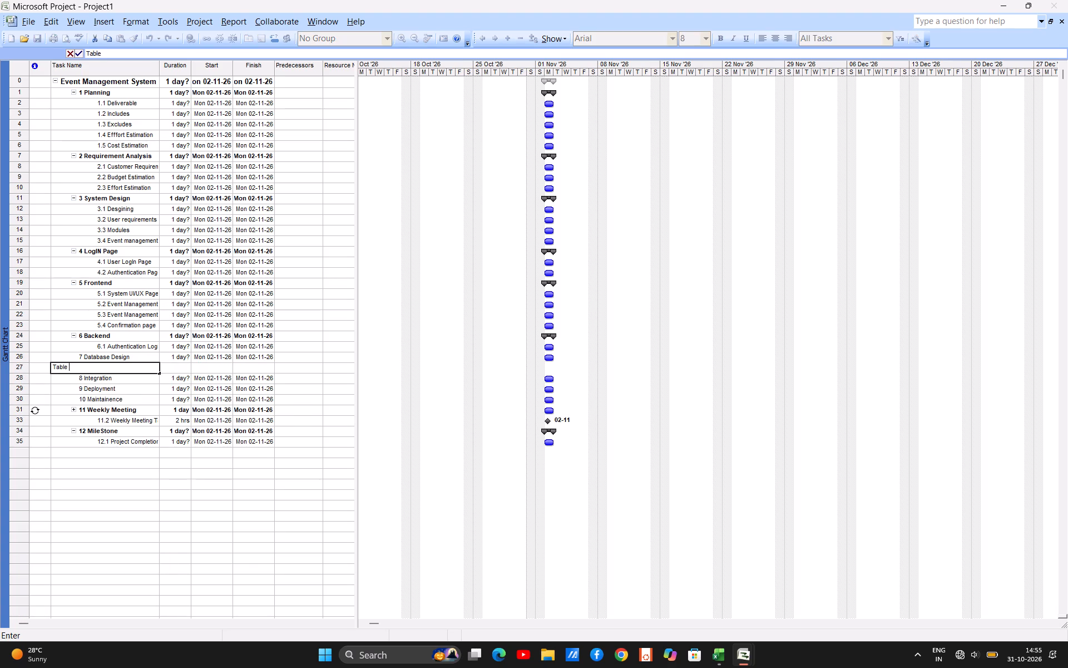
{"action": "key", "text": "BackSpace"}
{"action": "key", "text": "BackSpace"}
{"action": "key", "text": "BackSpace"}
{"action": "key", "text": "BackSpace"}
{"action": "key", "text": "BackSpace"}
{"action": "key", "text": "BackSpace"}
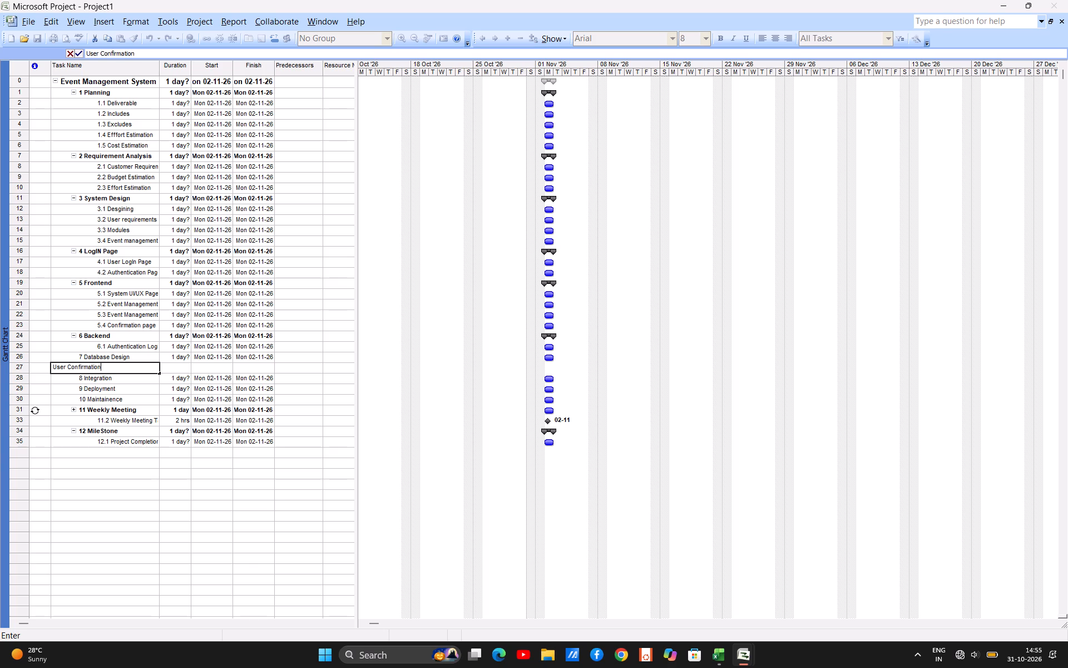
{"action": "type", "text": "ab"}
{"action": "key", "text": "e"}
{"action": "key", "text": "Return"}
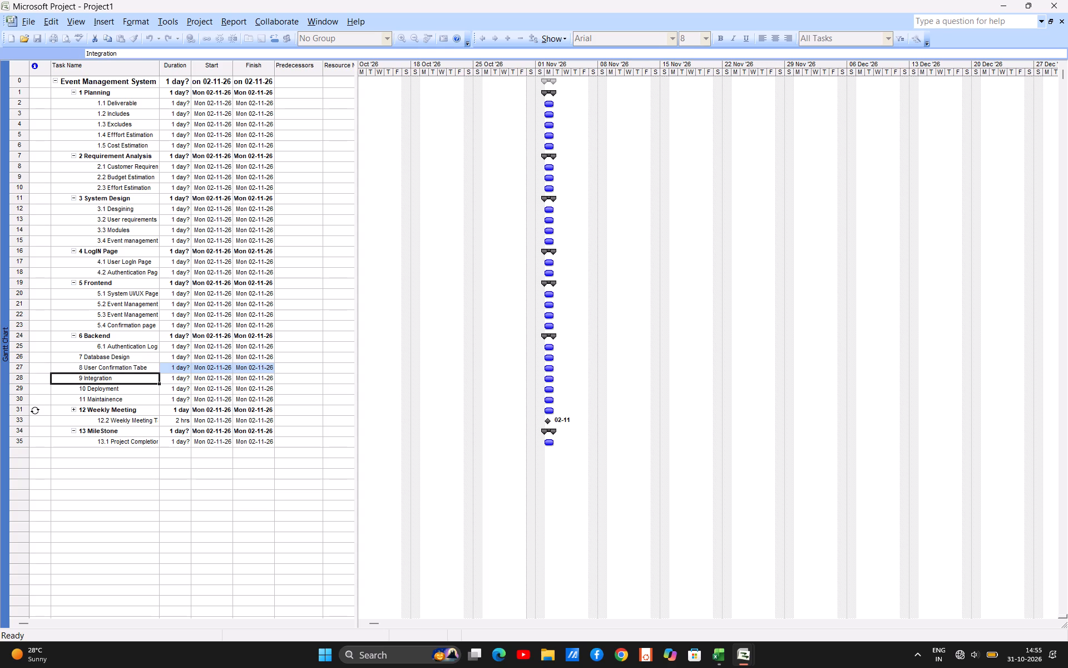
Indent User Confirmation Tabe to make it a subtask of Database Design.
{"action": "right_click", "coordinate": [91, 369]}
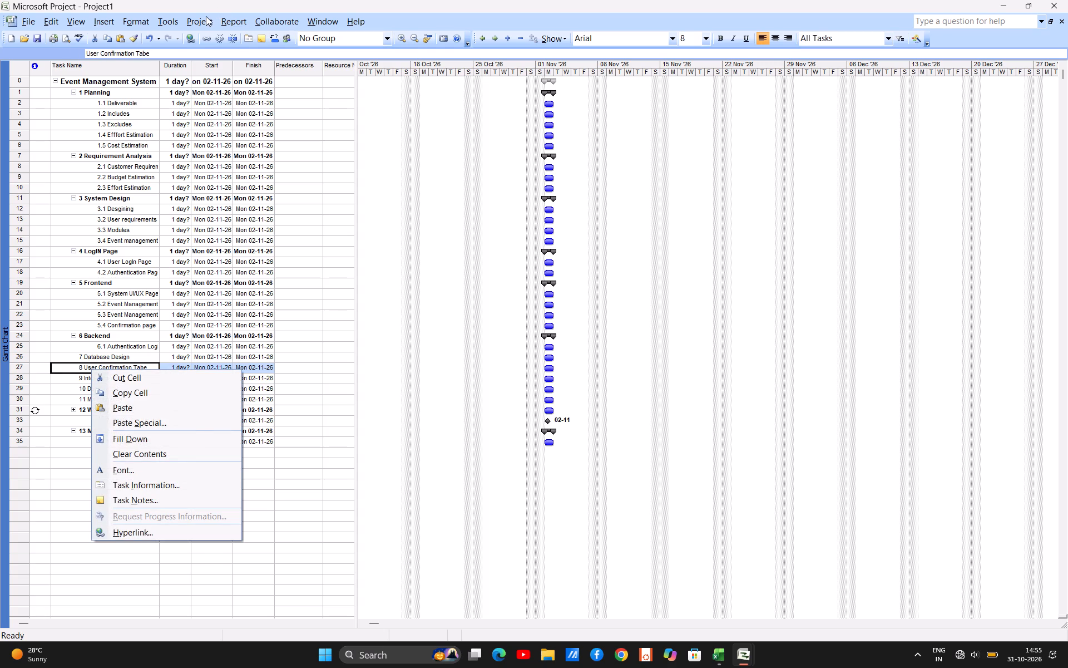
{"action": "left_click", "coordinate": [206, 16]}
{"action": "left_click", "coordinate": [209, 82]}
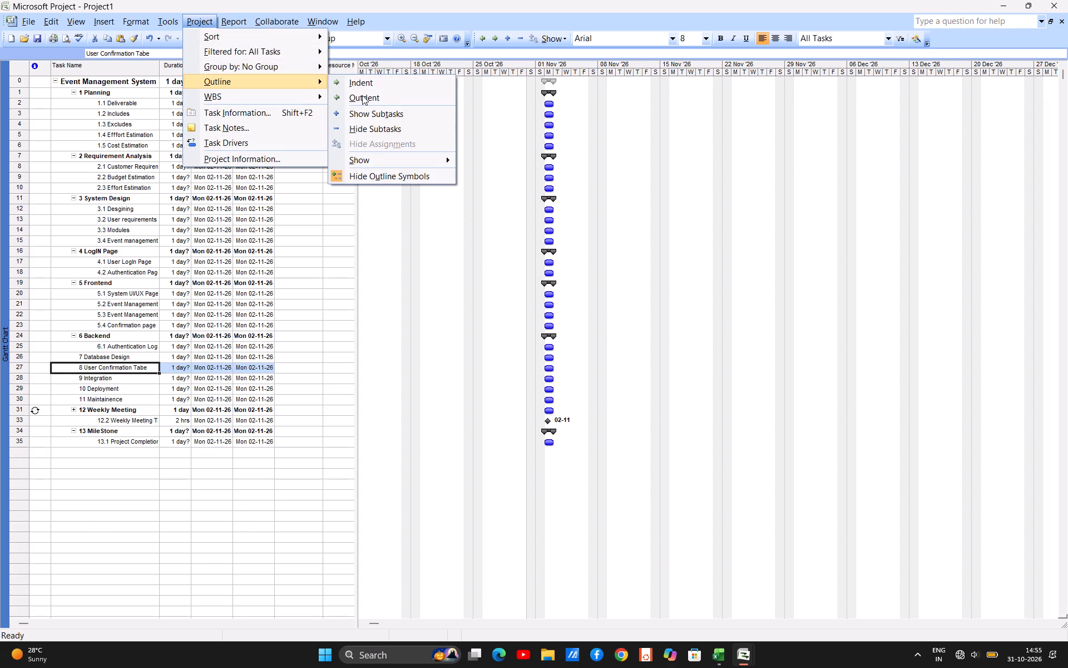
{"action": "left_click", "coordinate": [365, 80]}
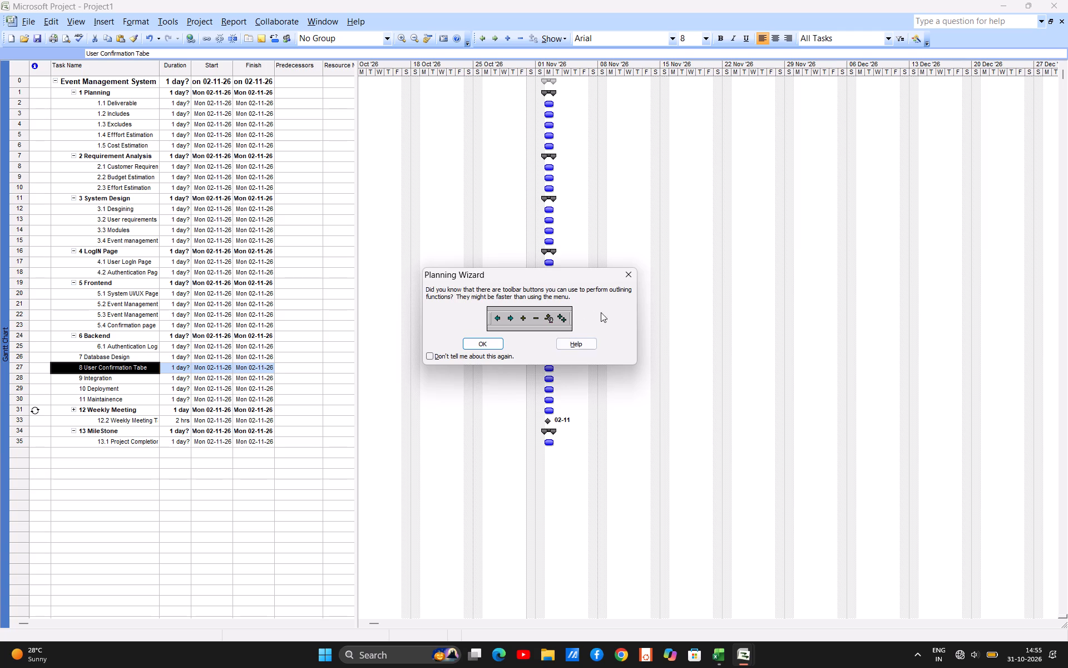
{"action": "left_click", "coordinate": [632, 272]}
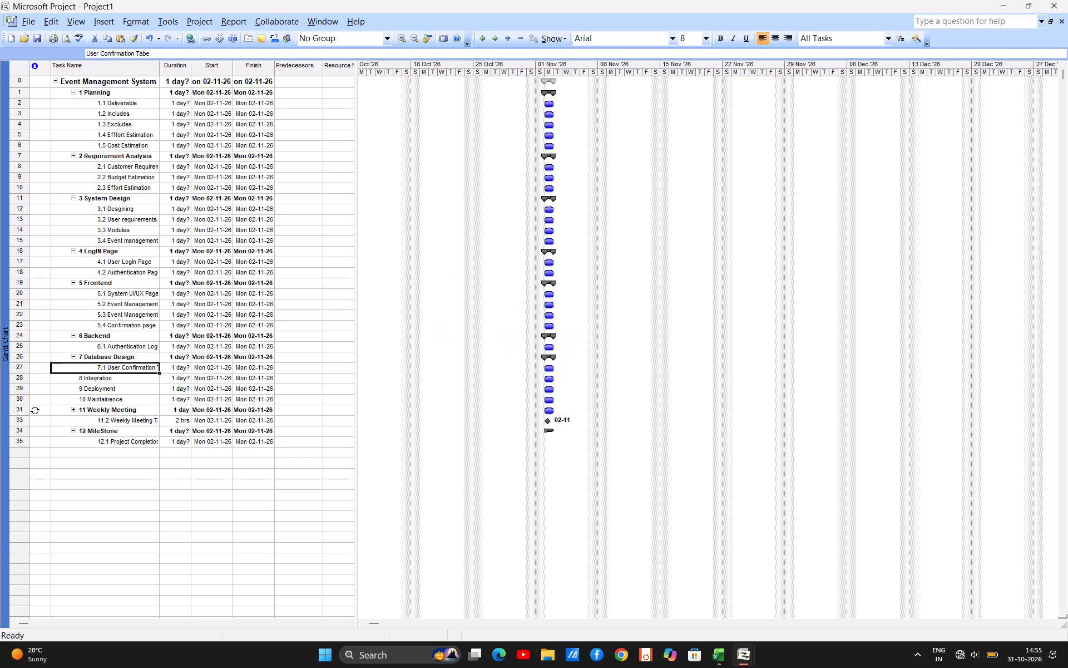
Insert a new task named Integration page between Integration and Deployment.
{"action": "left_click", "coordinate": [19, 394]}
{"action": "left_click", "coordinate": [17, 389]}
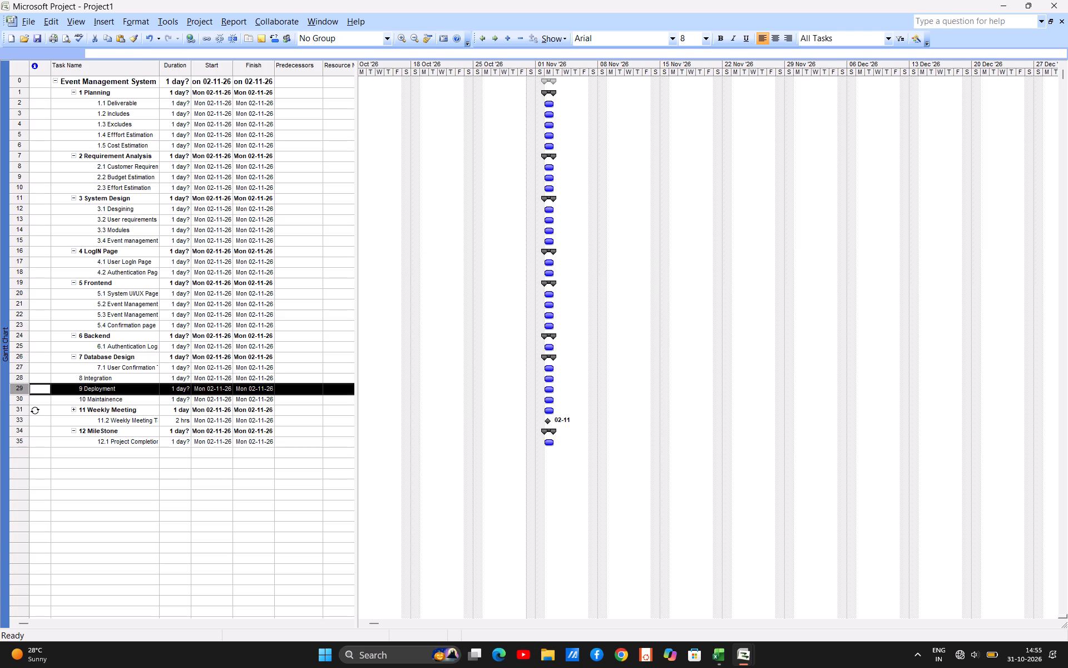
{"action": "right_click", "coordinate": [17, 389]}
{"action": "left_click", "coordinate": [46, 453]}
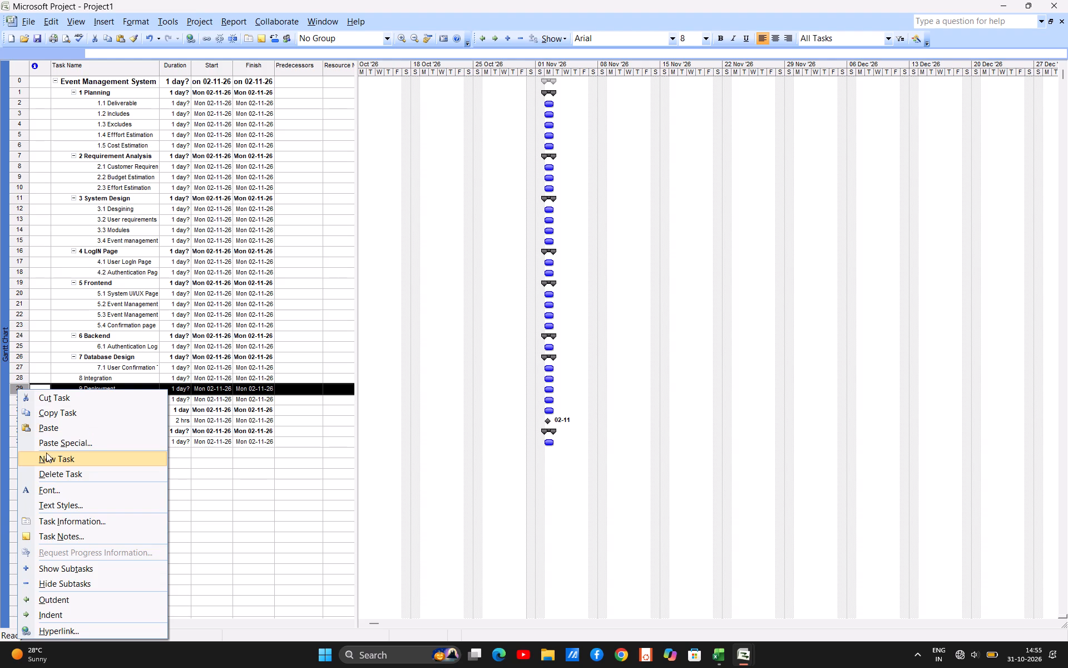
{"action": "left_click", "coordinate": [91, 391]}
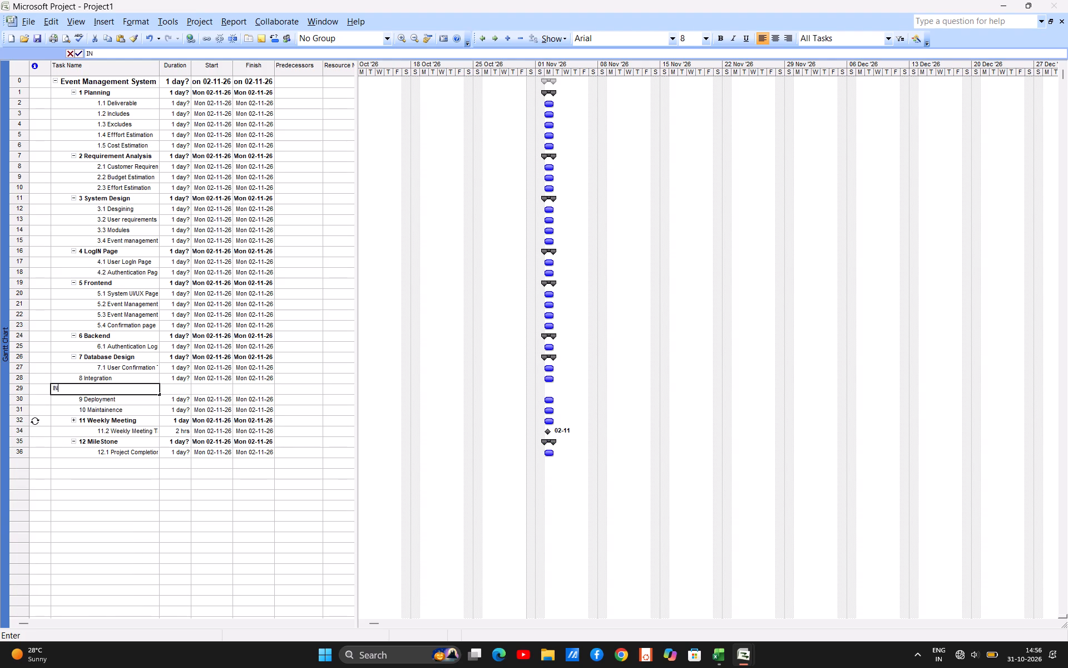
{"action": "key", "text": "BackSpace"}
{"action": "type", "text": "ntegration"}
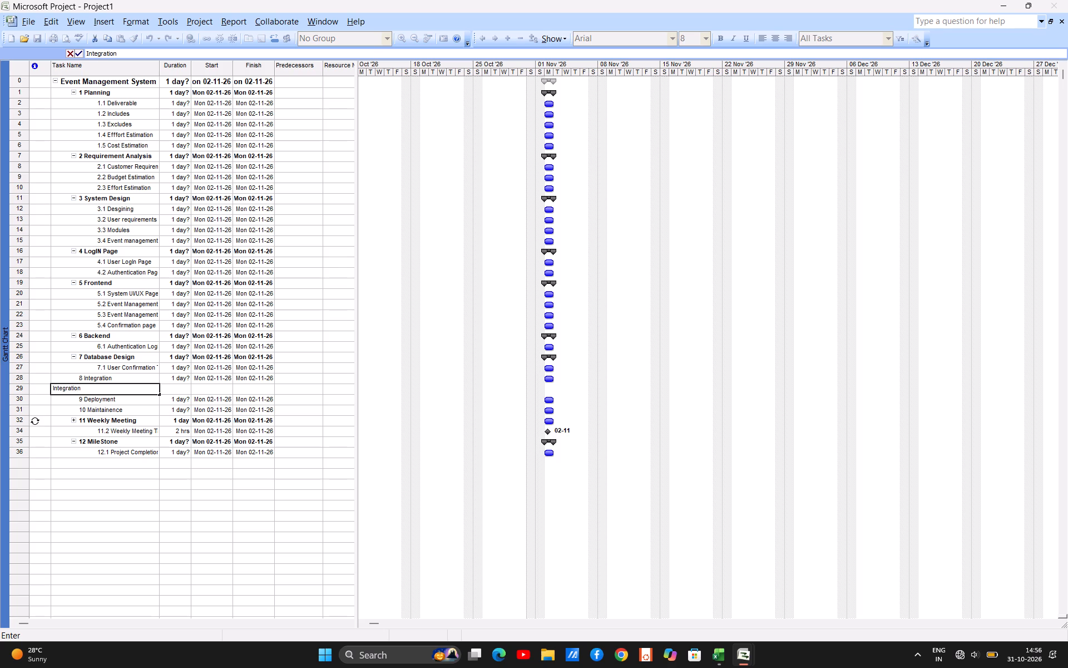
{"action": "key", "text": "space"}
{"action": "type", "text": "page"}
{"action": "key", "text": "Return"}
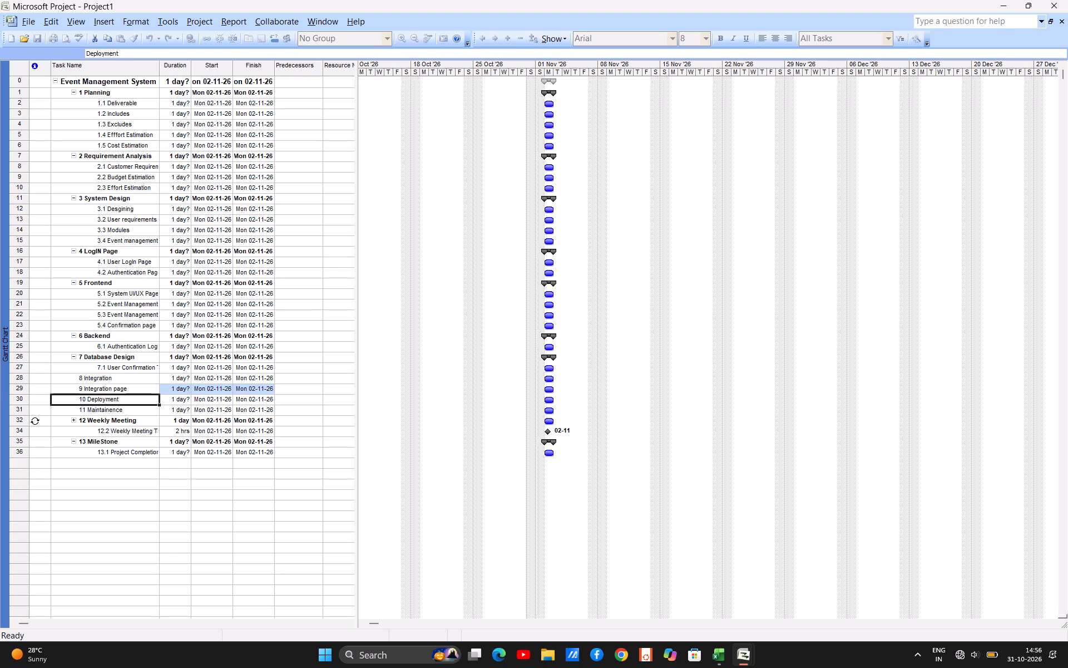
Indent Integration page to make it a subtask of Integration.
{"action": "right_click", "coordinate": [78, 389]}
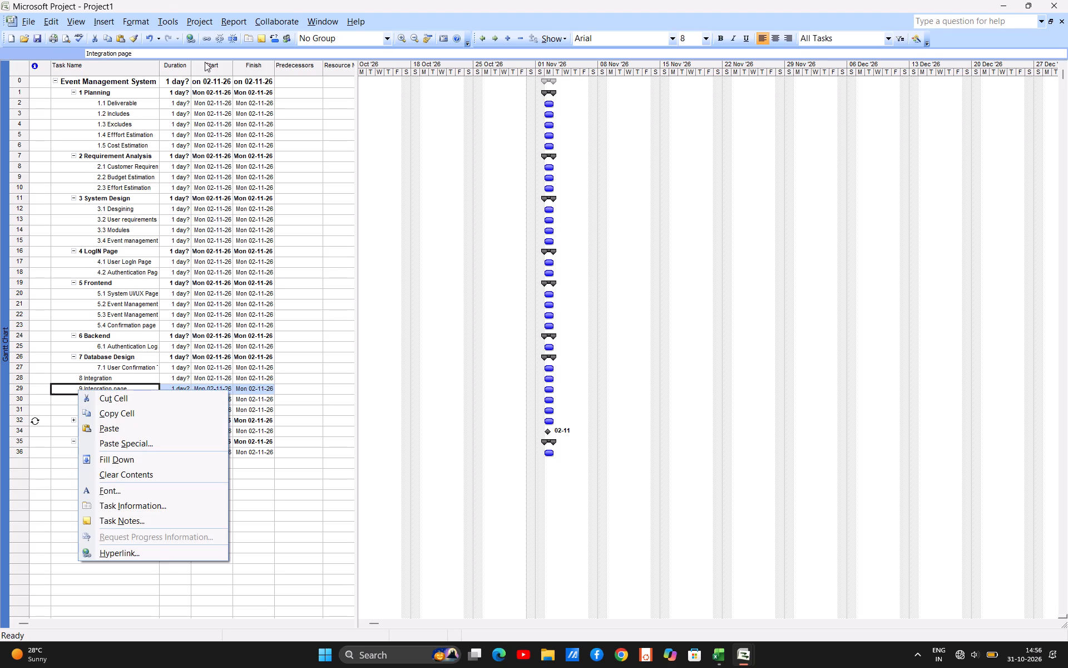
{"action": "left_click", "coordinate": [206, 19]}
{"action": "left_click", "coordinate": [217, 82]}
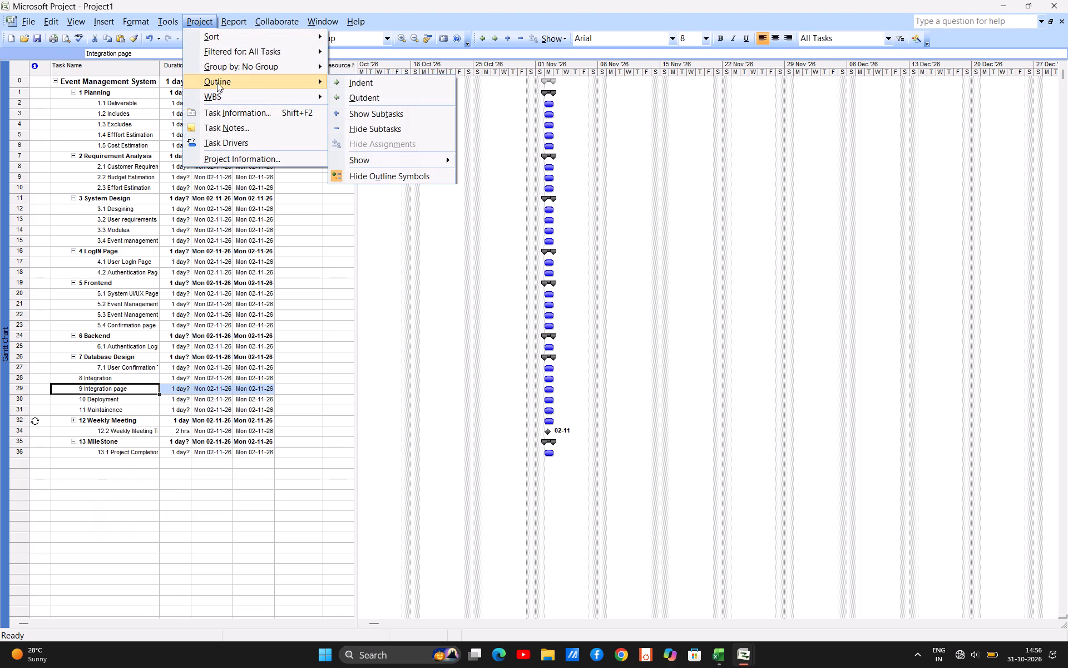
{"action": "left_click", "coordinate": [380, 85]}
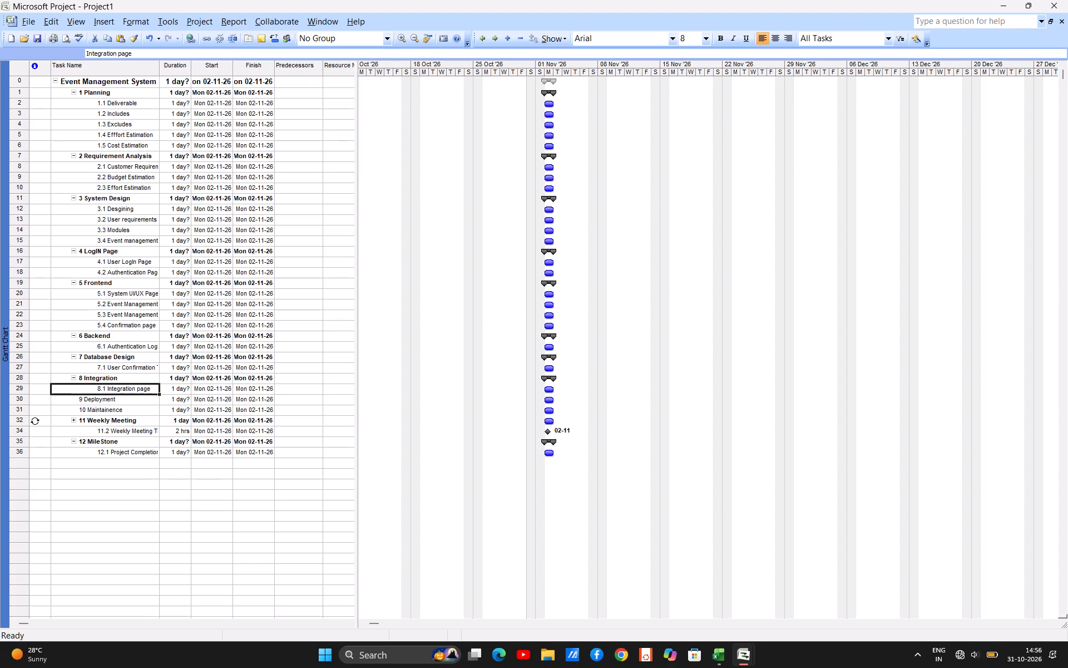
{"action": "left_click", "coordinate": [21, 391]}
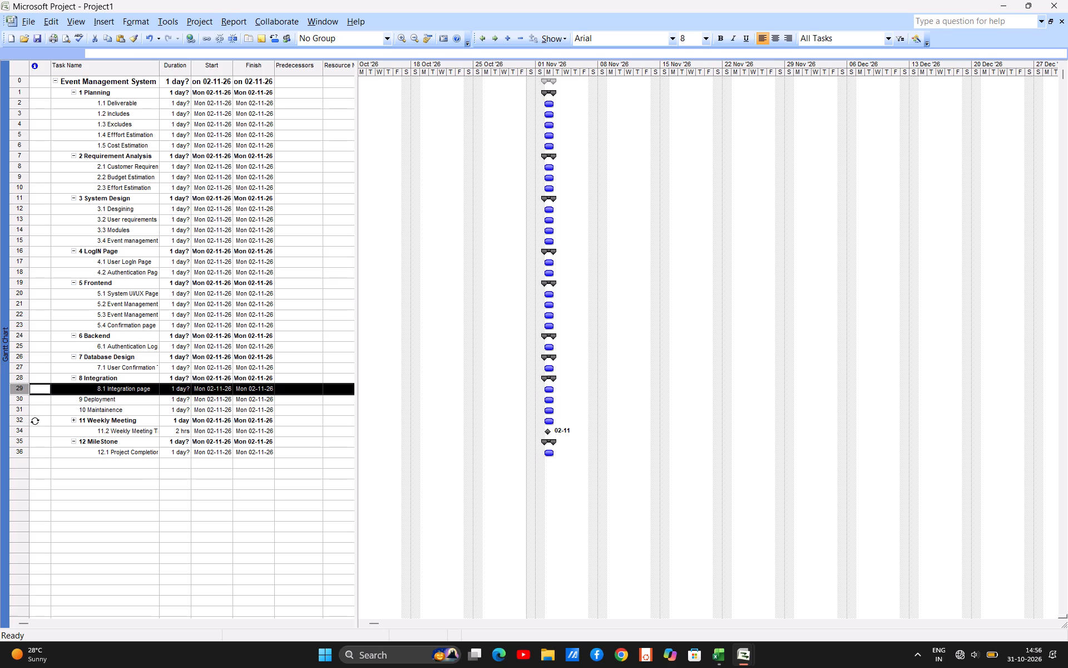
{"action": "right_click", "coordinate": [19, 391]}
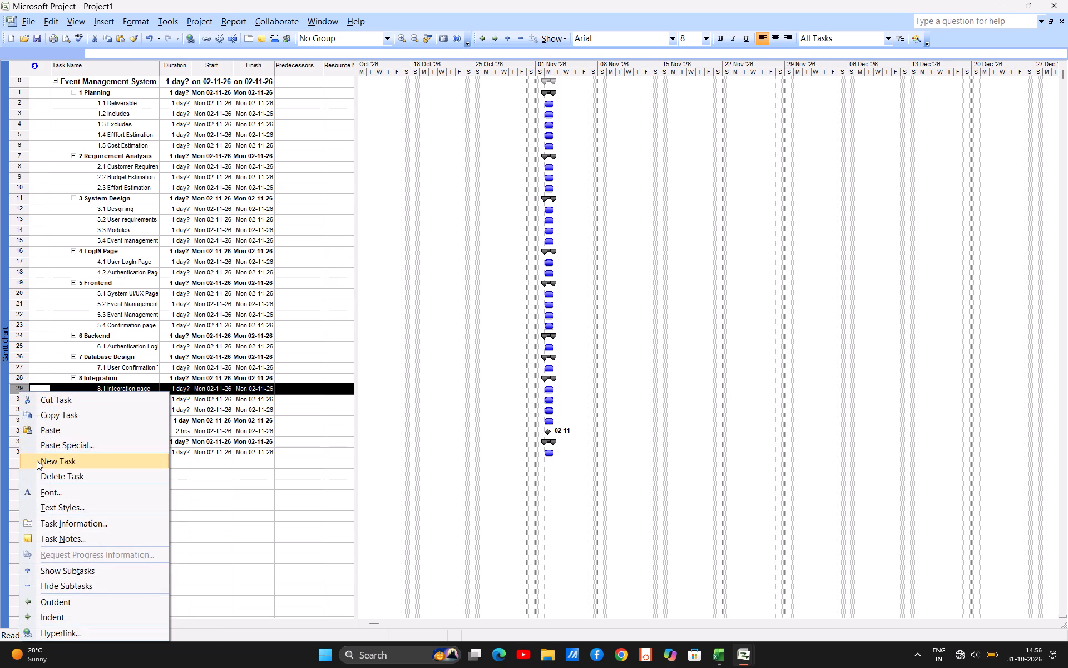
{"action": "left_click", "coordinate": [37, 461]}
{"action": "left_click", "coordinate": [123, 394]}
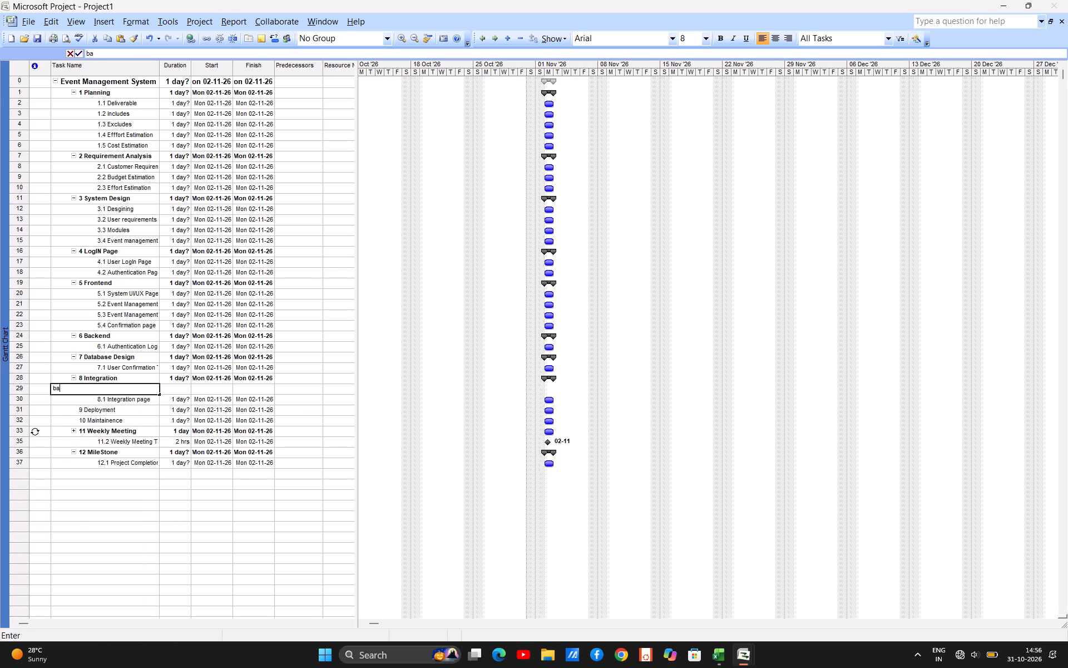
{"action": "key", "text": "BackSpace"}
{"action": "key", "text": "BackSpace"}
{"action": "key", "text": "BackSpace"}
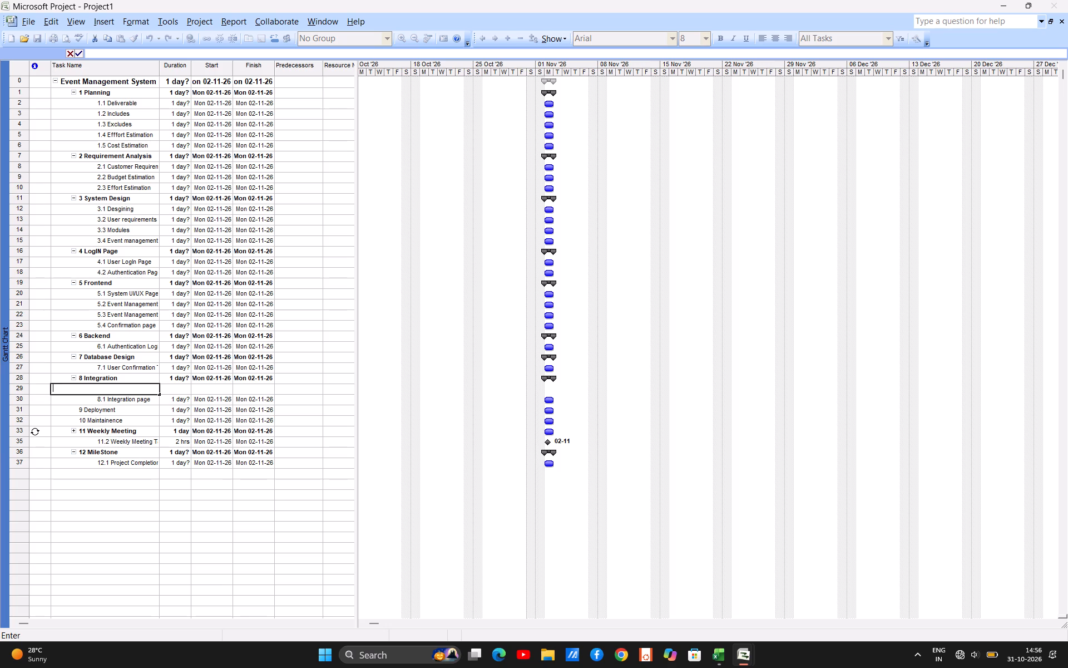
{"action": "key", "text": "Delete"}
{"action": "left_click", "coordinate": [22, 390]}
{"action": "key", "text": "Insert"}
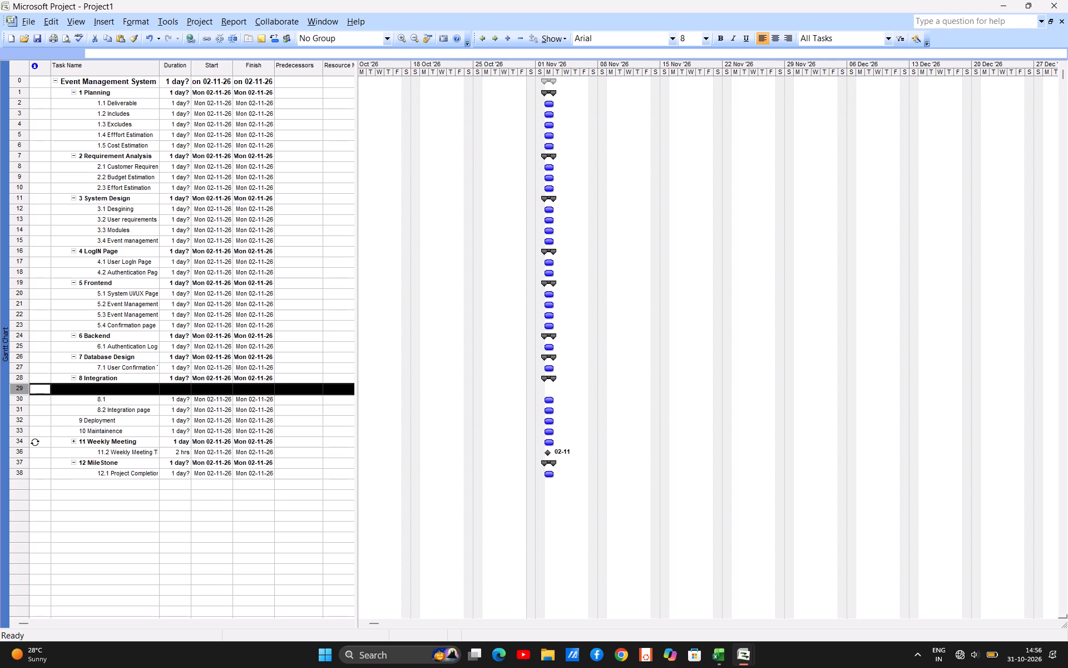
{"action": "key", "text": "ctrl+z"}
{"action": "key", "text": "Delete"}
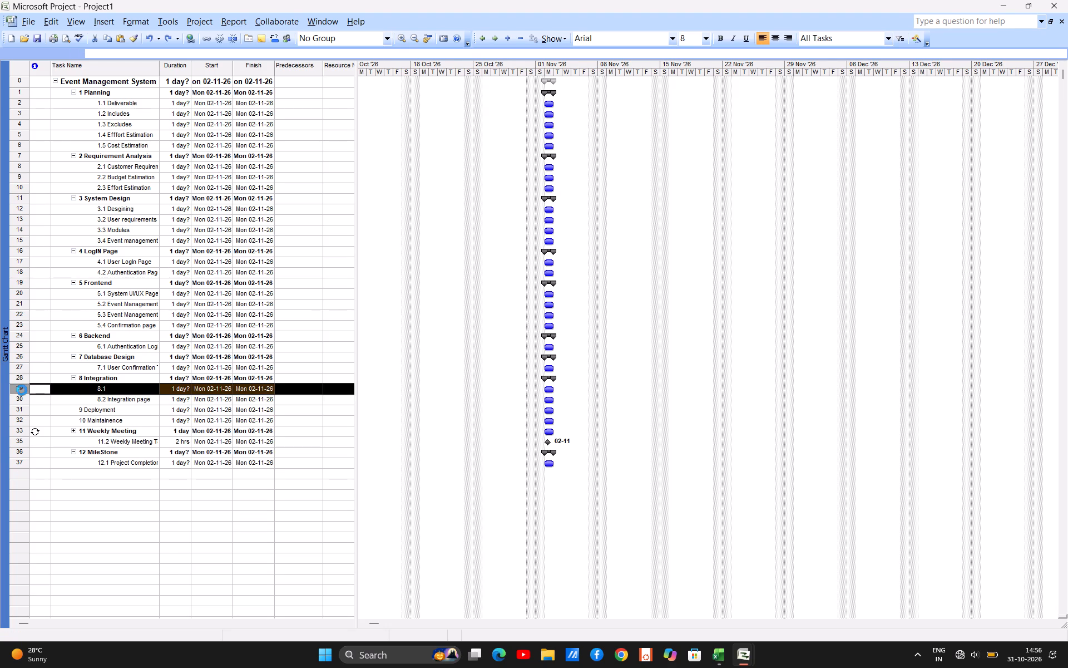
Insert a new task named Backend Frontend Integration between Integration page and Deployment.
{"action": "left_click", "coordinate": [19, 399]}
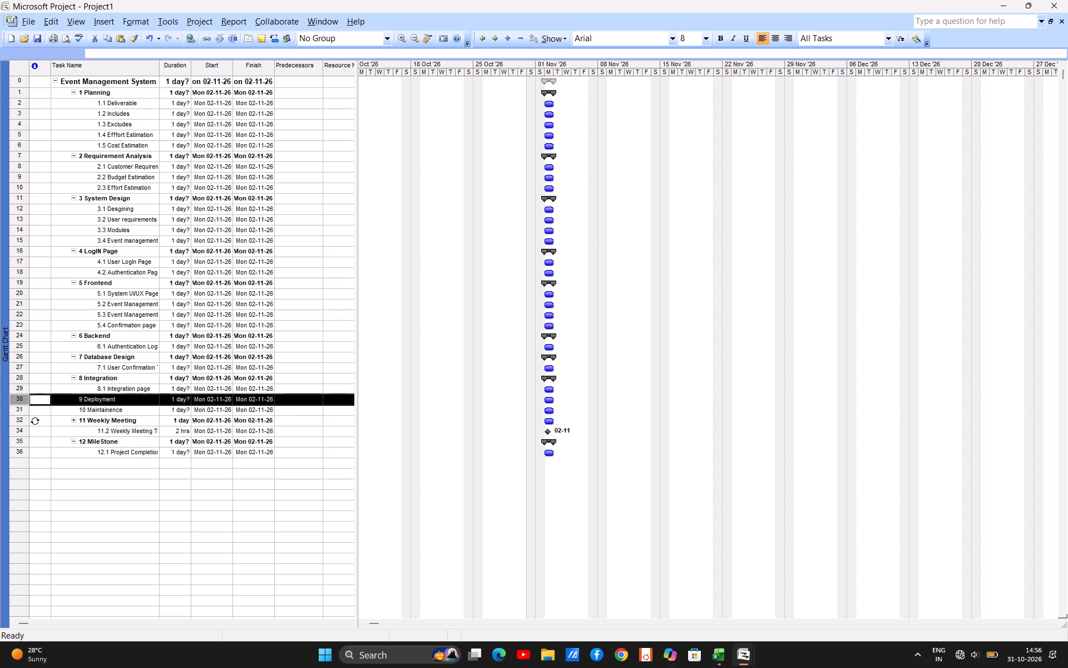
{"action": "right_click", "coordinate": [17, 399]}
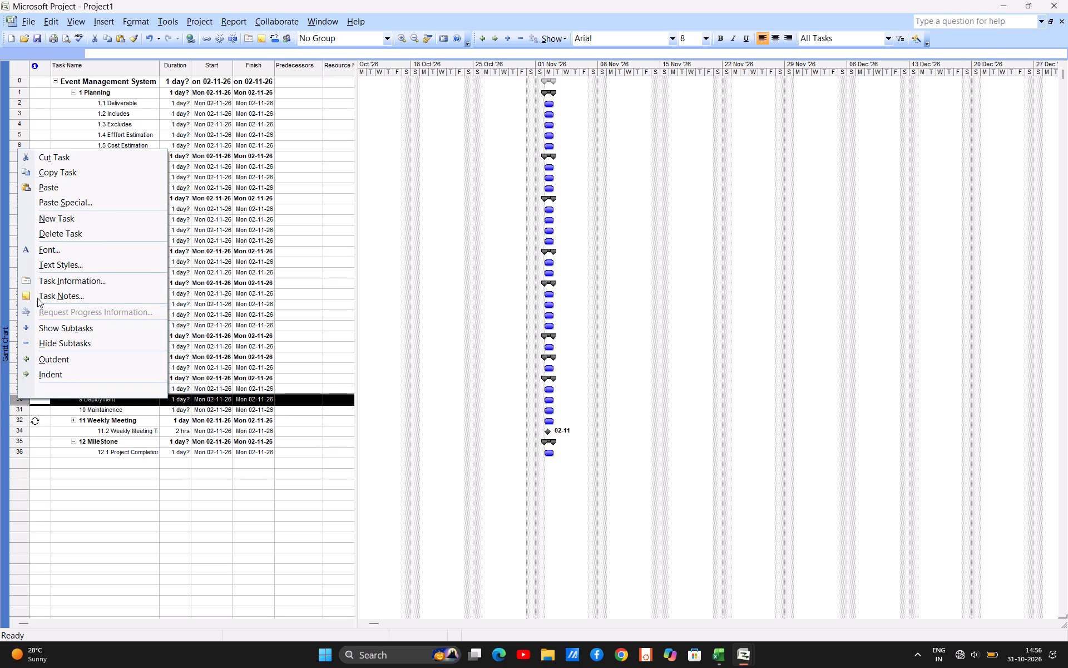
{"action": "left_click", "coordinate": [49, 217]}
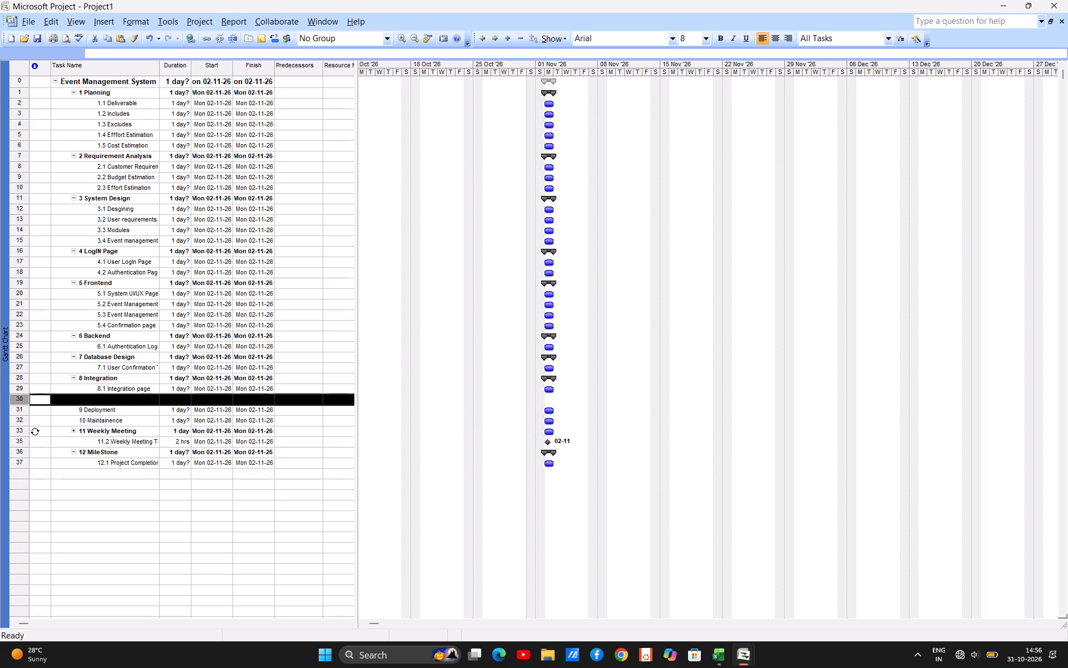
{"action": "left_click", "coordinate": [127, 400]}
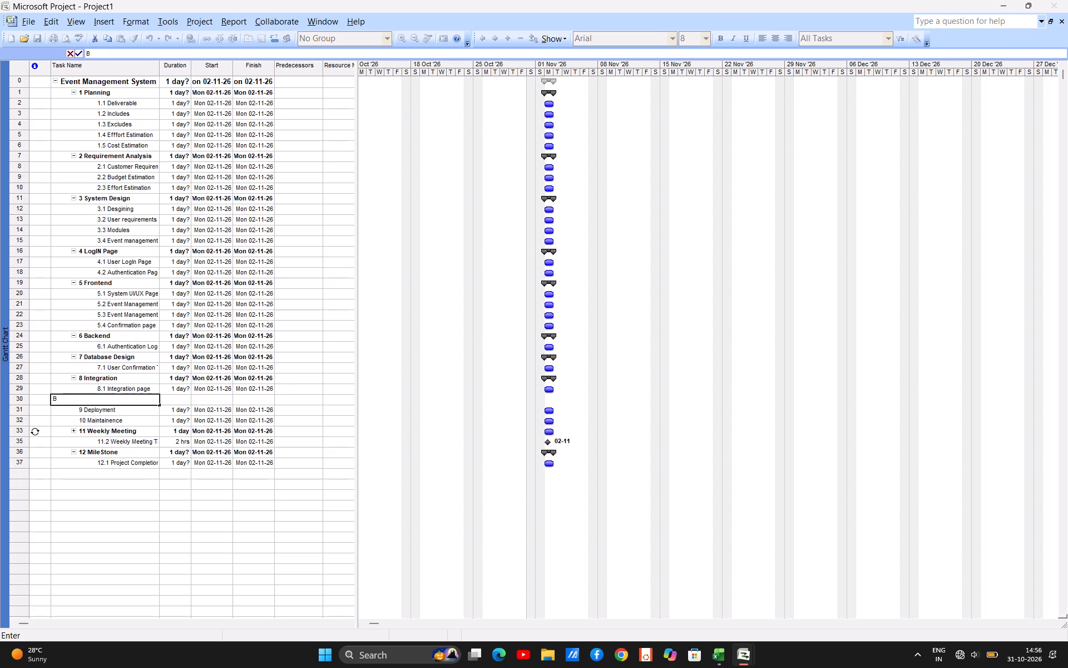
{"action": "type", "text": "ackend"}
{"action": "key", "text": "space"}
{"action": "type", "text": "tend"}
{"action": "key", "text": "space"}
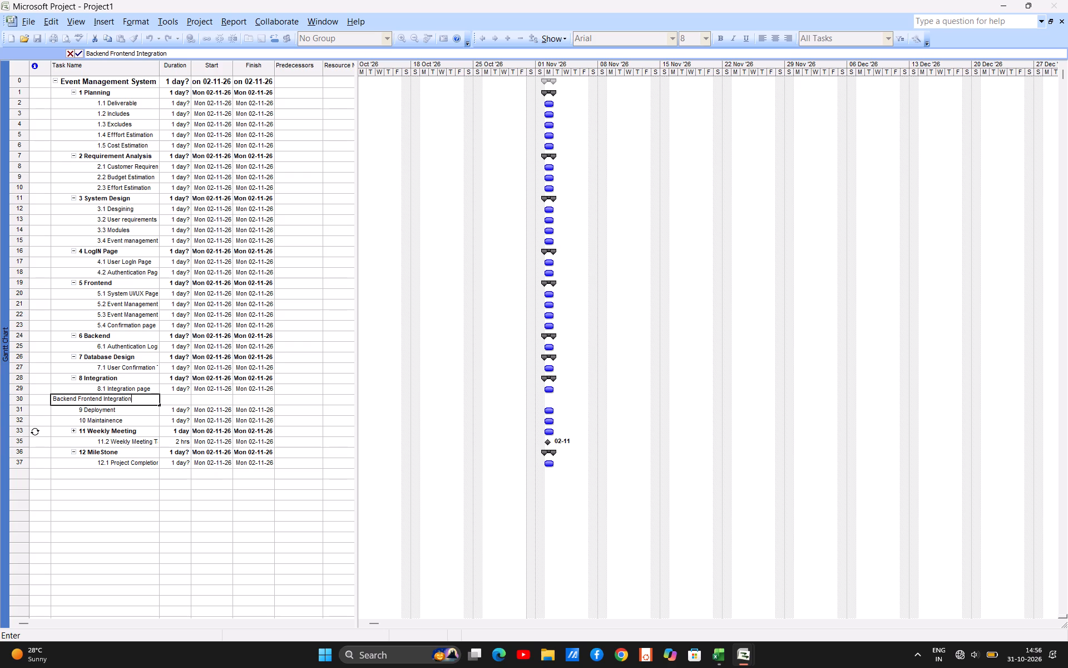
{"action": "key", "text": "Return"}
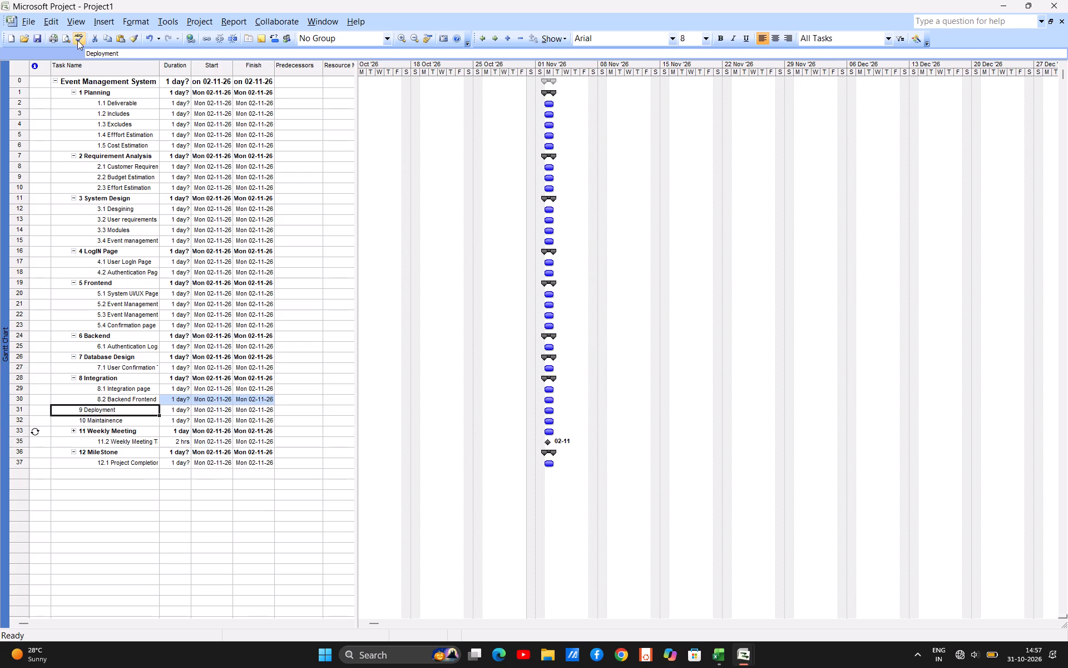
View the project's tasks as a network diagram, and return to the Gantt chart.
{"action": "left_click", "coordinate": [73, 19]}
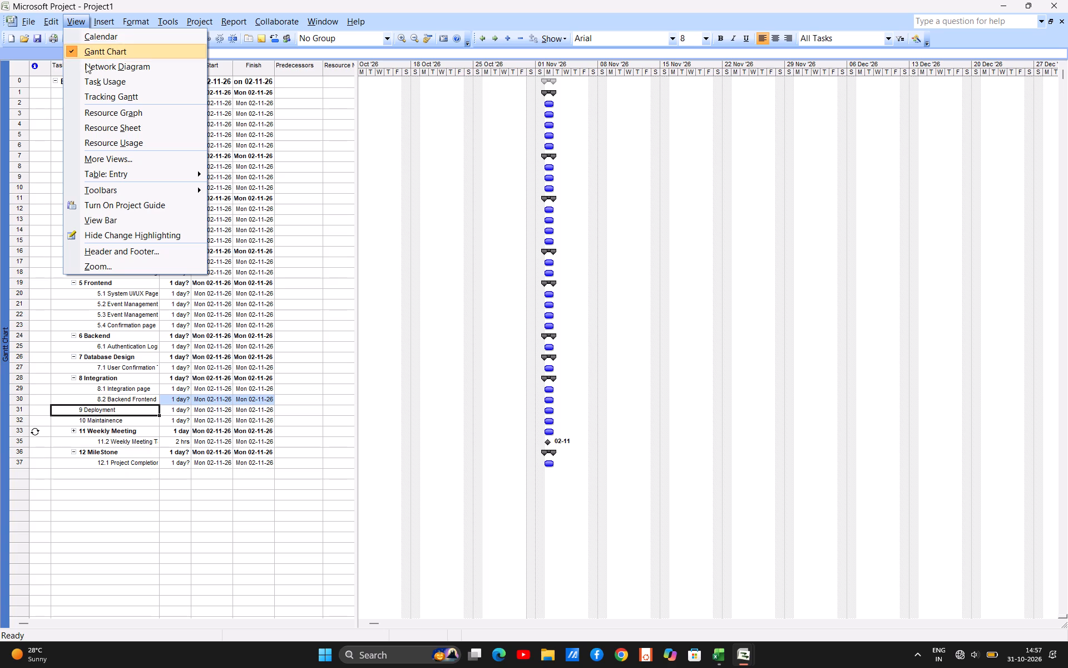
{"action": "left_click", "coordinate": [103, 65]}
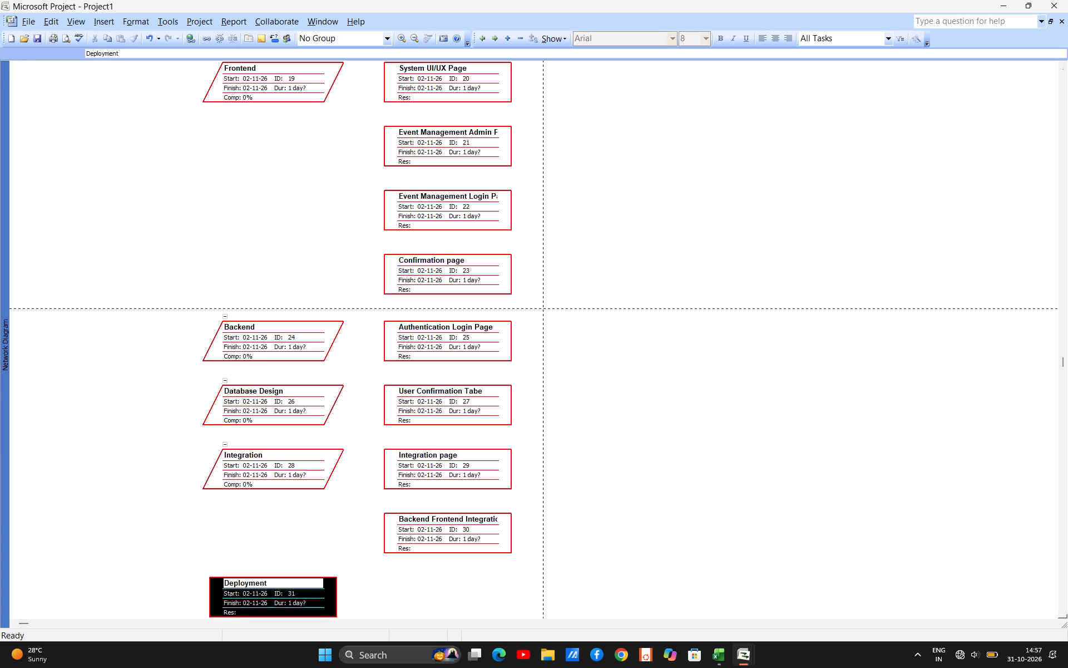
{"action": "left_click", "coordinate": [74, 19]}
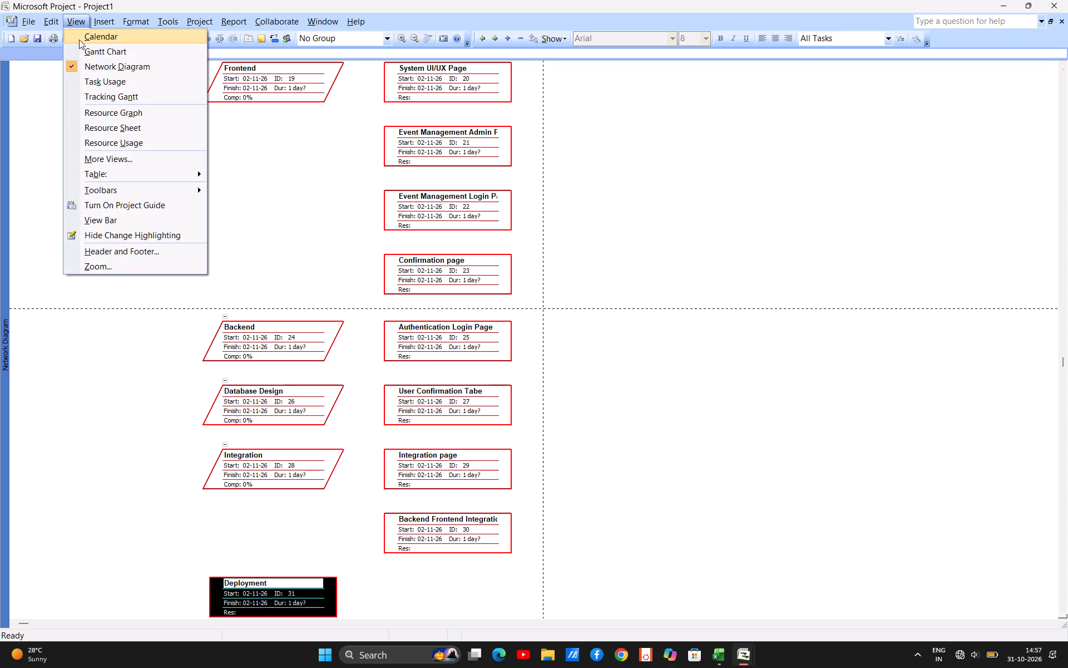
{"action": "left_click", "coordinate": [82, 51]}
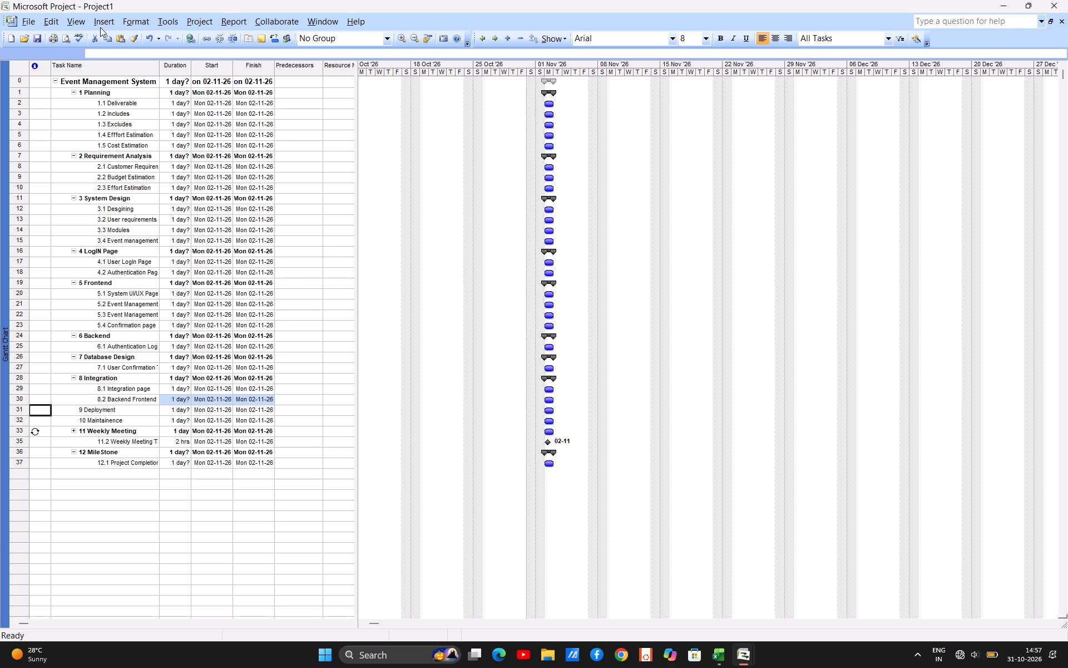
Switch to the Network Diagram view and try to link Frontend to a new blank task beside it.
{"action": "left_click", "coordinate": [78, 21]}
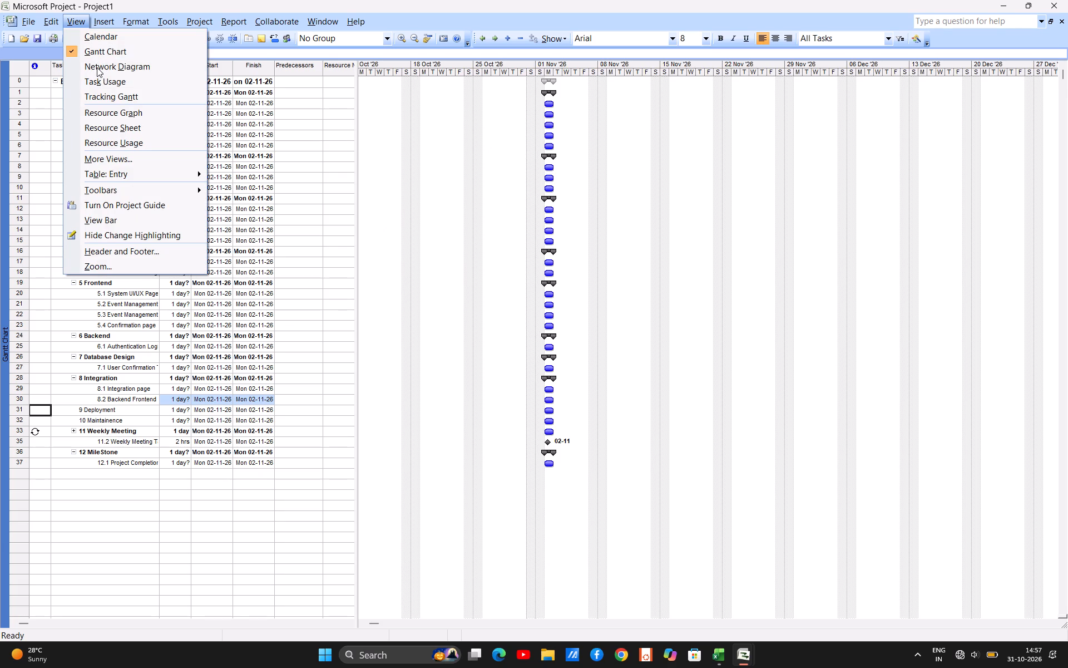
{"action": "left_click", "coordinate": [97, 67]}
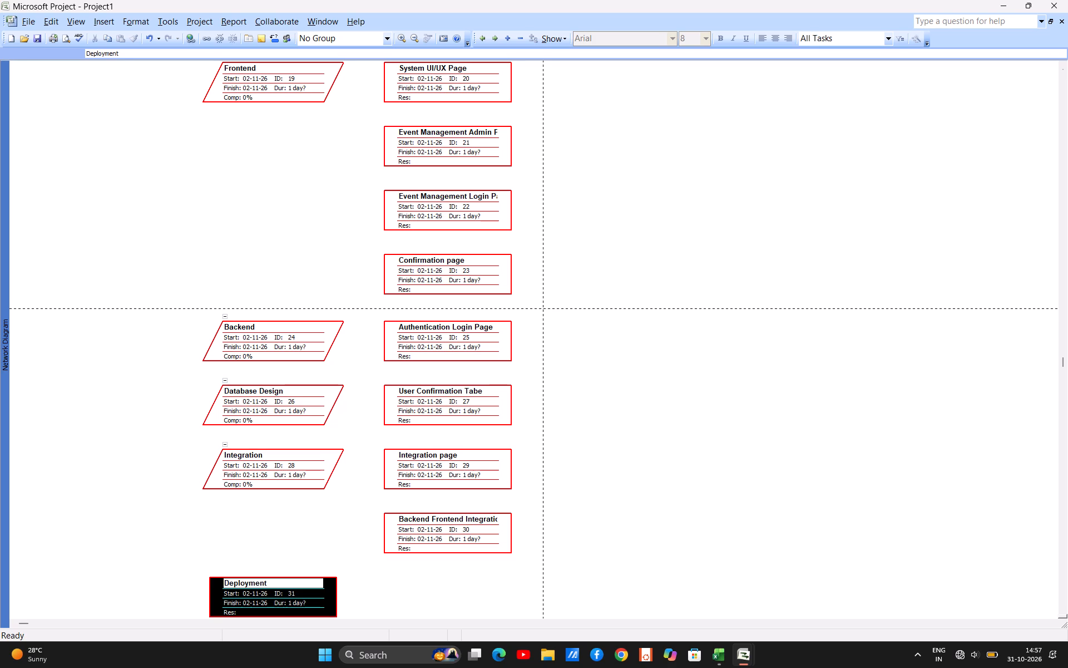
{"action": "left_click_drag", "start_coordinate": [320, 87], "coordinate": [360, 102]}
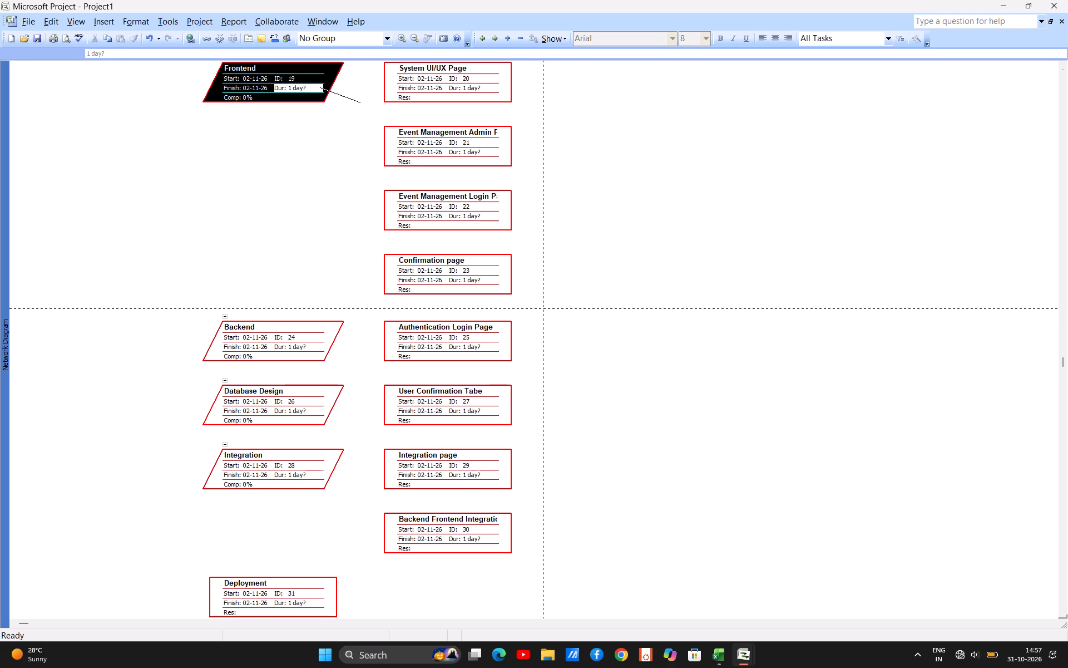
{"action": "left_click_drag", "start_coordinate": [360, 102], "coordinate": [329, 115]}
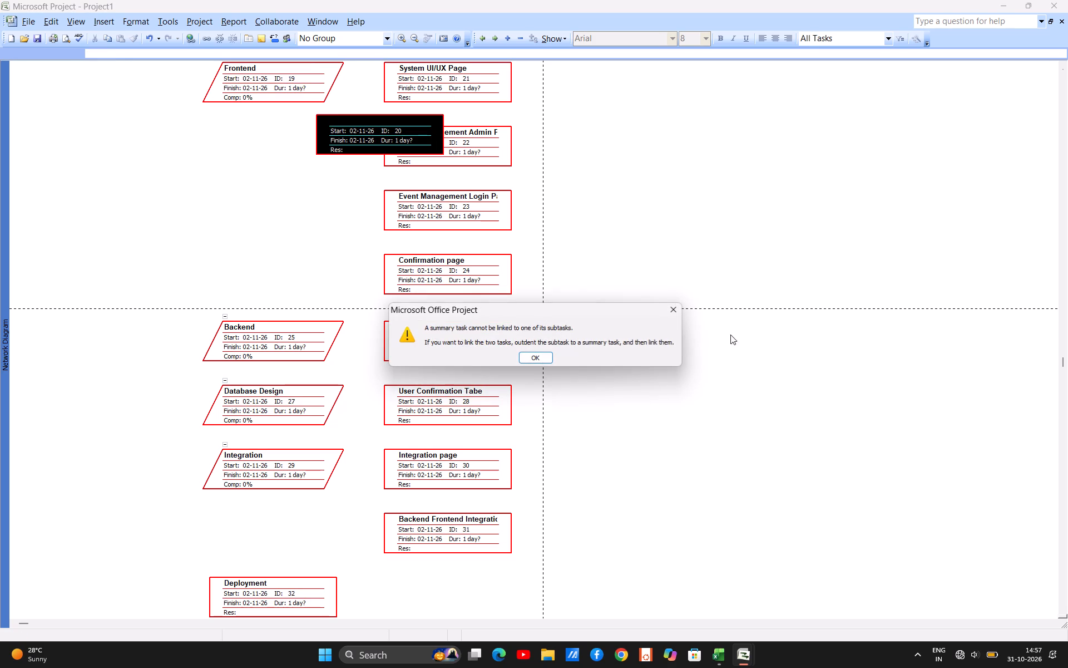
{"action": "left_click", "coordinate": [671, 312]}
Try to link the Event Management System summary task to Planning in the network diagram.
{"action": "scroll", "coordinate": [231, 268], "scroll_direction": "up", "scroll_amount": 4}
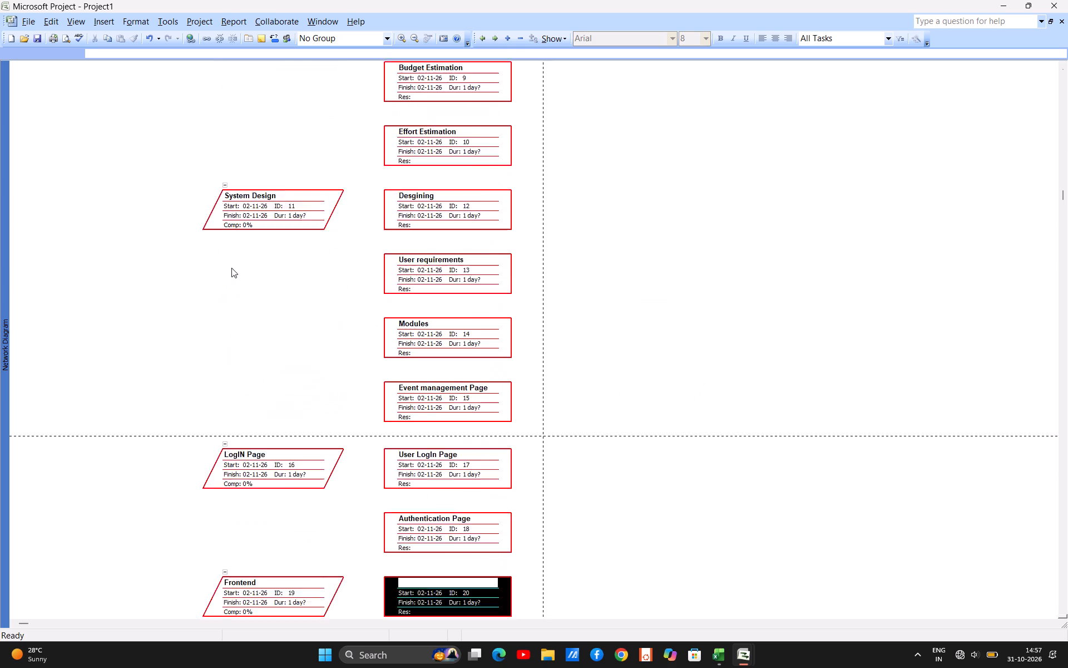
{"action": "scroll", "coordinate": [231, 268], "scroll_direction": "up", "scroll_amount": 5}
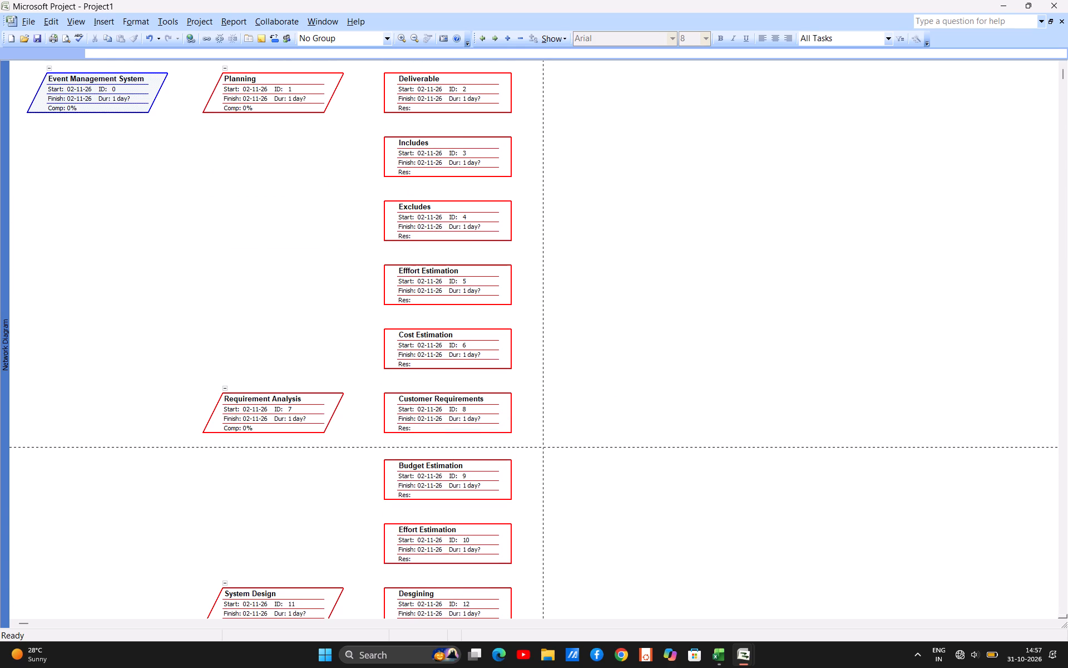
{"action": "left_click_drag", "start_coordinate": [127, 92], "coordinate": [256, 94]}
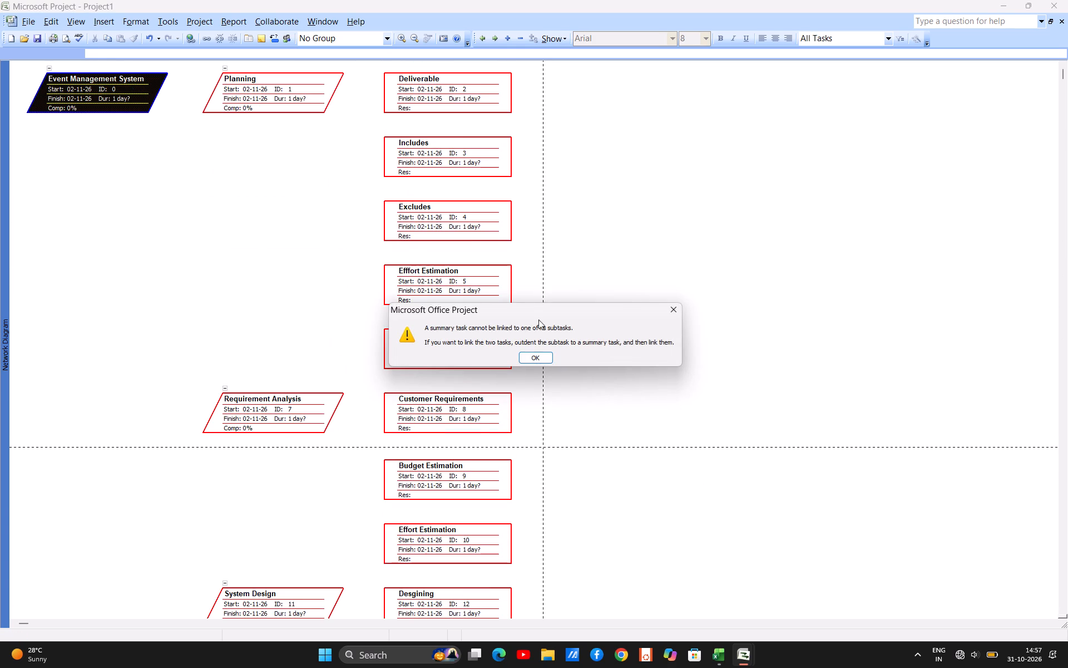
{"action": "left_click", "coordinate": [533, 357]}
Link Planning to Requirement Analysis in the network diagram, with Planning as the predecessor.
{"action": "left_click_drag", "start_coordinate": [259, 98], "coordinate": [273, 407]}
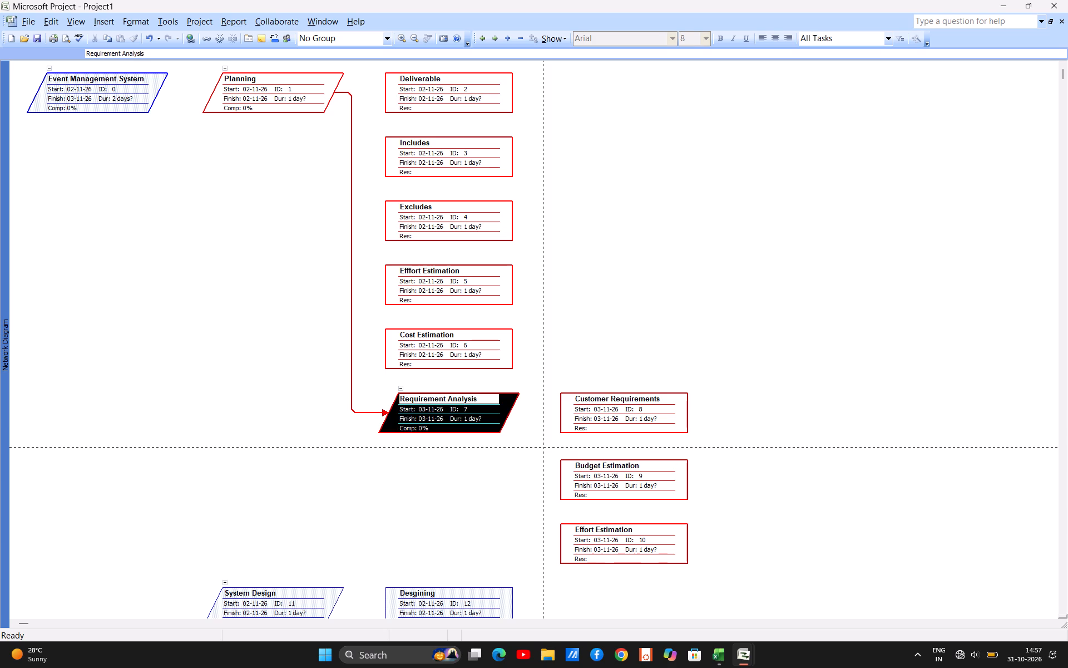
Link Deliverable to Includes in the network diagram, with Deliverable as the predecessor.
{"action": "left_click_drag", "start_coordinate": [423, 102], "coordinate": [428, 151]}
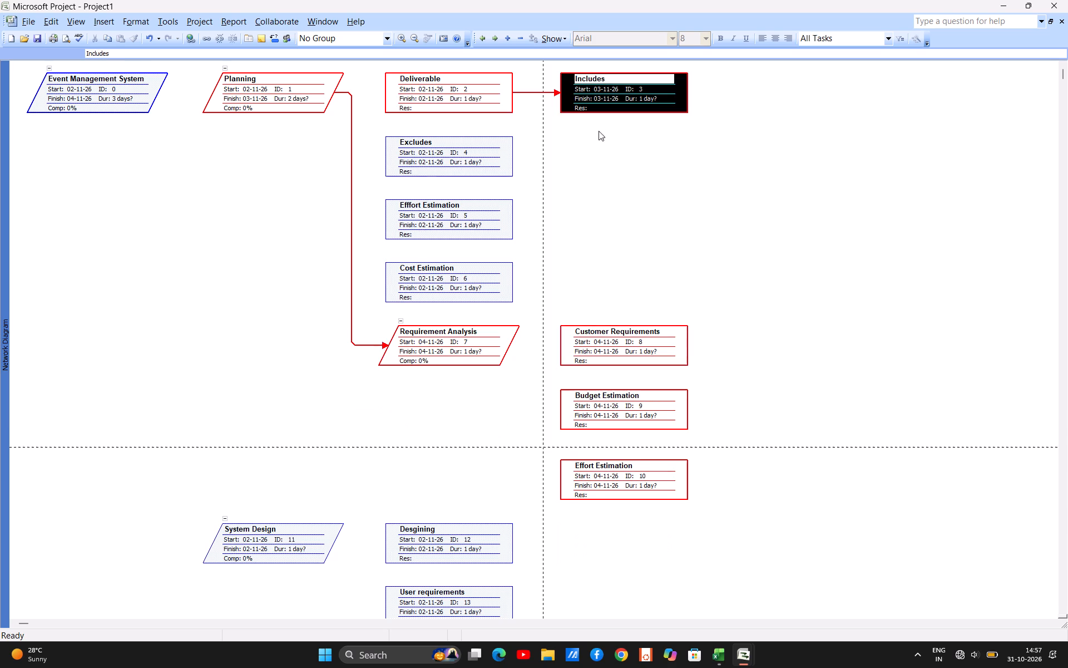
Link Includes to Excludes, a new blank task, Efffort Estimation and Cost Estimation in sequence under Planning.
{"action": "left_click_drag", "start_coordinate": [596, 110], "coordinate": [445, 161]}
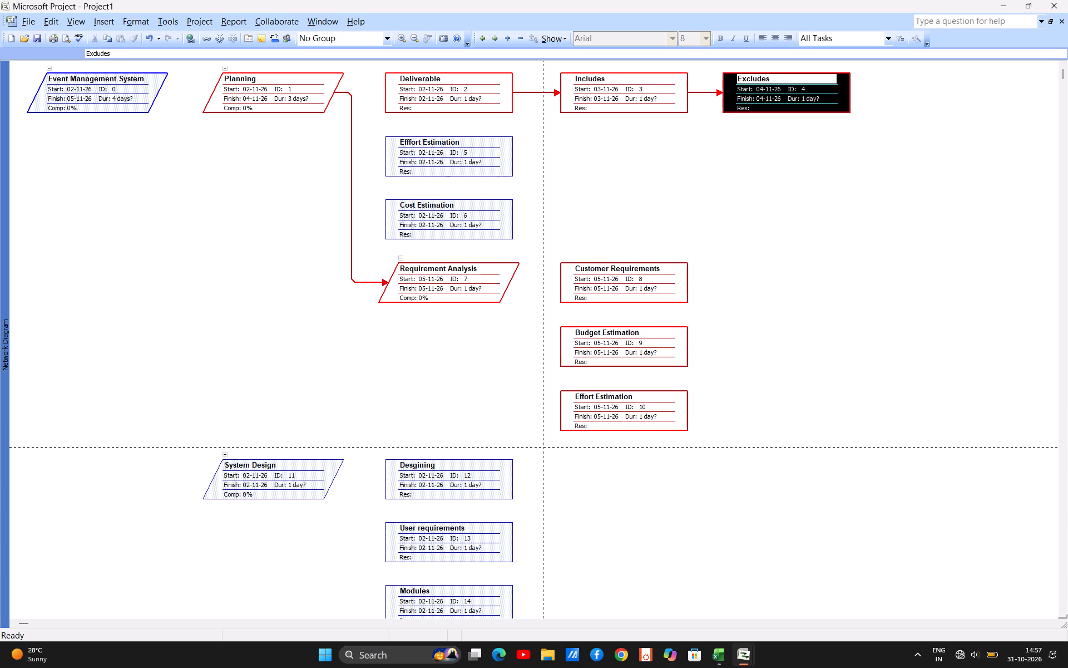
{"action": "left_click_drag", "start_coordinate": [772, 103], "coordinate": [495, 162]}
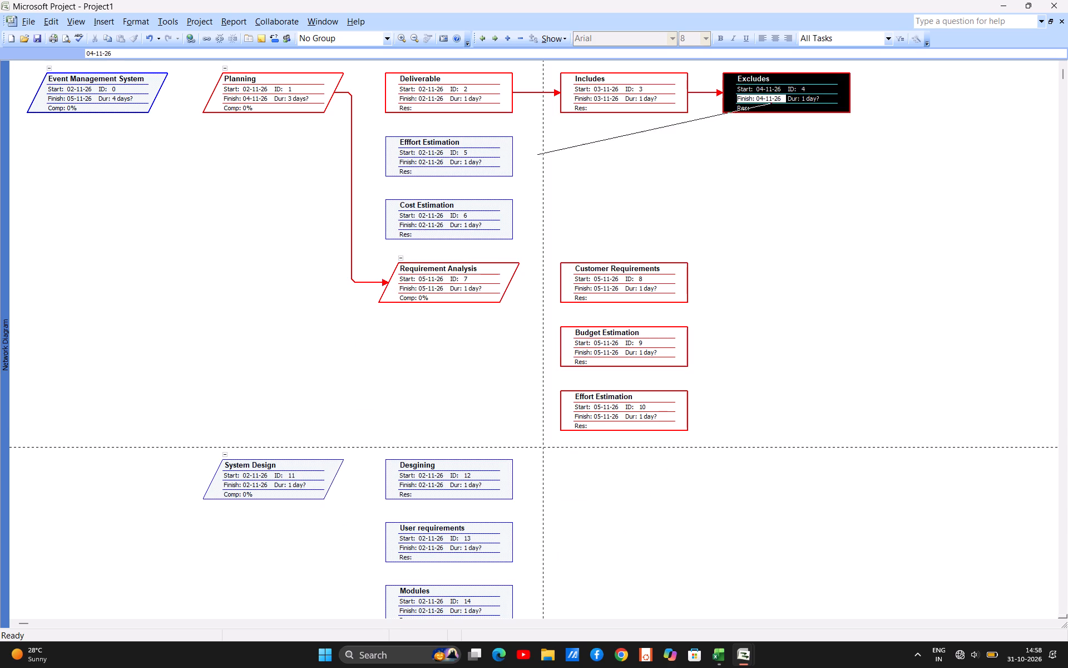
{"action": "left_click_drag", "start_coordinate": [495, 162], "coordinate": [379, 165]}
{"action": "left_click_drag", "start_coordinate": [922, 105], "coordinate": [468, 156]}
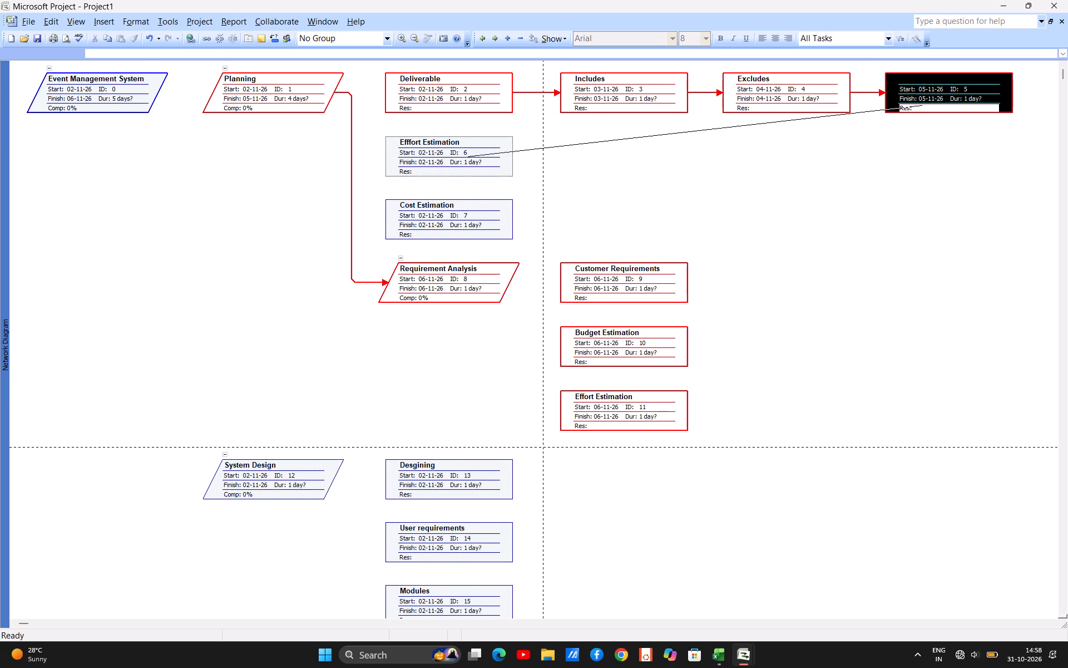
{"action": "left_click_drag", "start_coordinate": [468, 156], "coordinate": [467, 158]}
{"action": "left_click_drag", "start_coordinate": [955, 104], "coordinate": [279, 164]}
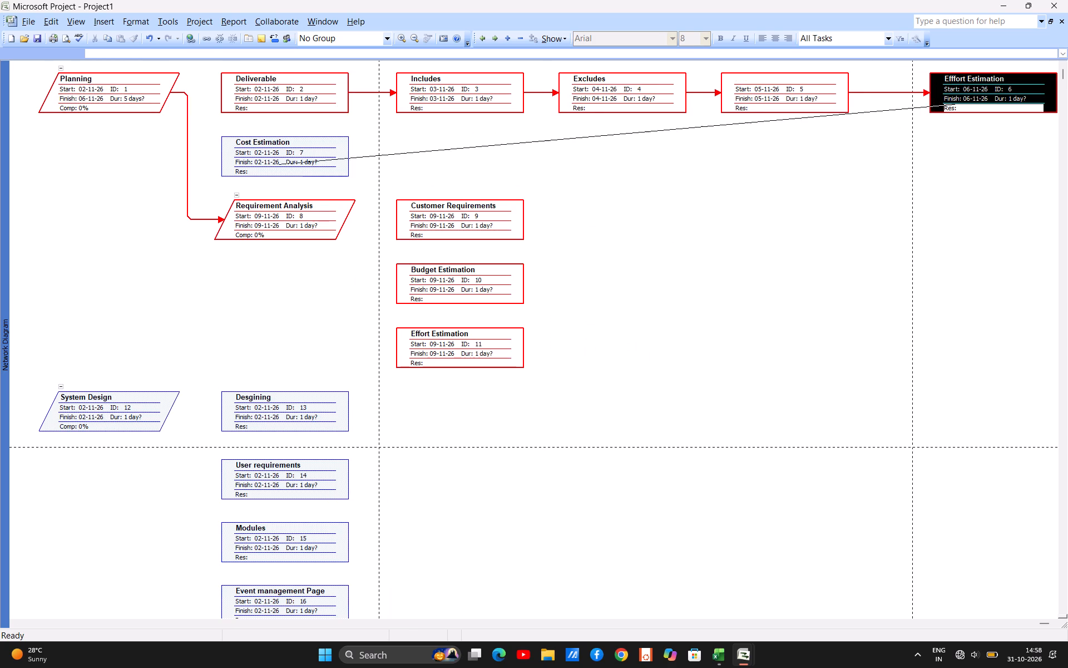
{"action": "left_click_drag", "start_coordinate": [279, 164], "coordinate": [278, 159]}
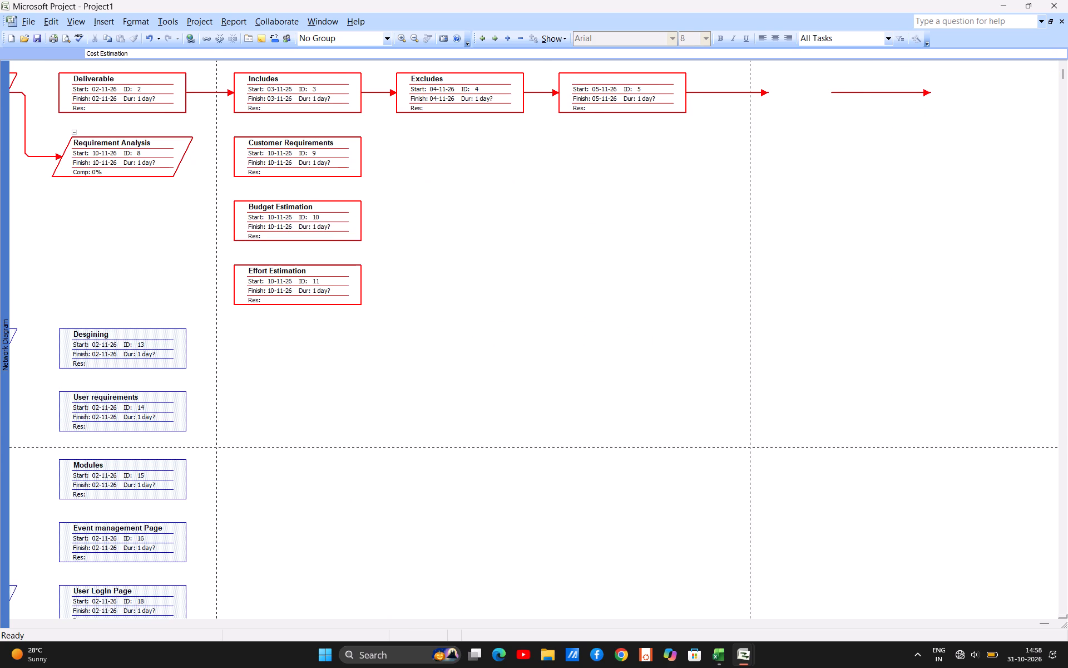
Link Customer Requirements, Budget Estimation and Effort Estimation in sequence under Requirement Analysis.
{"action": "left_click_drag", "start_coordinate": [310, 164], "coordinate": [311, 224]}
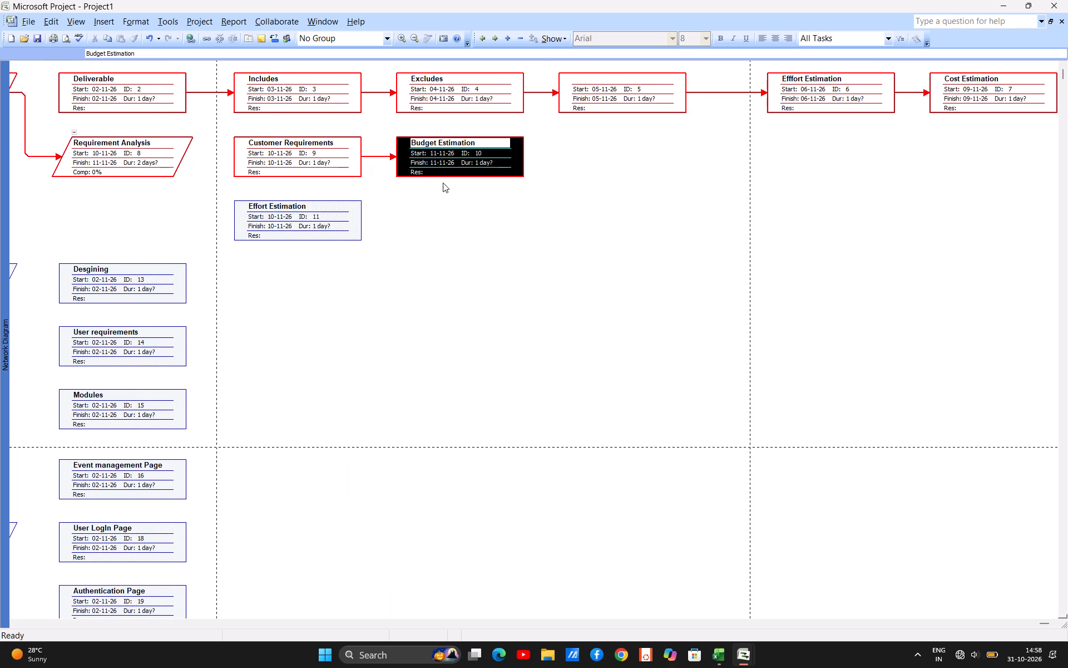
{"action": "left_click_drag", "start_coordinate": [438, 173], "coordinate": [307, 219]}
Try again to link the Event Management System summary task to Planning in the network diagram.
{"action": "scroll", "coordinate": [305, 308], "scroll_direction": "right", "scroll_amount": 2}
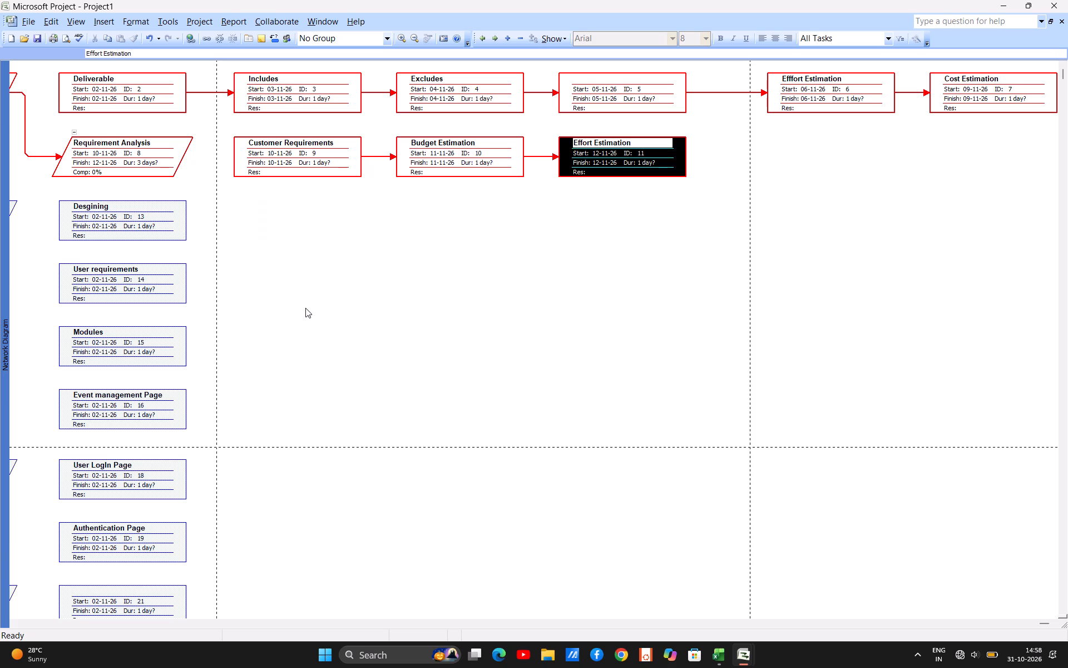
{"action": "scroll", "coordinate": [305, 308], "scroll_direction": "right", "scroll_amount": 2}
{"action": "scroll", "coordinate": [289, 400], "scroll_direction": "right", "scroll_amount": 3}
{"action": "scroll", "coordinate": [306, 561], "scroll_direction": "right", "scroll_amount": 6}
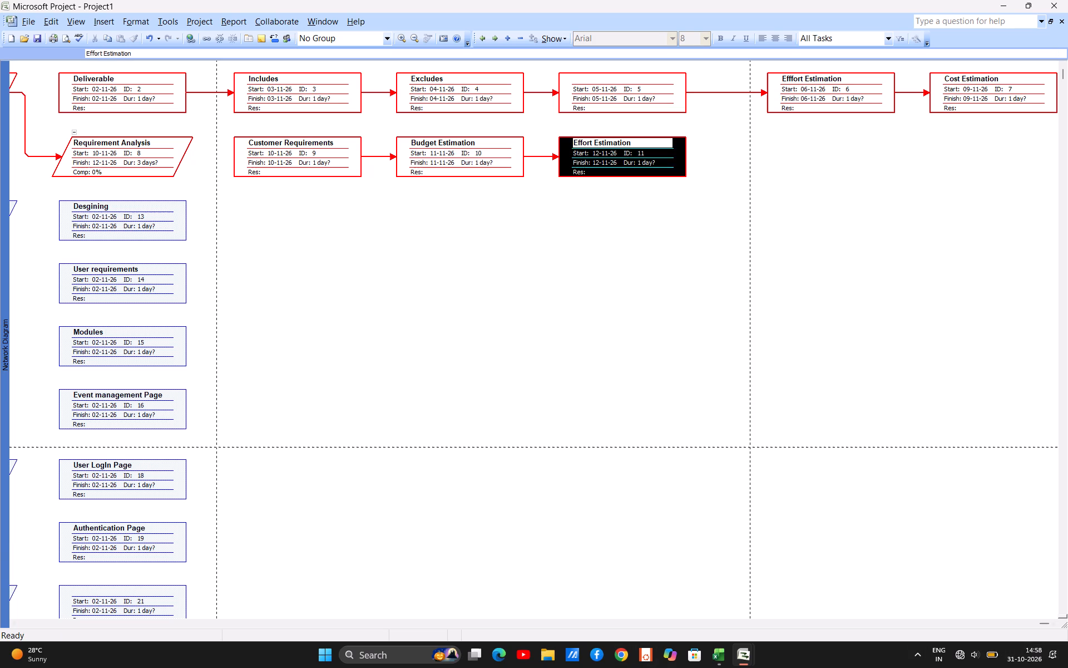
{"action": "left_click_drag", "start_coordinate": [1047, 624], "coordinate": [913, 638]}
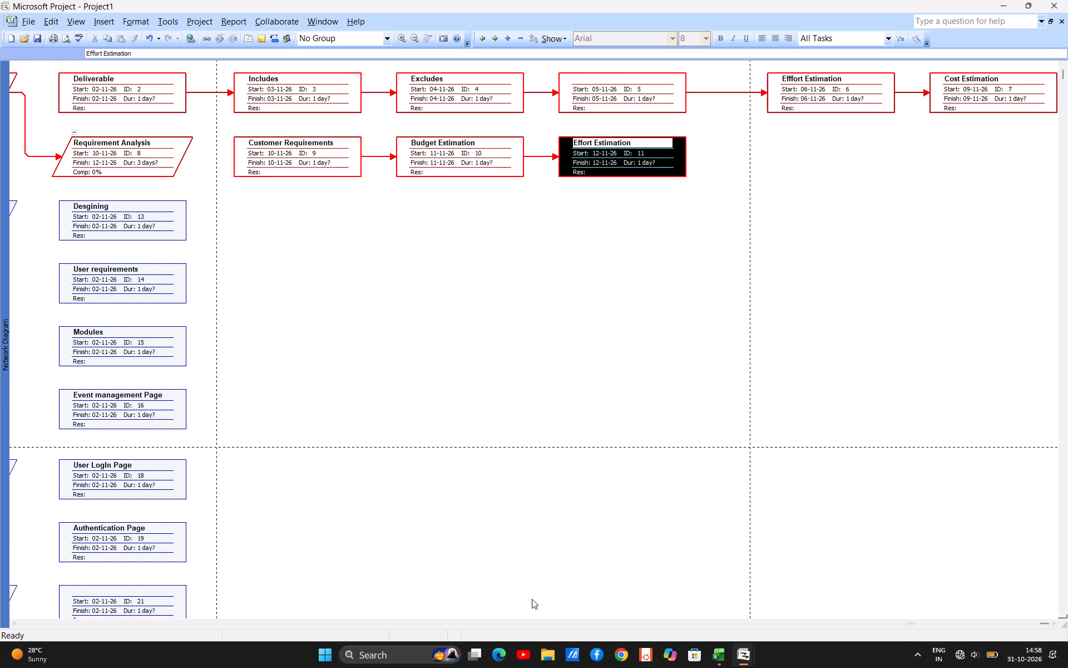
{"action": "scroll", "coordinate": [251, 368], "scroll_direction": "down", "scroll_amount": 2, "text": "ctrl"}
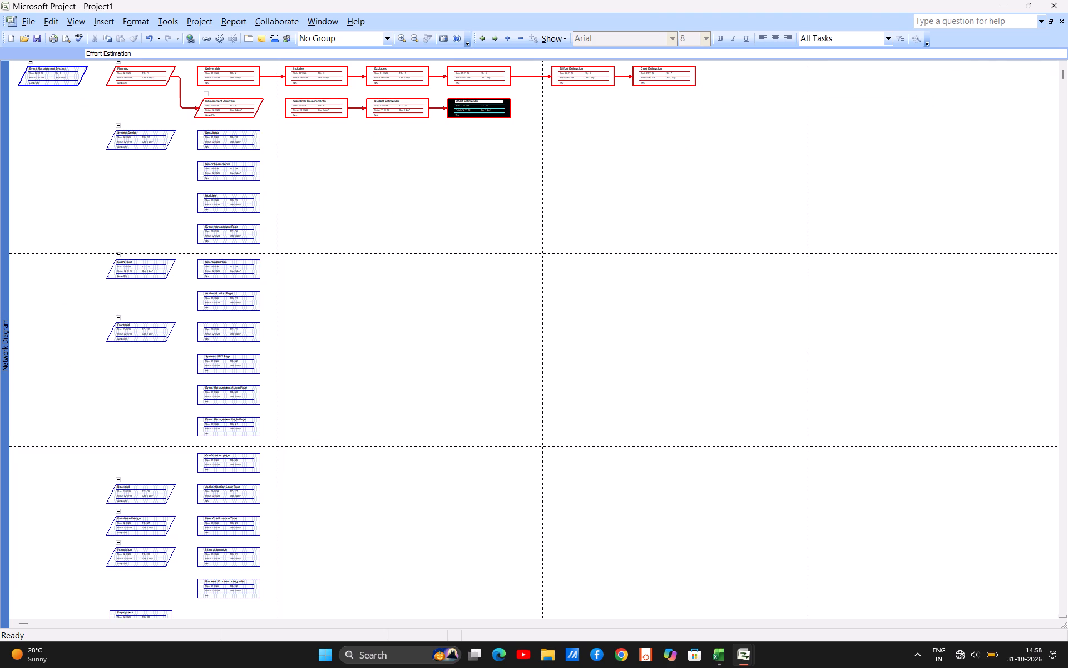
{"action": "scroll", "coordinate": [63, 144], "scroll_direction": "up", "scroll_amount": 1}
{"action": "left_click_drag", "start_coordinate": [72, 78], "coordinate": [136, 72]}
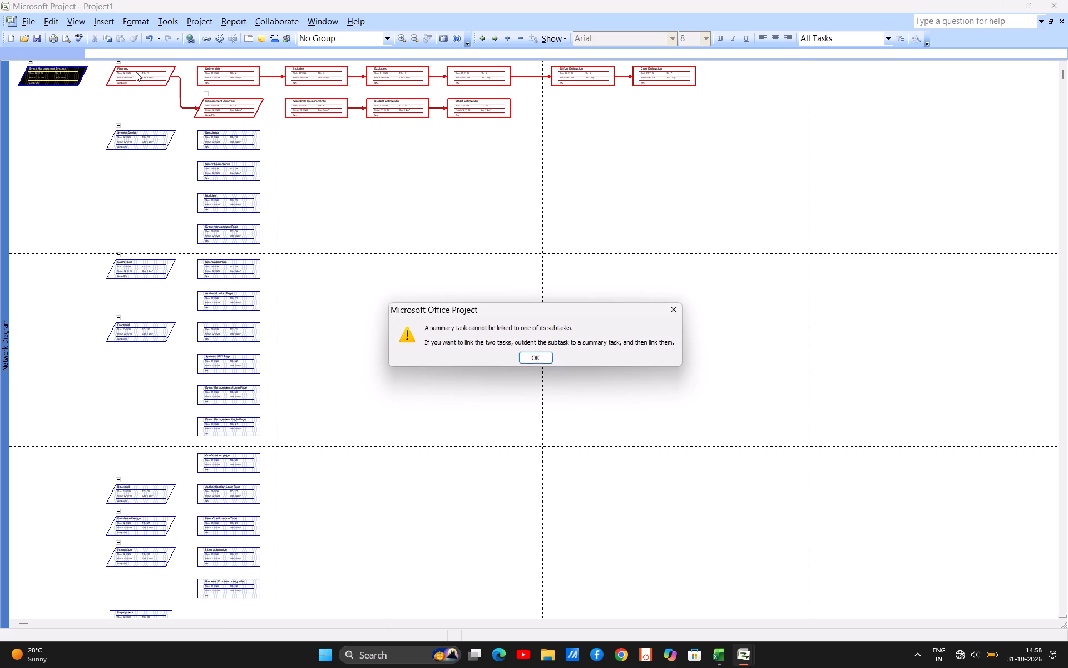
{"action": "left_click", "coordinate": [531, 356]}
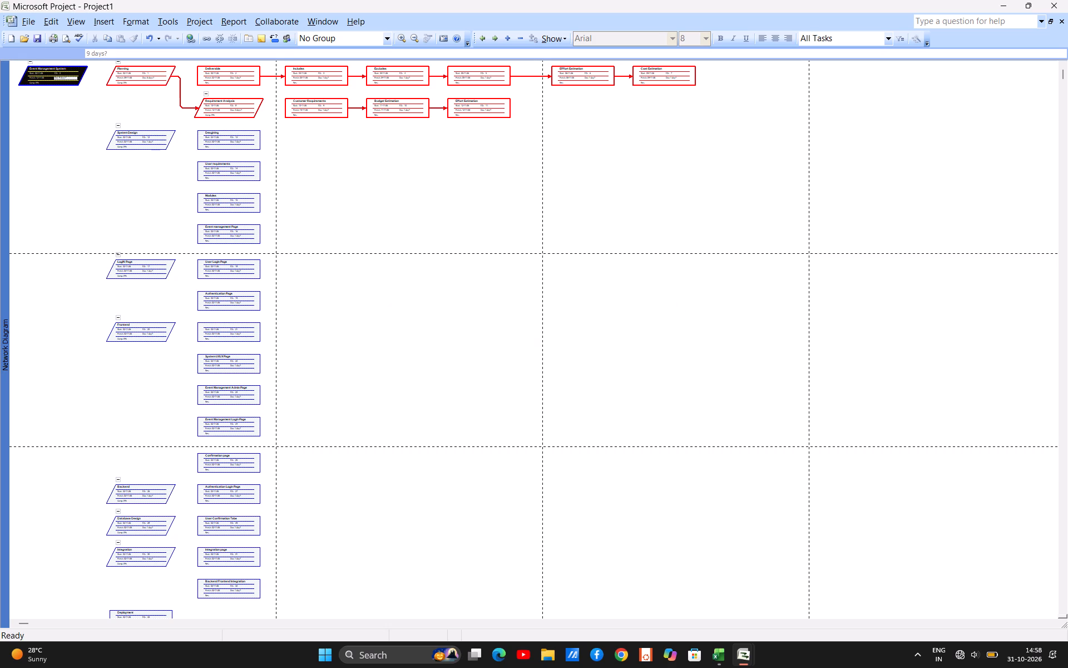
Link Planning to System Design in the network diagram, with Planning as the predecessor.
{"action": "left_click_drag", "start_coordinate": [141, 82], "coordinate": [134, 141]}
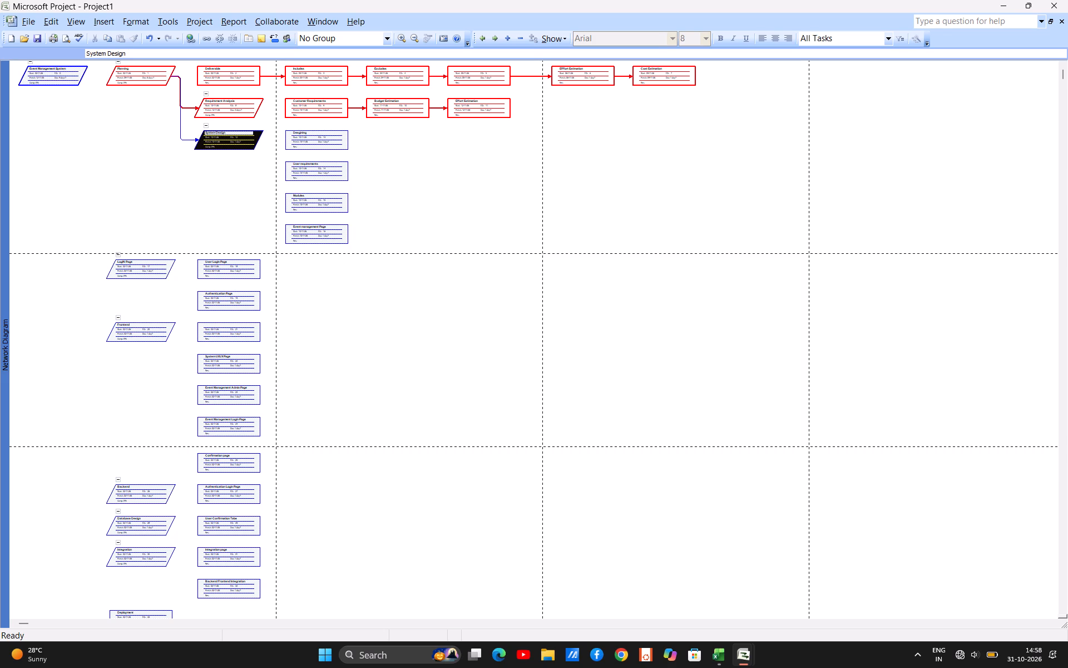
Link Desgining to User requirements, a new blank task, Modules and Event management Page in sequence under System Design.
{"action": "left_click_drag", "start_coordinate": [303, 143], "coordinate": [309, 174]}
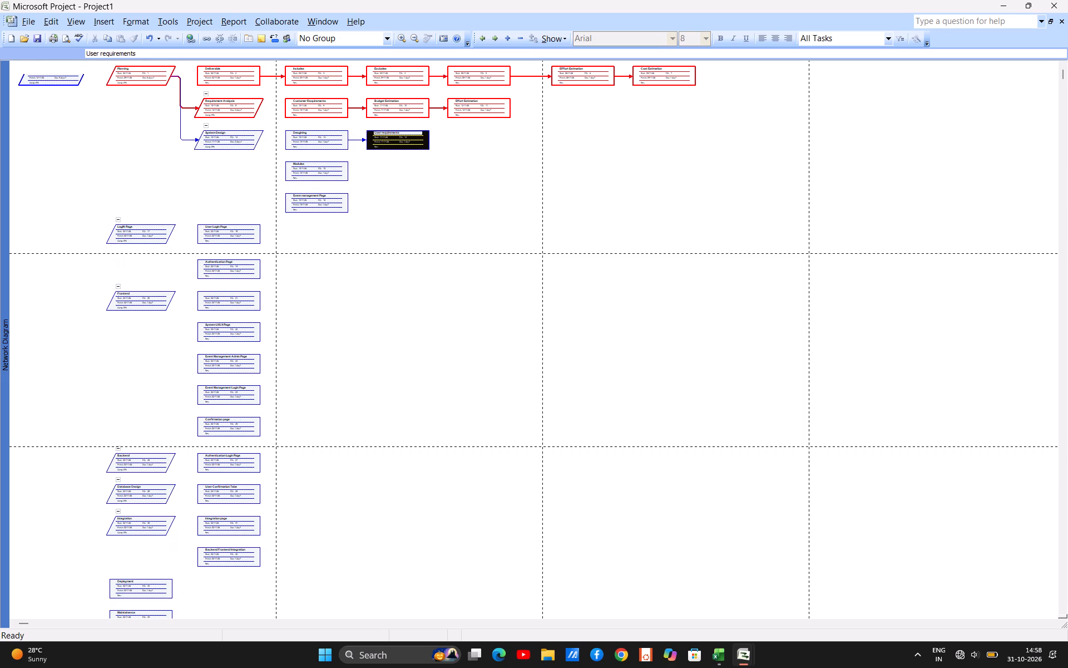
{"action": "left_click_drag", "start_coordinate": [404, 140], "coordinate": [322, 158]}
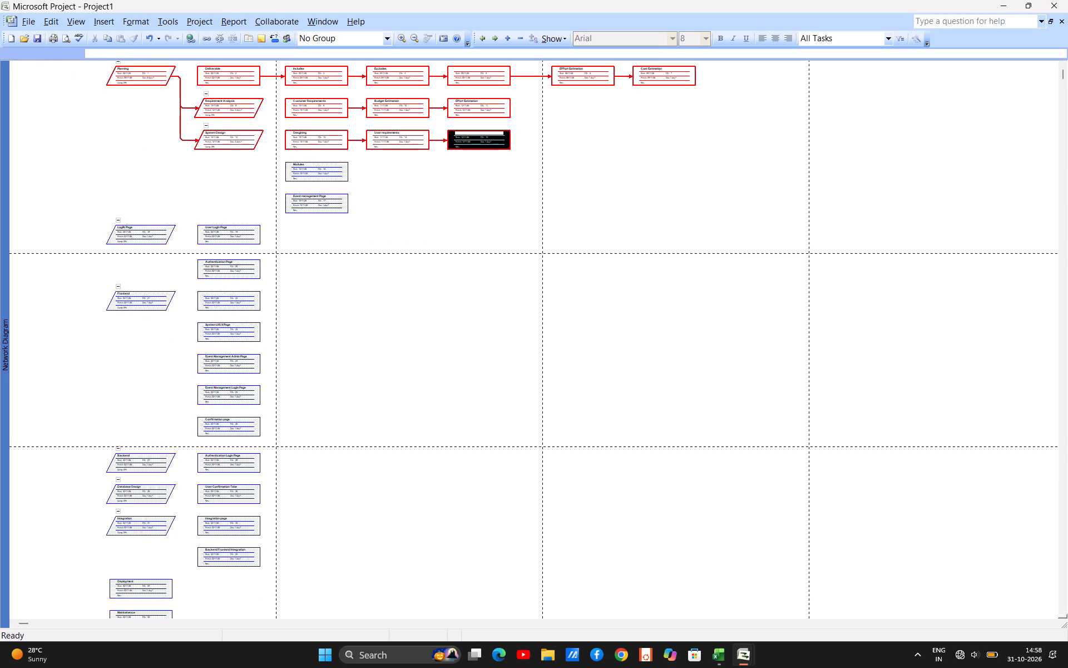
{"action": "left_click_drag", "start_coordinate": [462, 144], "coordinate": [323, 174]}
{"action": "left_click_drag", "start_coordinate": [568, 145], "coordinate": [323, 172]}
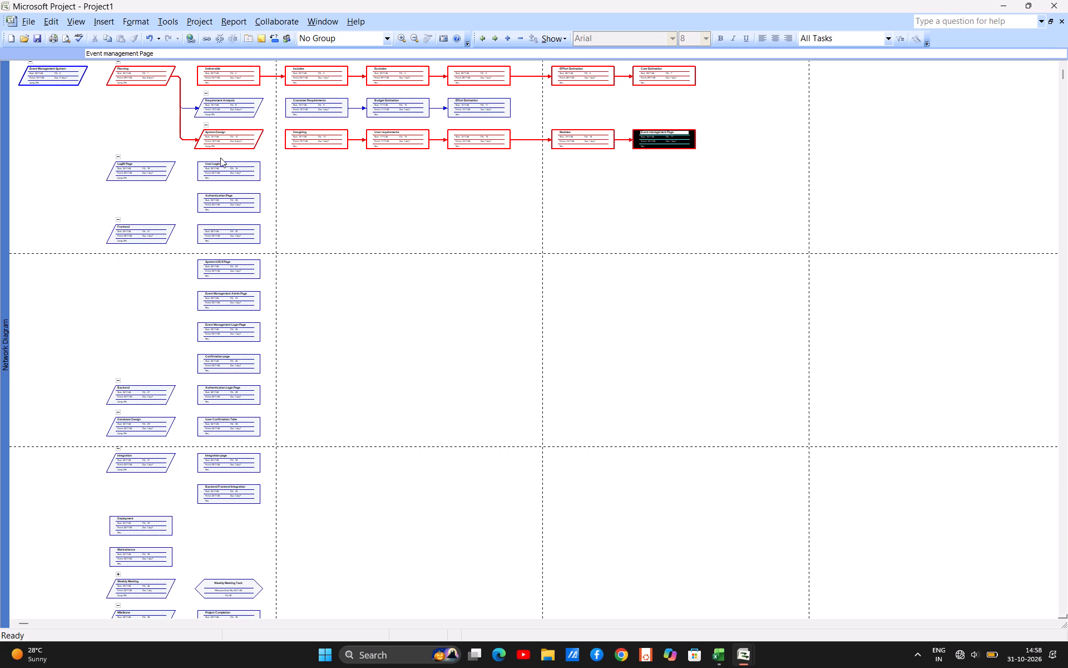
Link System Design to LogIN Page, and link the subtask User LogIn Page to Authentication Page.
{"action": "left_click_drag", "start_coordinate": [210, 146], "coordinate": [128, 175]}
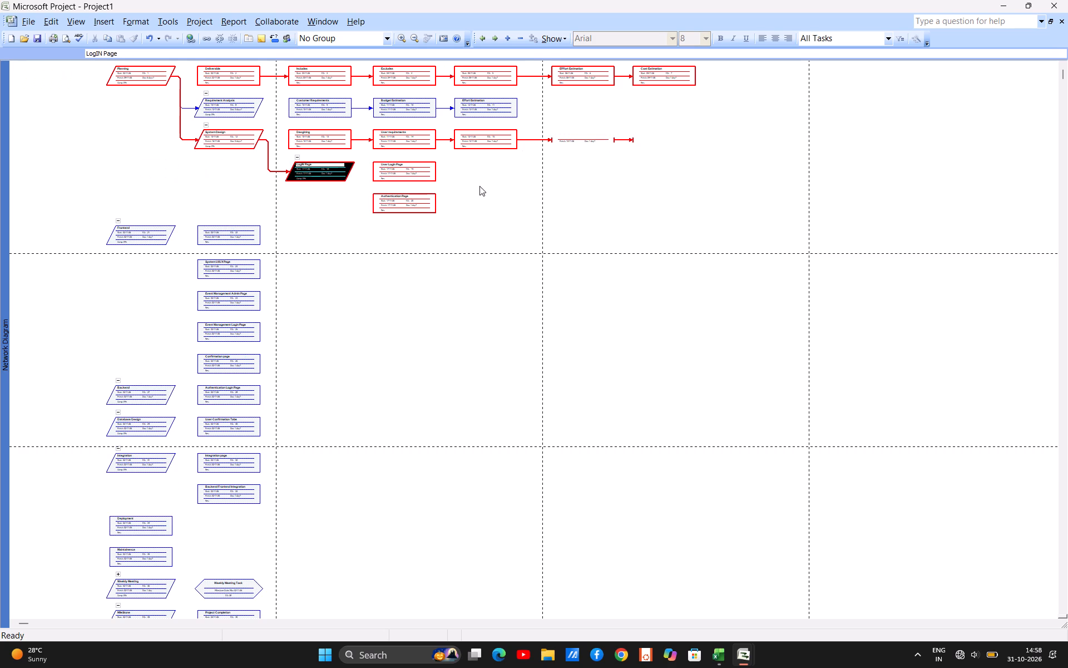
{"action": "left_click_drag", "start_coordinate": [412, 176], "coordinate": [412, 208]}
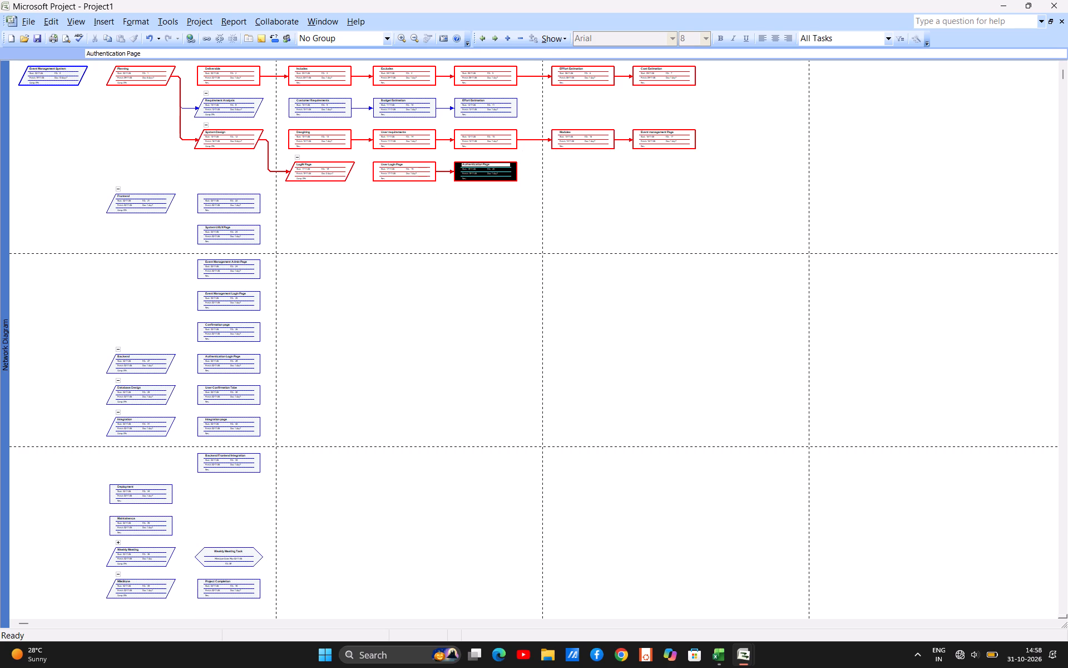
Link LogIN Page to Frontend in the network diagram, with LogIN Page as the predecessor.
{"action": "left_click_drag", "start_coordinate": [309, 178], "coordinate": [131, 206]}
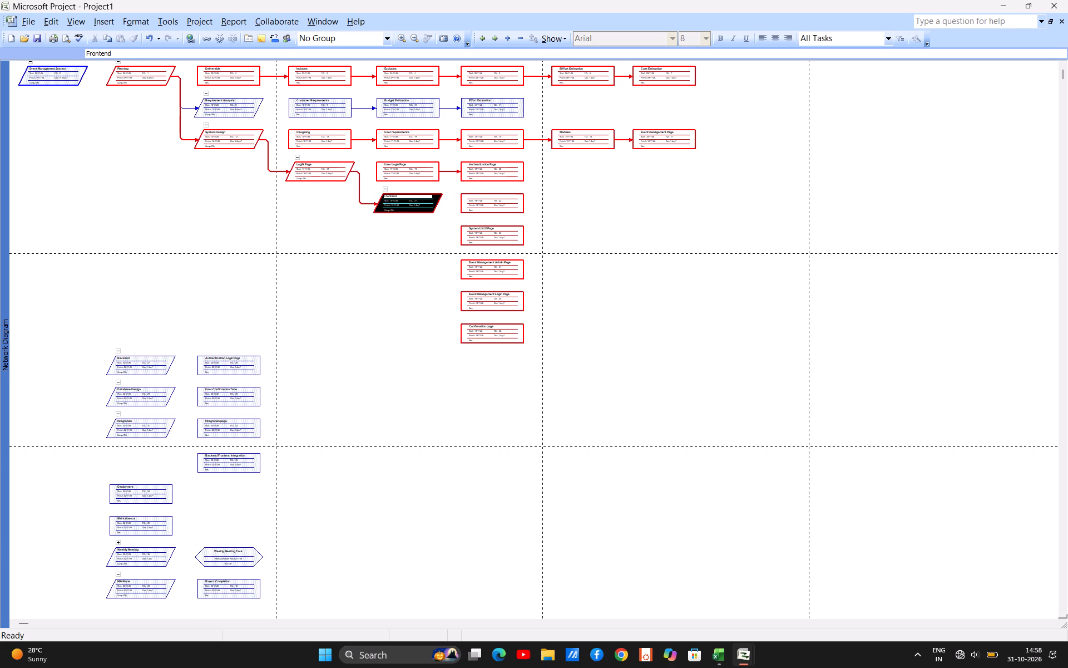
Link Frontend's subtasks in sequence: the unnamed task, System UI/UX Page, Event Management Admin Page, Event Management Login Page and Confirmation page.
{"action": "left_click_drag", "start_coordinate": [510, 199], "coordinate": [506, 234]}
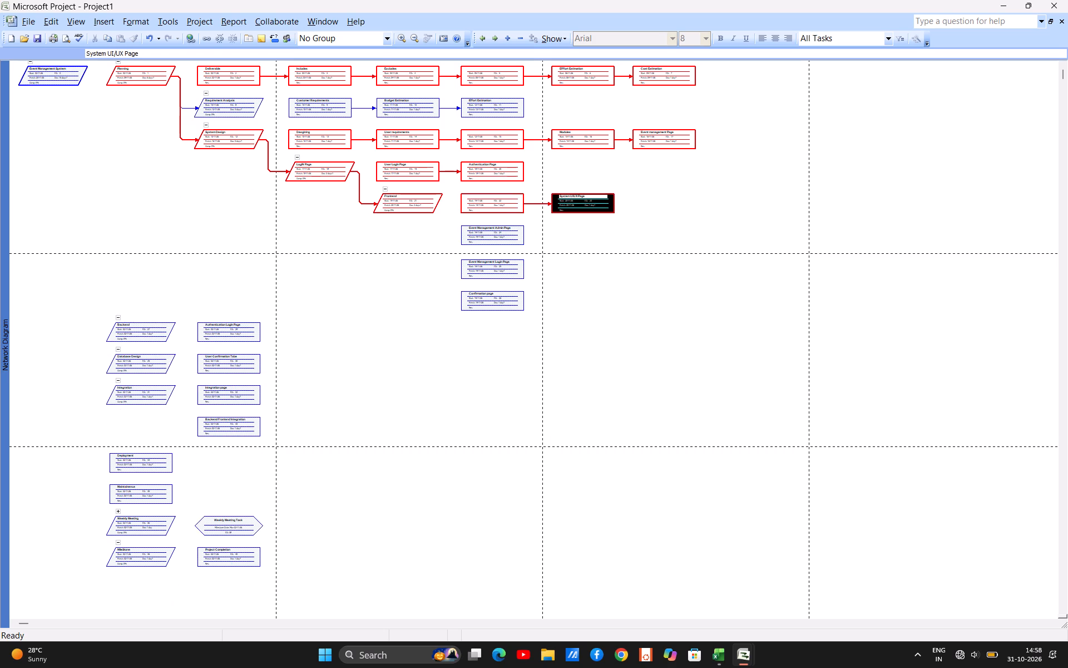
{"action": "left_click_drag", "start_coordinate": [576, 209], "coordinate": [492, 235]}
{"action": "left_click_drag", "start_coordinate": [656, 204], "coordinate": [641, 217]}
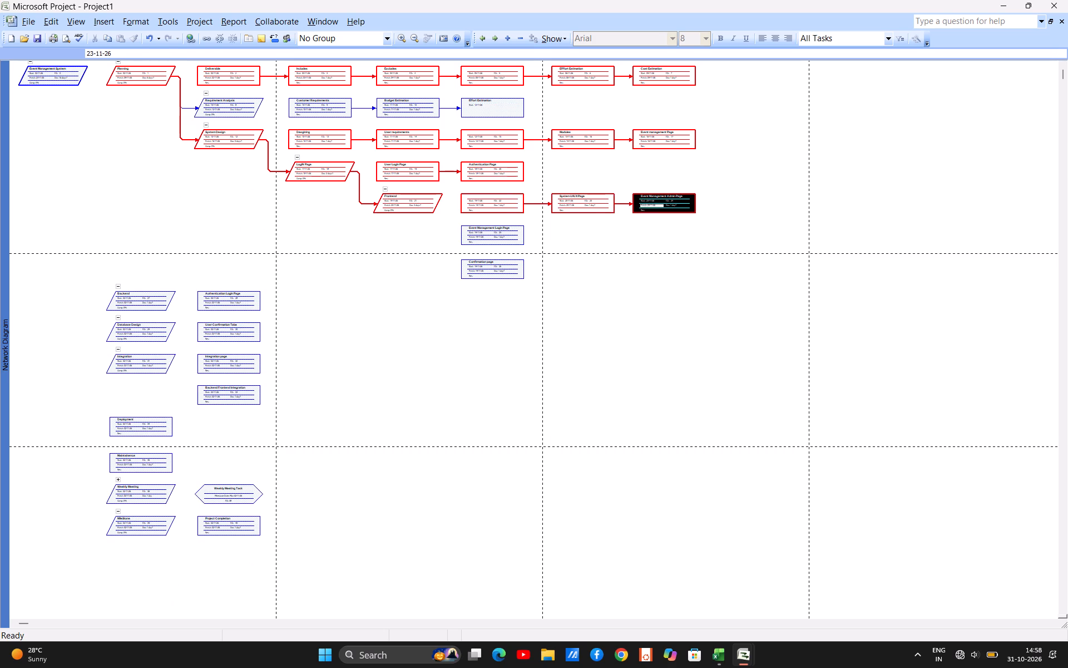
{"action": "left_click_drag", "start_coordinate": [641, 217], "coordinate": [505, 232]}
{"action": "left_click_drag", "start_coordinate": [720, 206], "coordinate": [471, 237]}
Link the phases Frontend, Backend, Database Design and Integration in sequence in the network diagram.
{"action": "left_click_drag", "start_coordinate": [419, 214], "coordinate": [118, 222]}
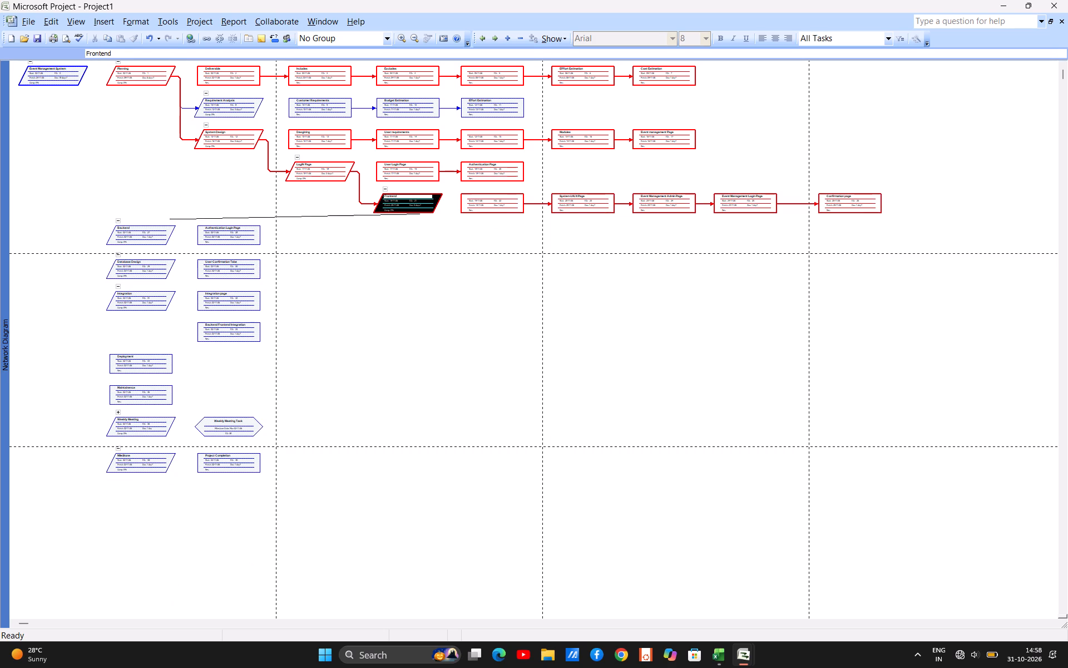
{"action": "left_click_drag", "start_coordinate": [118, 222], "coordinate": [130, 233]}
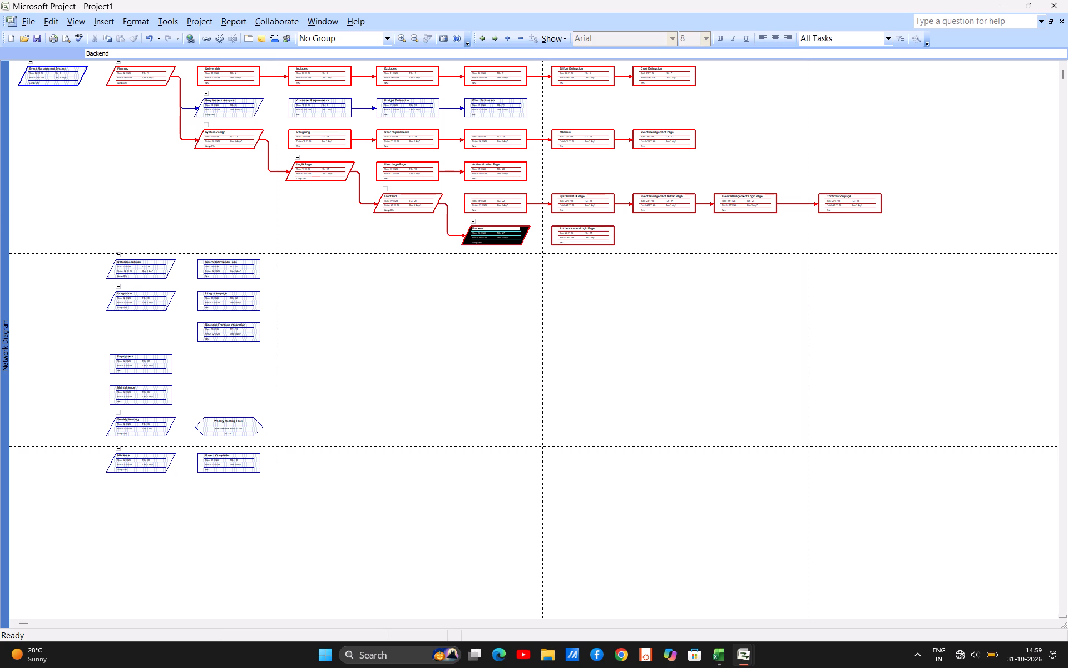
{"action": "left_click_drag", "start_coordinate": [465, 240], "coordinate": [142, 270]}
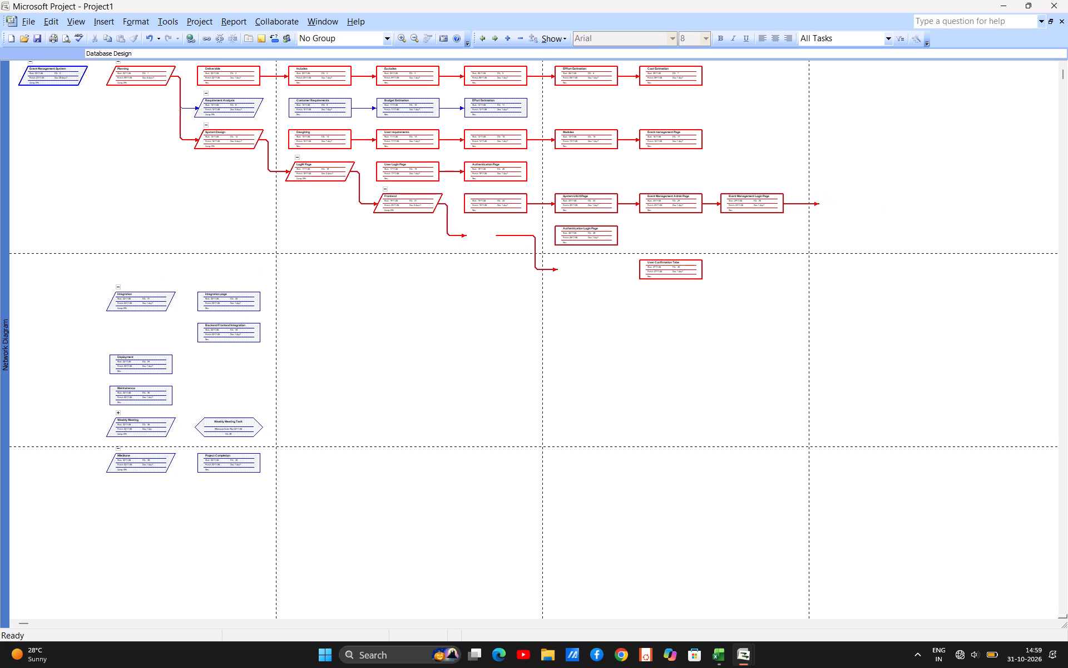
{"action": "left_click_drag", "start_coordinate": [591, 277], "coordinate": [154, 298]}
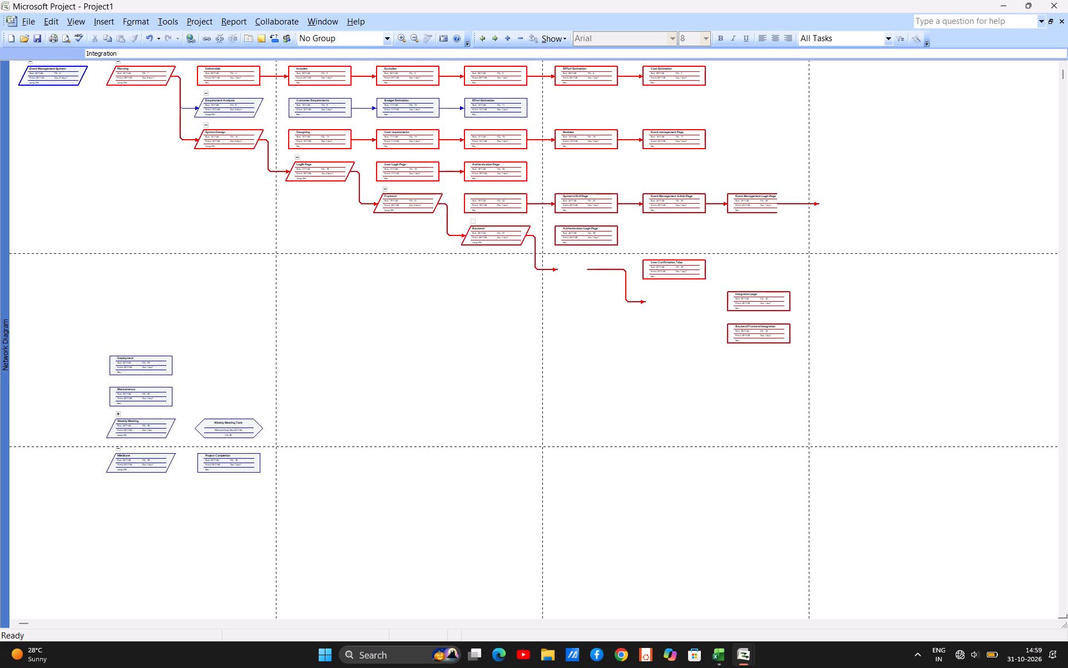
Link Integration page to Backend Frontend Integration under the Integration phase.
{"action": "left_click_drag", "start_coordinate": [739, 303], "coordinate": [752, 338]}
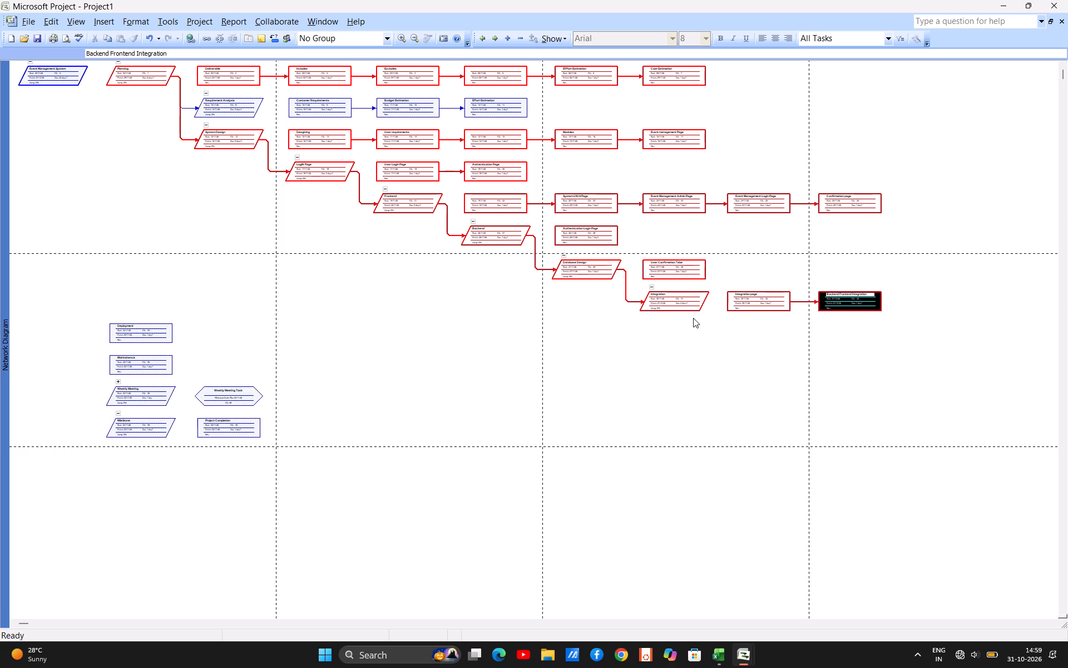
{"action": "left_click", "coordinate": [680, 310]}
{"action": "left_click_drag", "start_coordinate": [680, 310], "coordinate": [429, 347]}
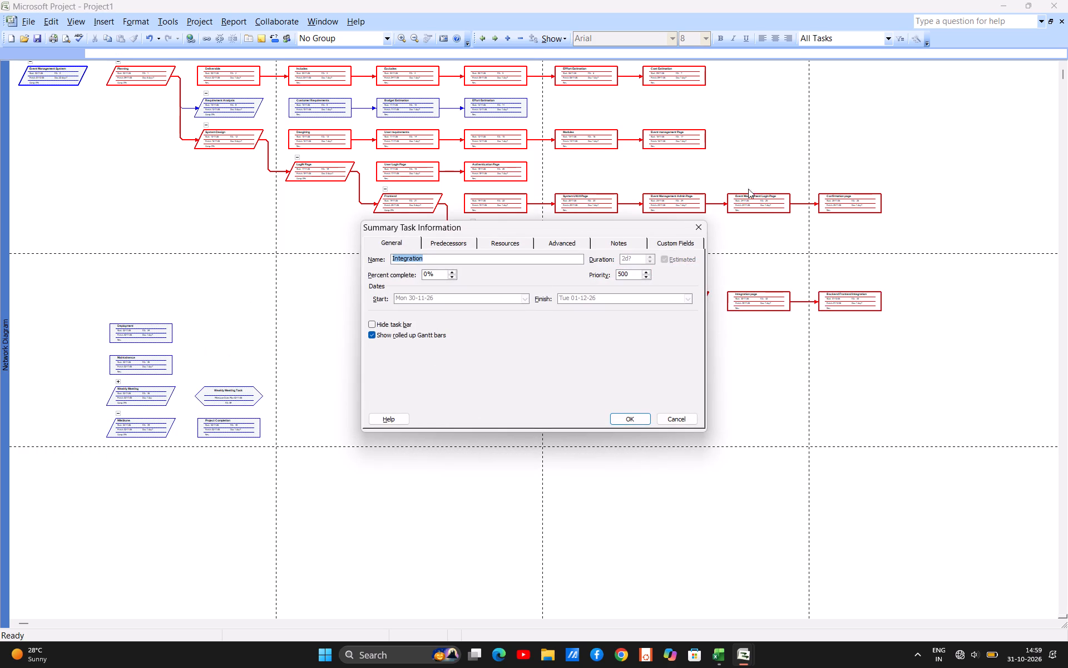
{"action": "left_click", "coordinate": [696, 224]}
Link Integration to Deployment and Deployment to Maintainence in the network diagram.
{"action": "left_click_drag", "start_coordinate": [663, 313], "coordinate": [660, 299]}
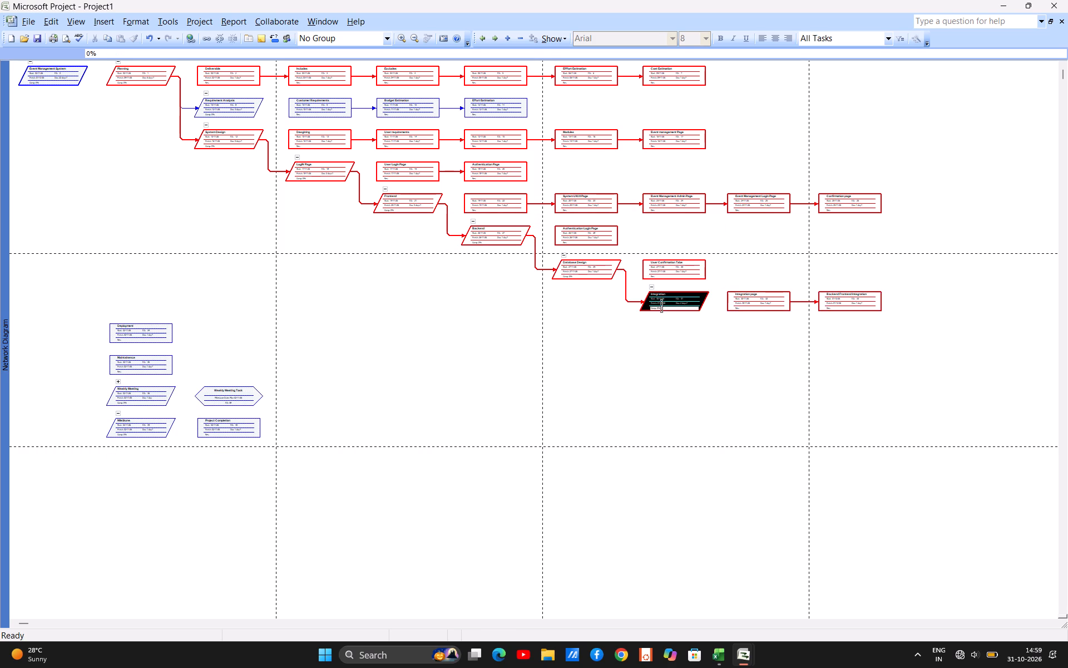
{"action": "left_click_drag", "start_coordinate": [660, 299], "coordinate": [660, 301]}
{"action": "left_click", "coordinate": [660, 301]}
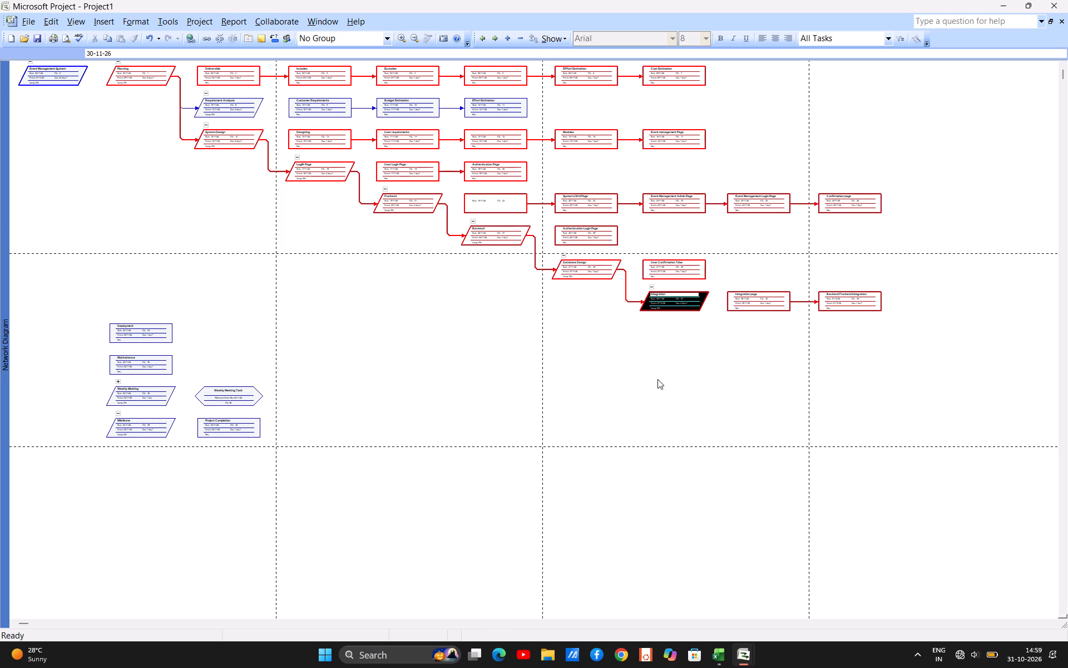
{"action": "left_click", "coordinate": [651, 393]}
{"action": "left_click_drag", "start_coordinate": [695, 306], "coordinate": [695, 306]}
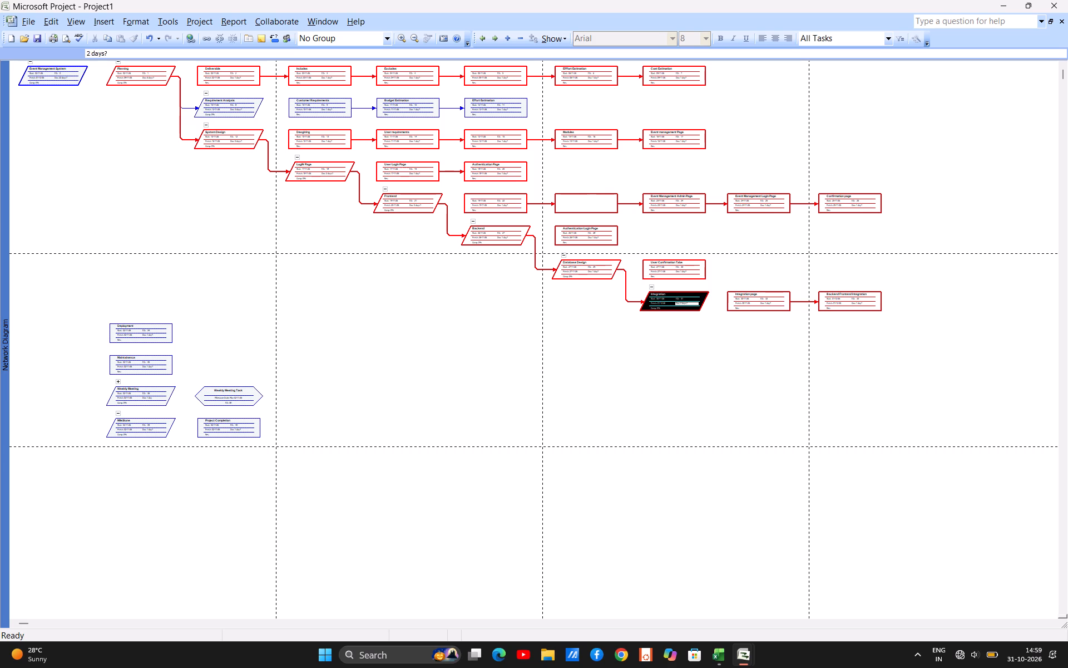
{"action": "left_click_drag", "start_coordinate": [695, 306], "coordinate": [156, 337]}
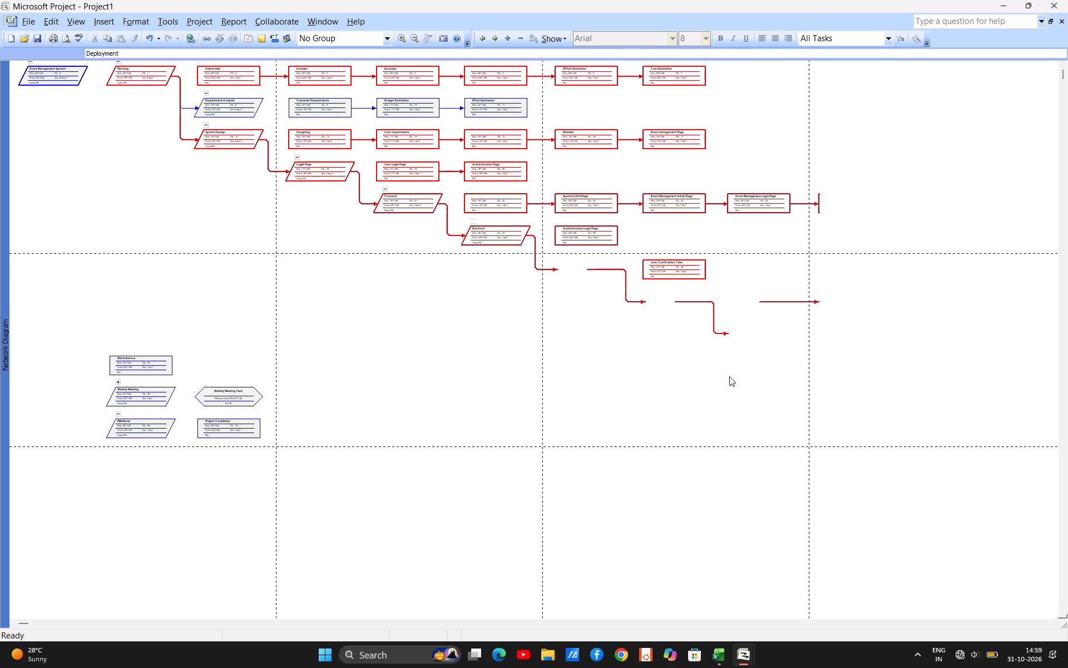
{"action": "left_click_drag", "start_coordinate": [759, 342], "coordinate": [126, 373]}
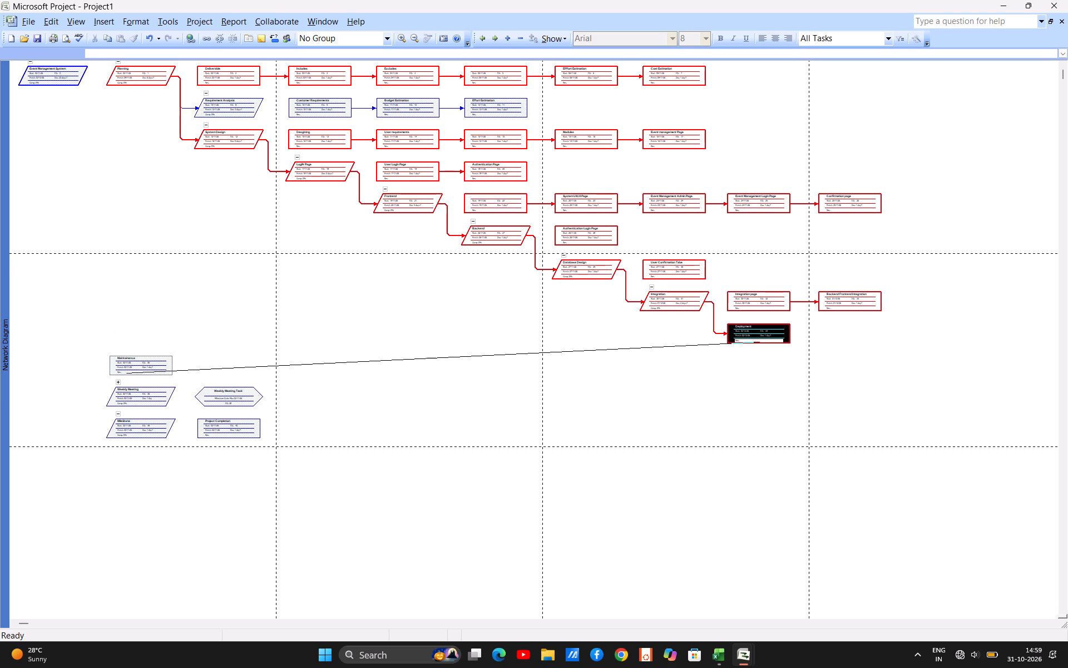
{"action": "left_click_drag", "start_coordinate": [126, 373], "coordinate": [126, 375]}
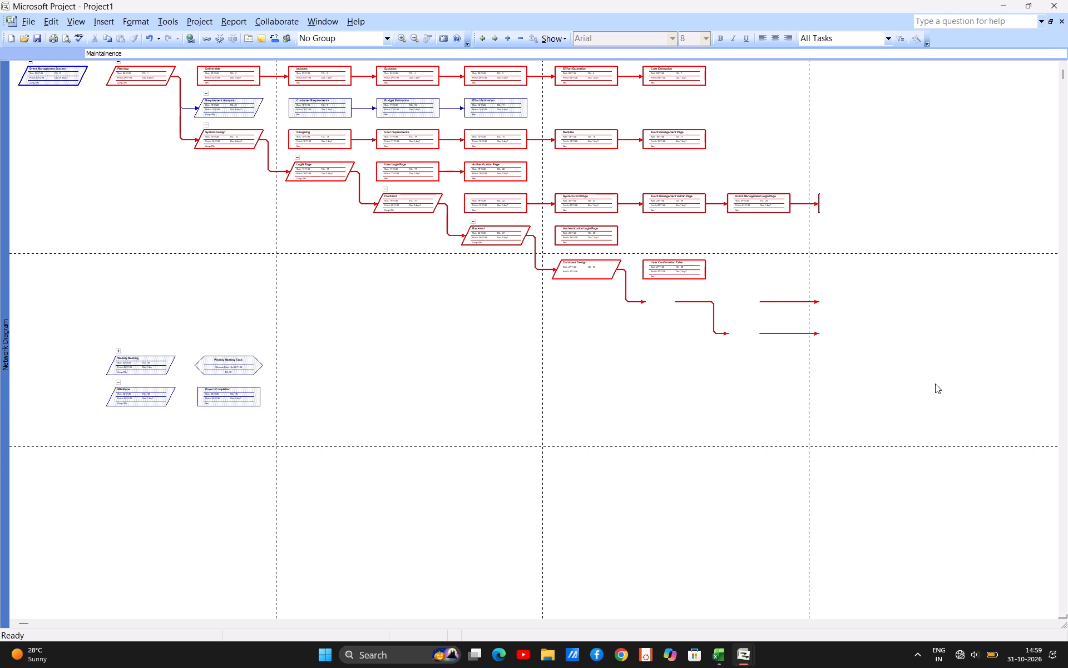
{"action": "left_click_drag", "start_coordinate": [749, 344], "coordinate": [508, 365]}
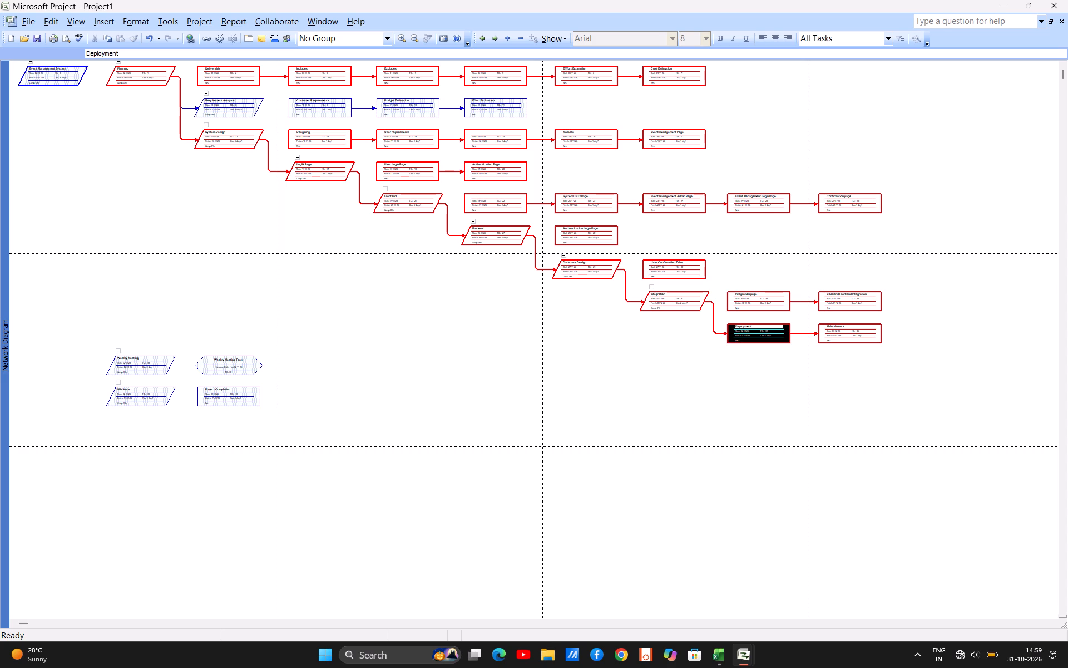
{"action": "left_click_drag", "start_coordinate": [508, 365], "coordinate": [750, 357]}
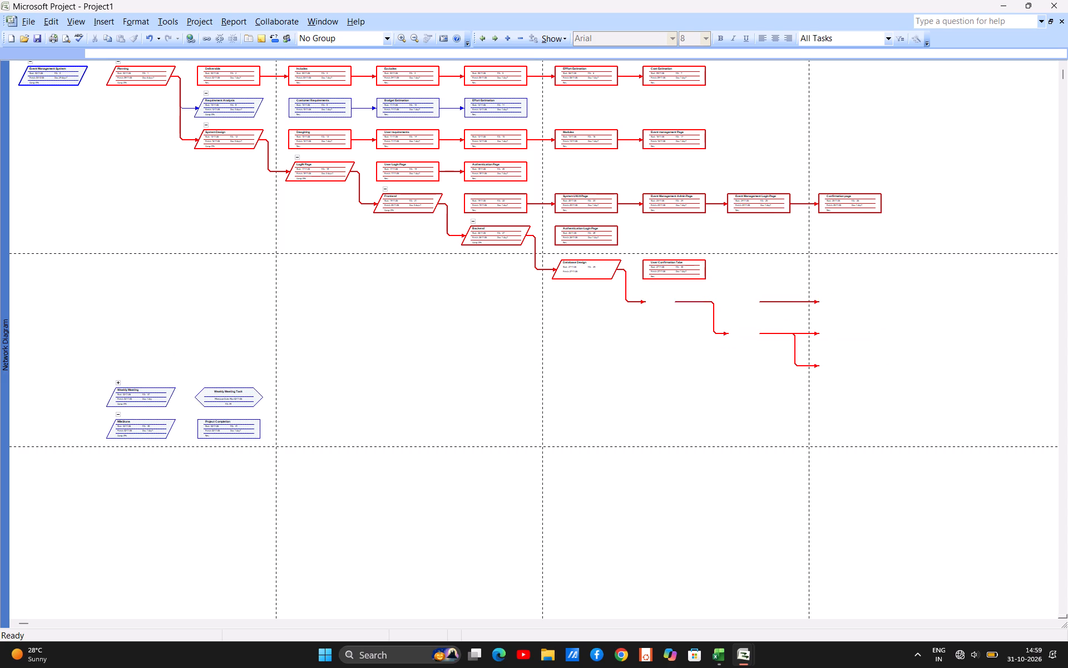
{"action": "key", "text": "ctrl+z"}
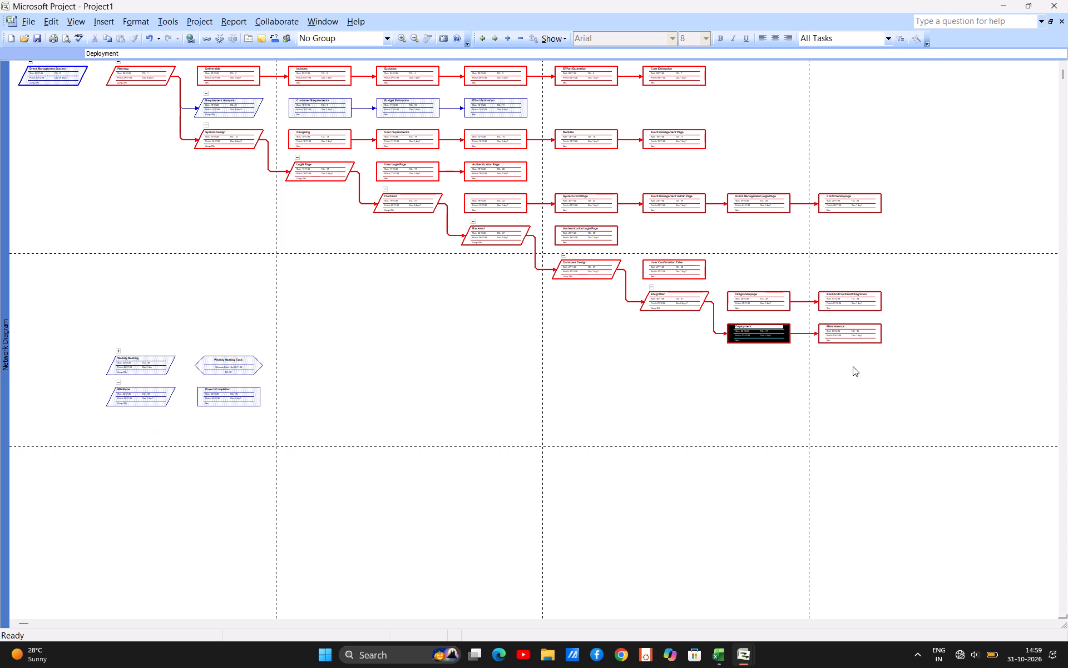
Link Maintainence to Weekly Meeting and Weekly Meeting to MileStone in the network diagram.
{"action": "left_click_drag", "start_coordinate": [849, 339], "coordinate": [176, 360]}
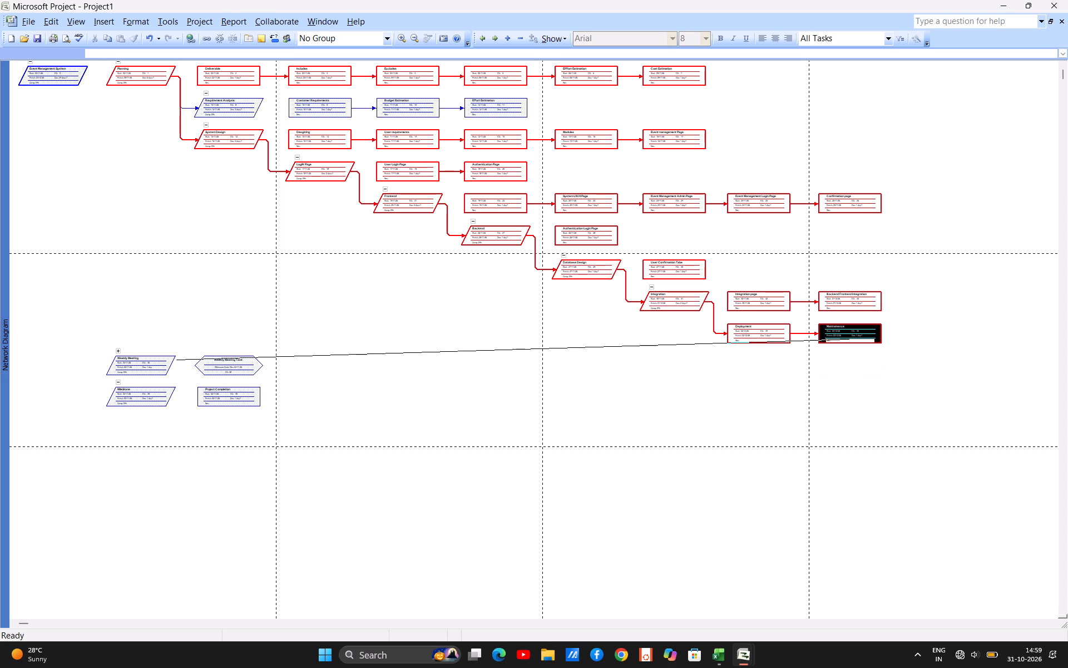
{"action": "left_click_drag", "start_coordinate": [176, 360], "coordinate": [162, 363]}
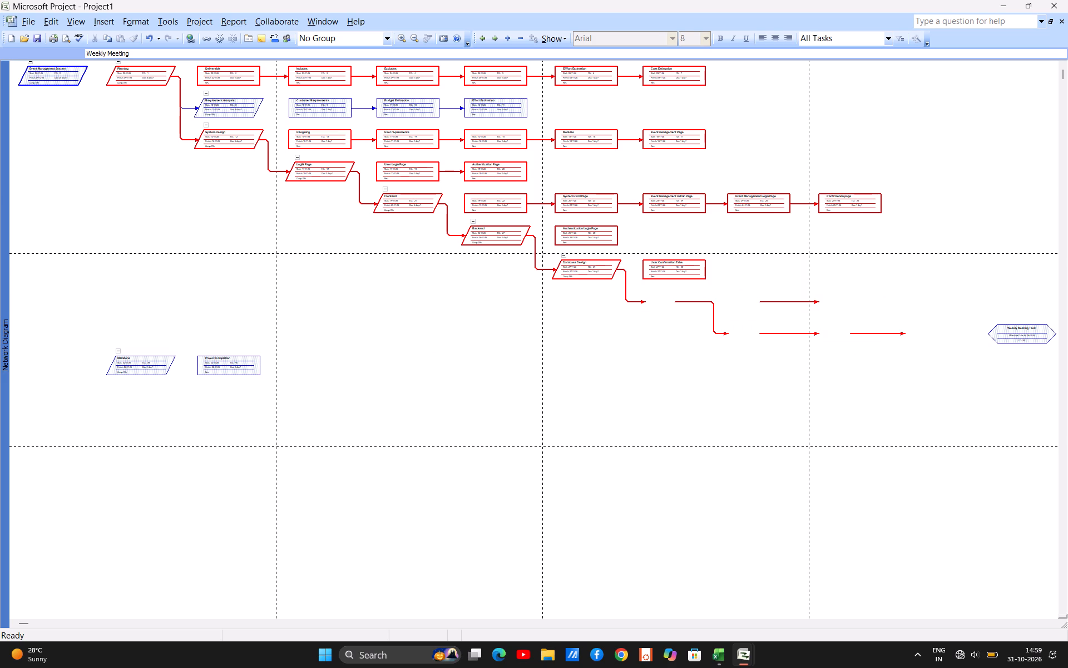
{"action": "left_click_drag", "start_coordinate": [947, 337], "coordinate": [521, 371]}
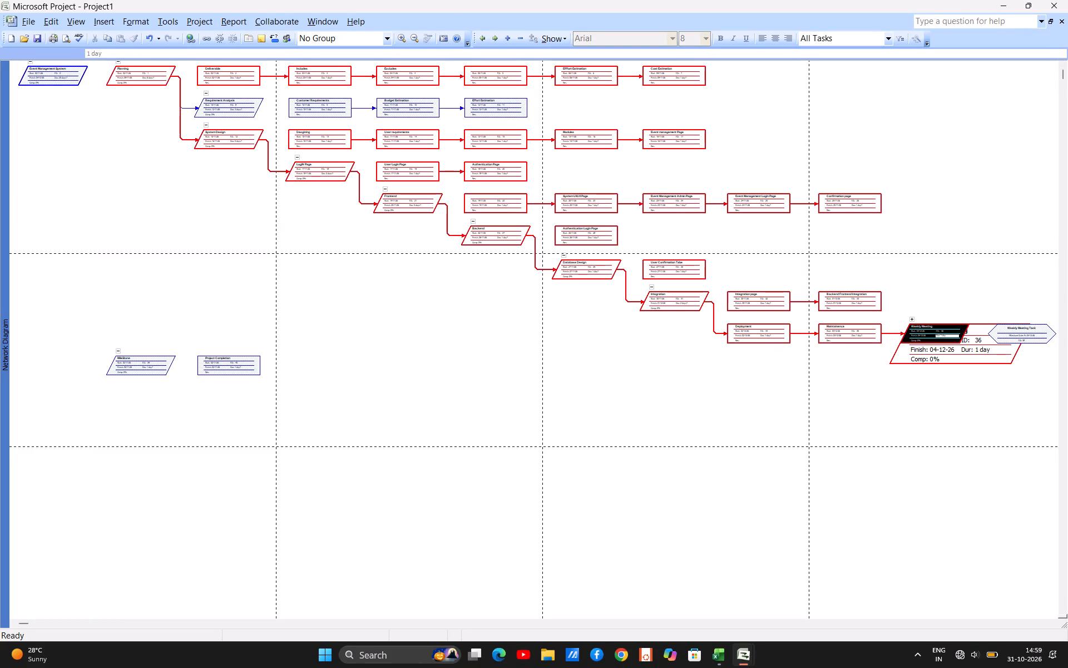
{"action": "left_click_drag", "start_coordinate": [521, 371], "coordinate": [146, 364]}
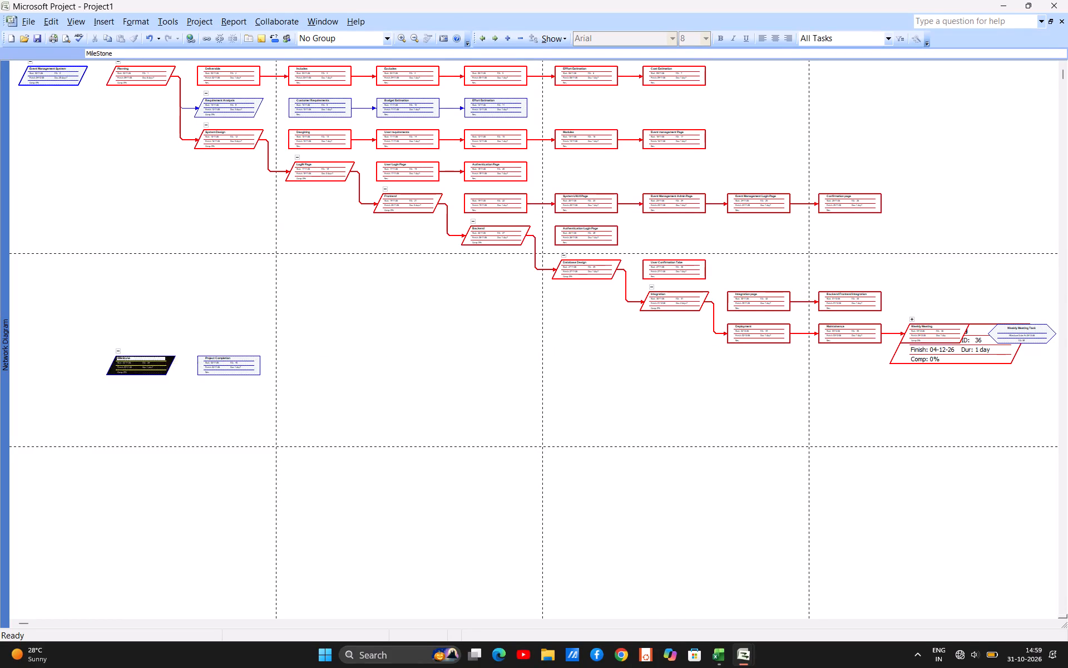
{"action": "scroll", "coordinate": [662, 479], "scroll_direction": "left", "scroll_amount": 1}
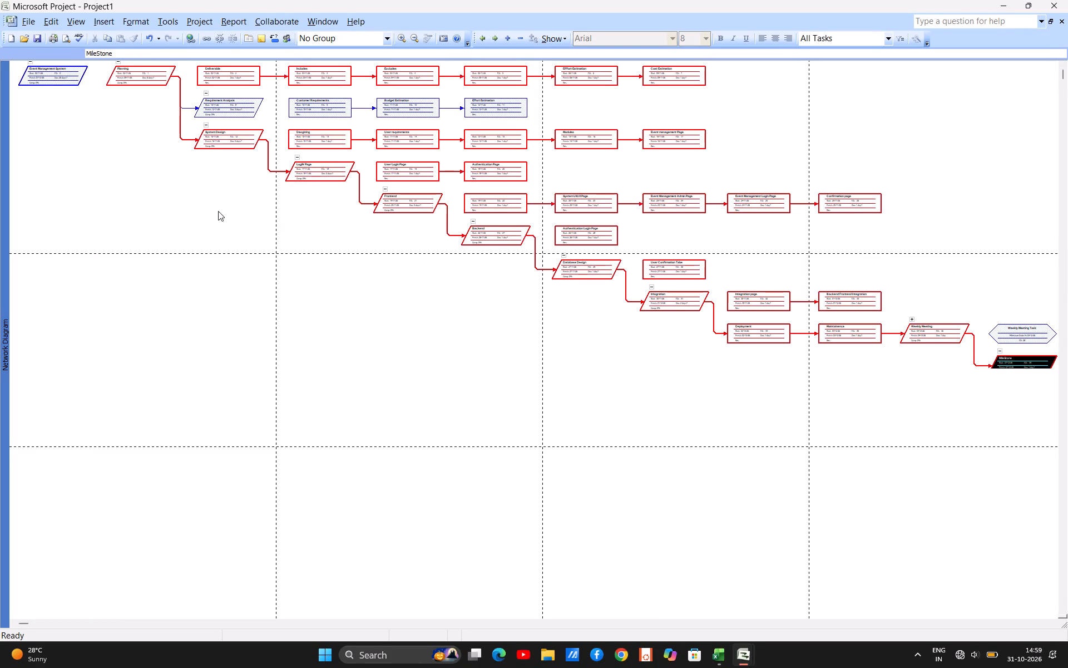
Switch to the Resource Sheet and add the resources Aditi, Rishab, Kushagra and Diksha.
{"action": "left_click", "coordinate": [72, 19]}
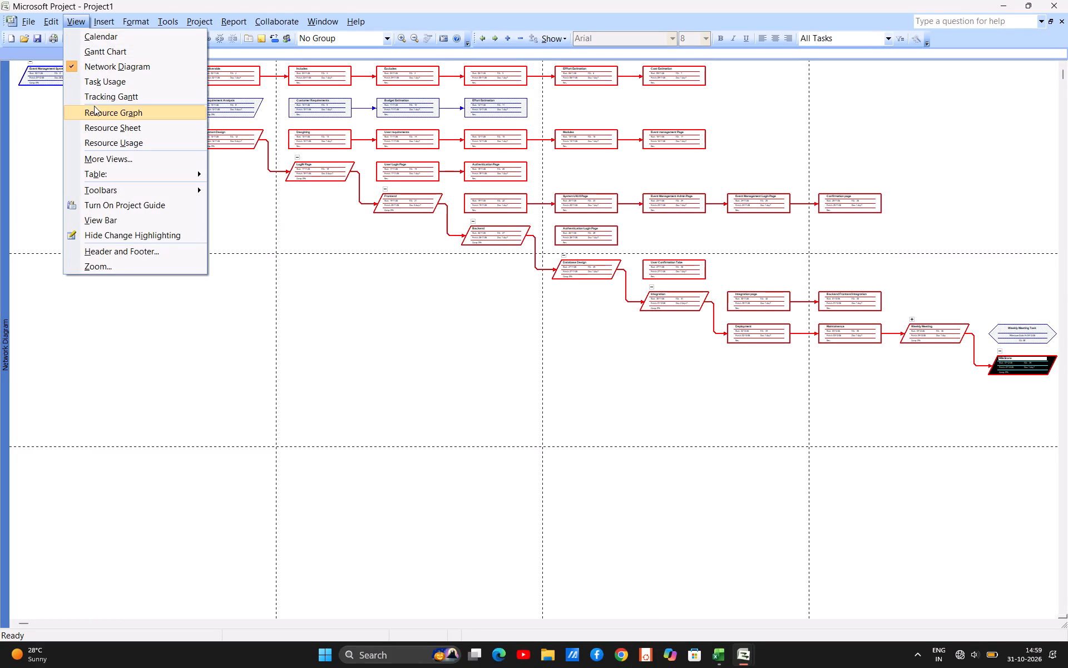
{"action": "left_click", "coordinate": [93, 123]}
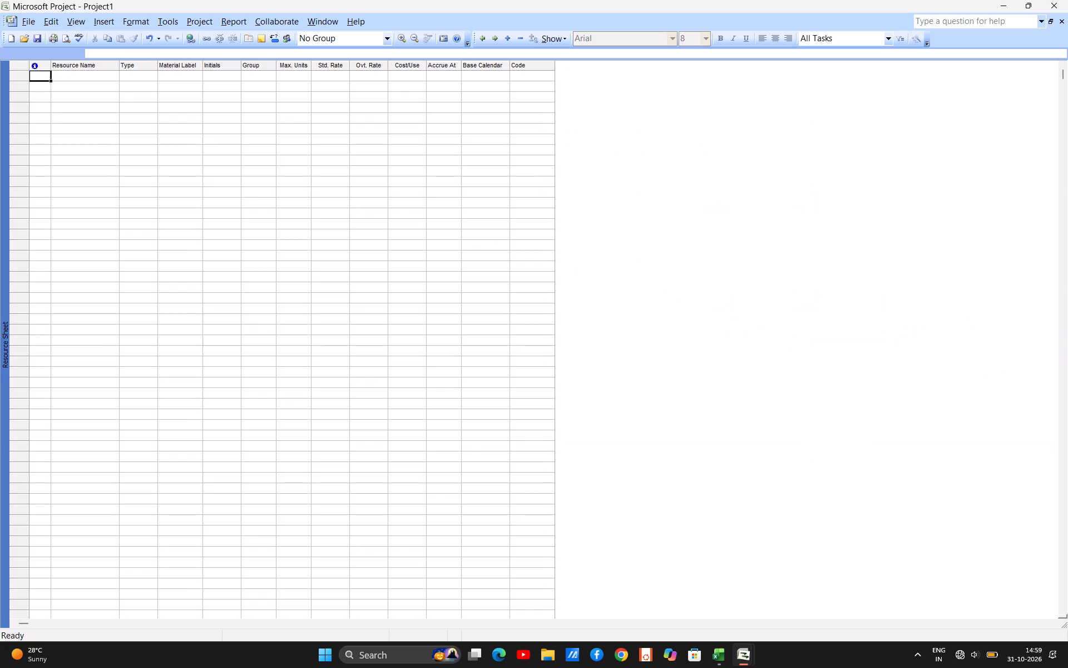
{"action": "left_click", "coordinate": [86, 71]}
{"action": "key", "text": "a"}
{"action": "type", "text": "diti"}
{"action": "key", "text": "Return"}
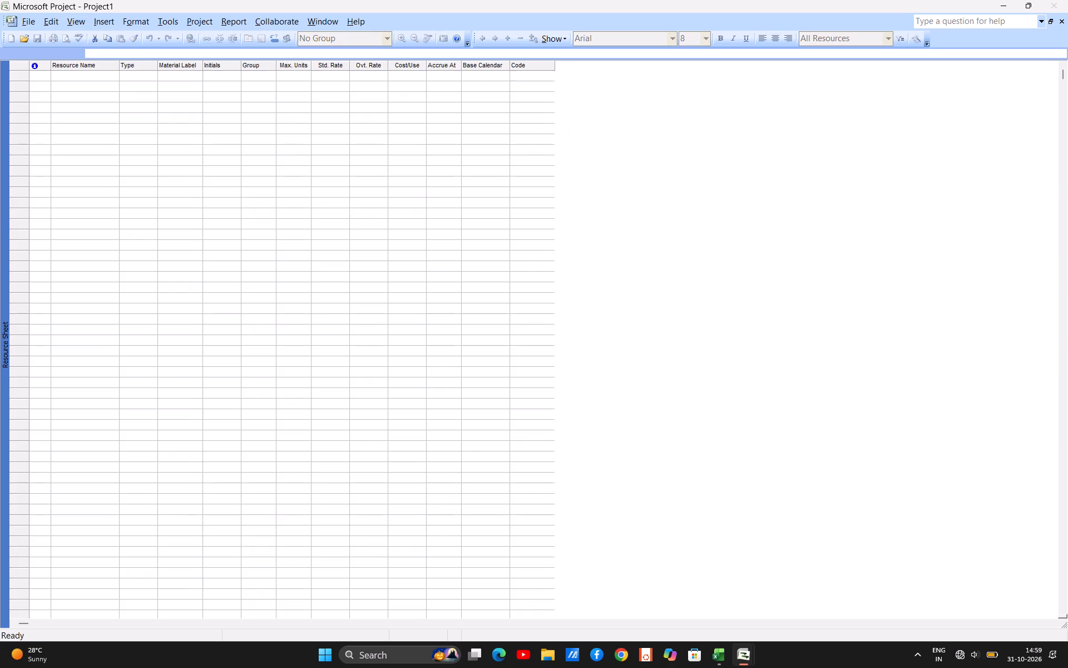
{"action": "key", "text": "r"}
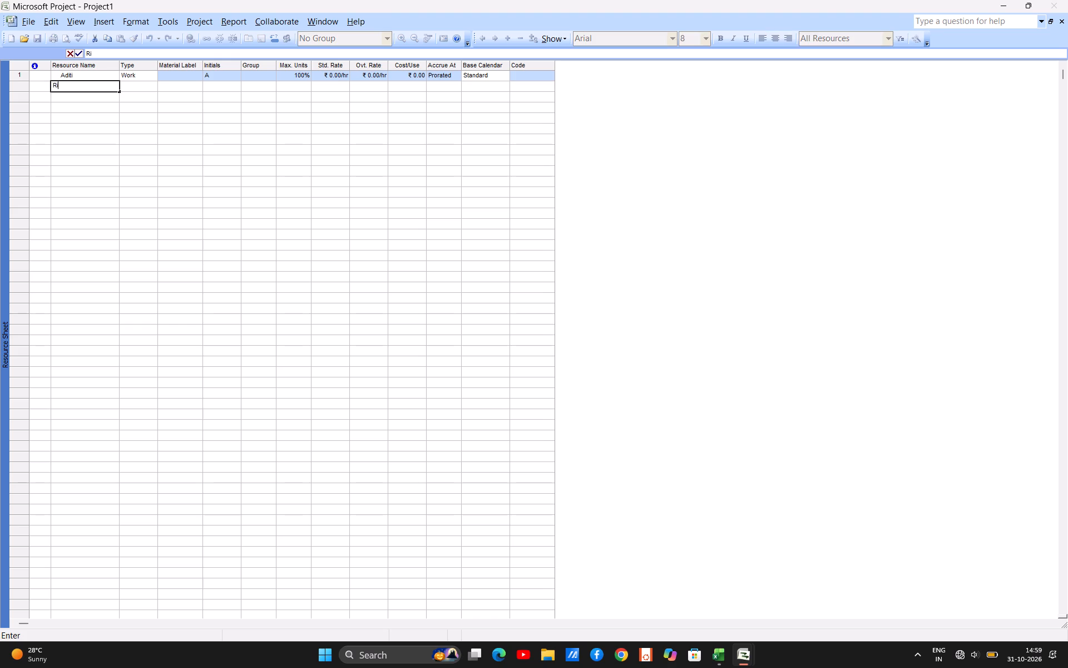
{"action": "key", "text": "BackSpace"}
{"action": "type", "text": "ab"}
{"action": "key", "text": "Return"}
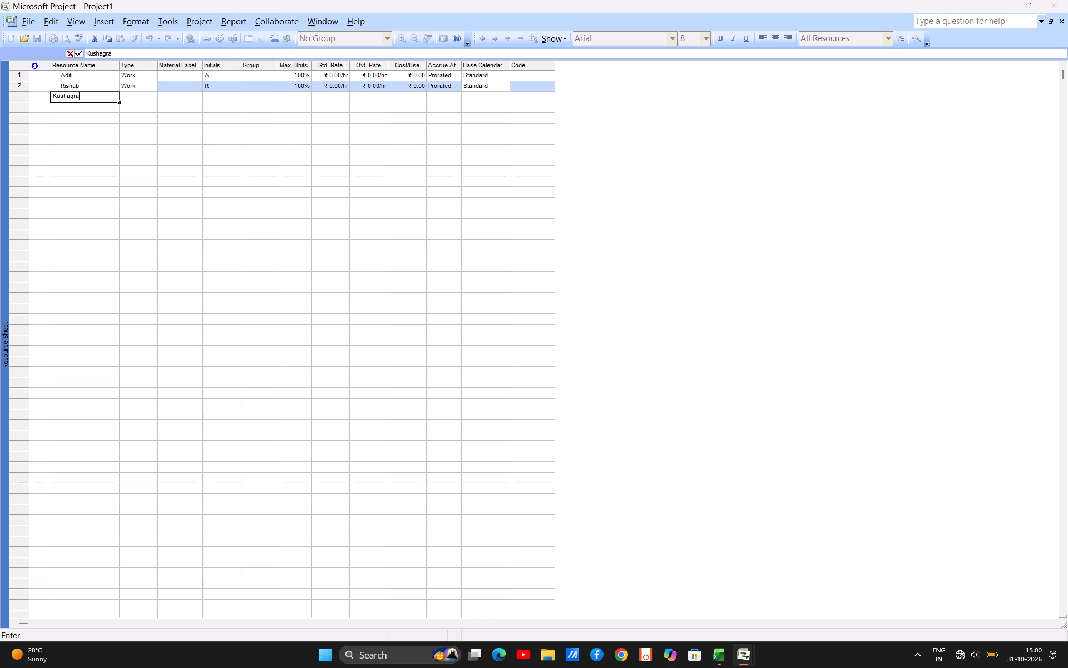
{"action": "key", "text": "Return"}
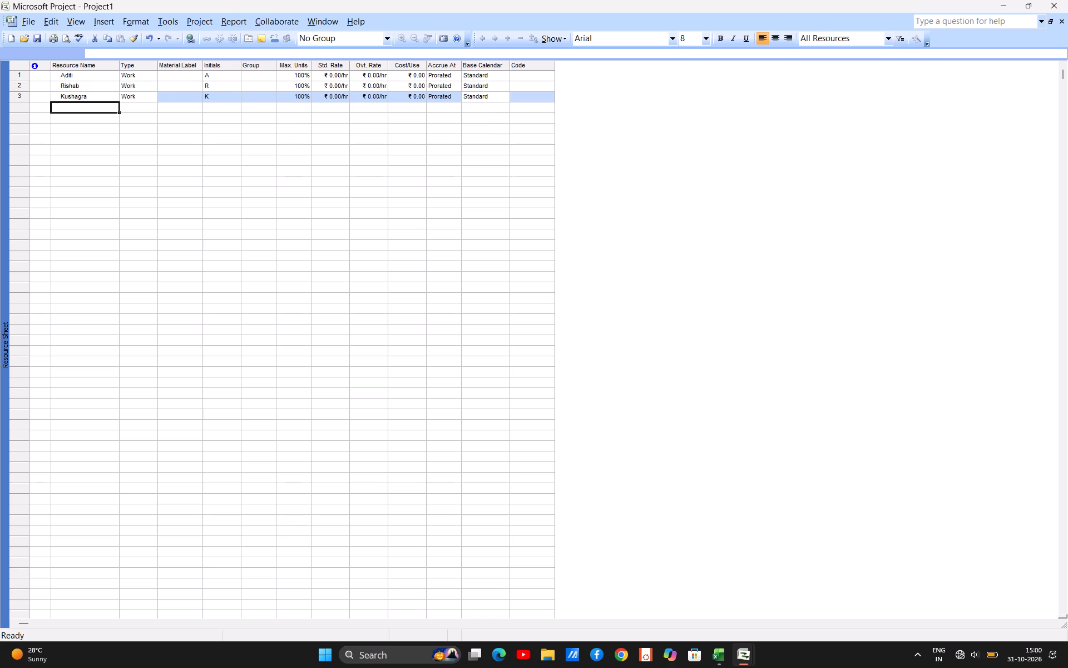
{"action": "type", "text": "iksha"}
{"action": "key", "text": "Return"}
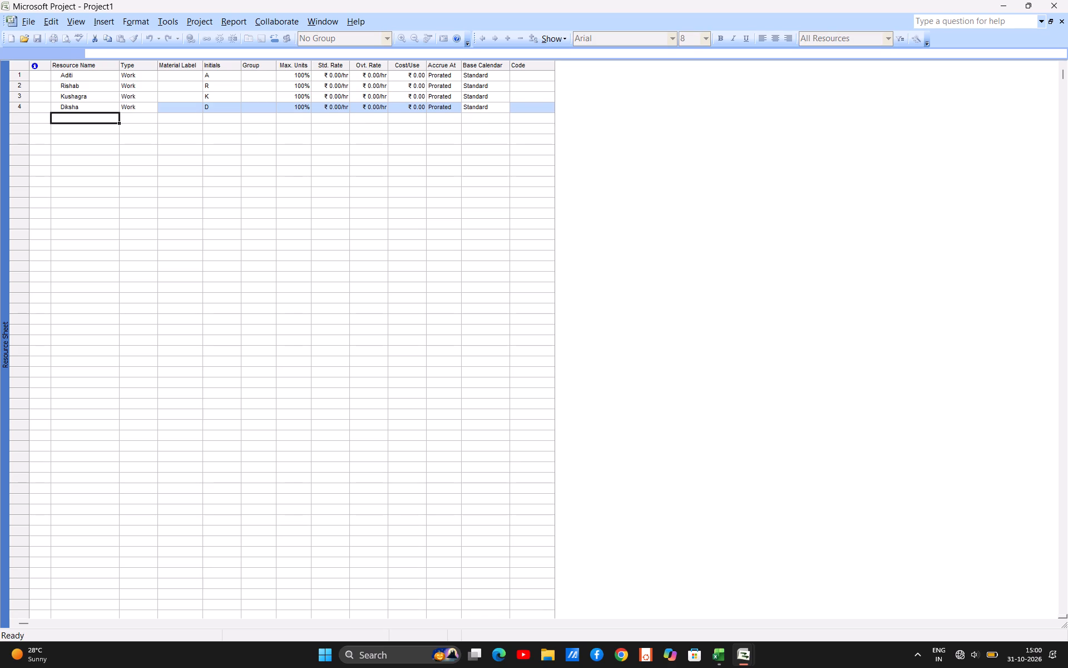
Add the resources Manish, Ujjwal, Snigdha and Shreya below Diksha in the resource sheet.
{"action": "key", "text": "BackSpace"}
{"action": "key", "text": "BackSpace"}
{"action": "key", "text": "BackSpace"}
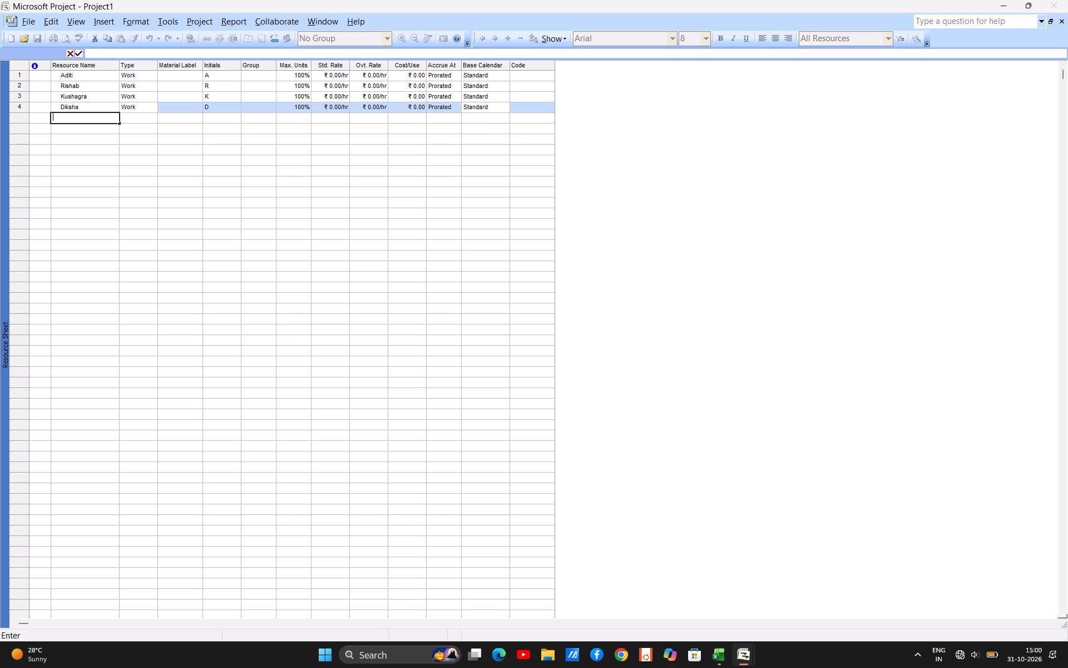
{"action": "type", "text": "anish"}
{"action": "key", "text": "Return"}
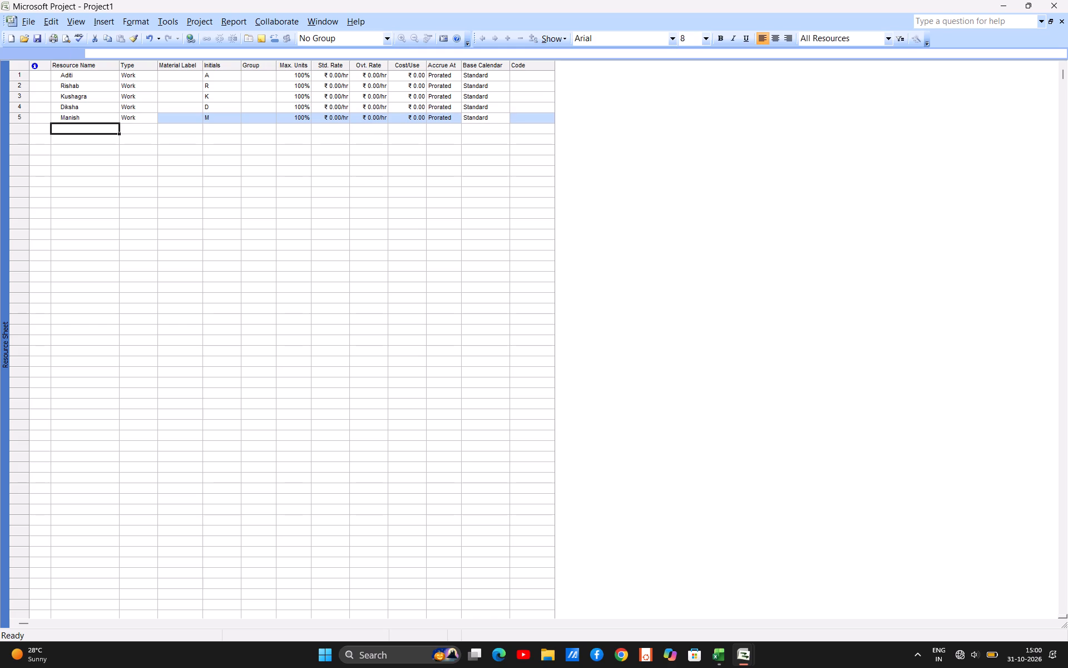
{"action": "key", "text": "u"}
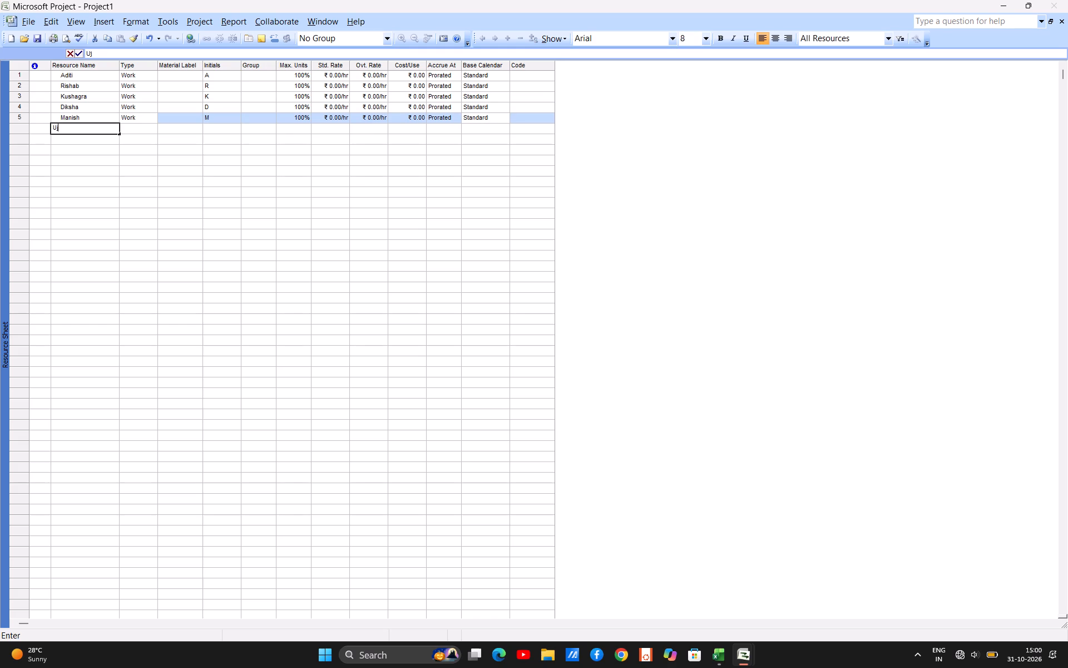
{"action": "key", "text": "Return"}
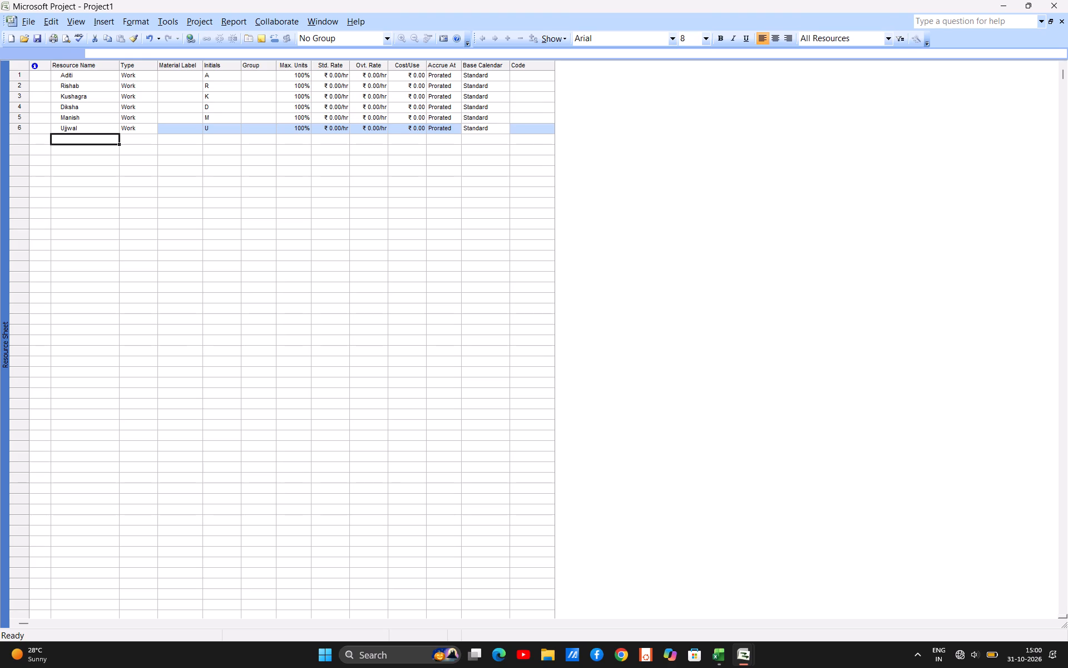
{"action": "type", "text": "nigdha"}
{"action": "key", "text": "Return"}
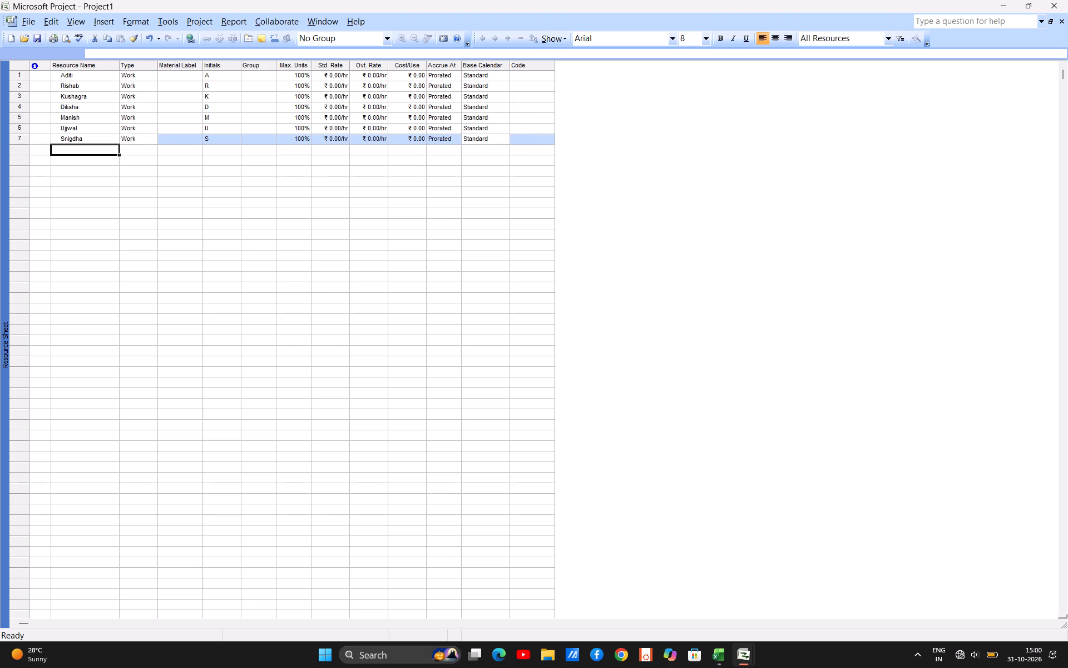
{"action": "key", "text": "Return"}
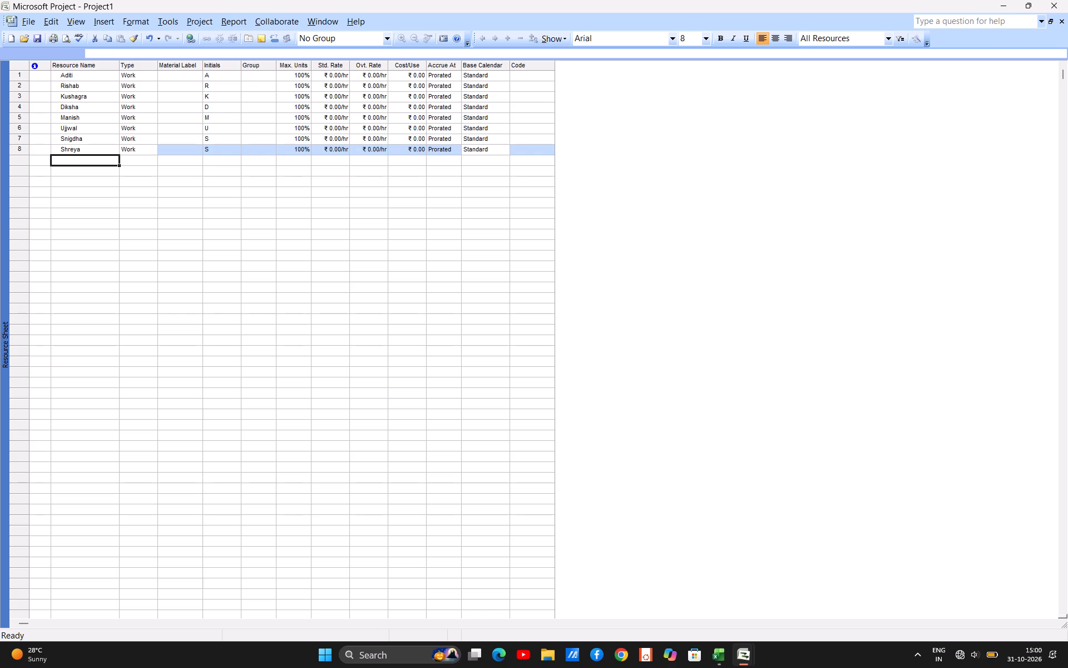
Add the resources Akash, Somasree and Kartik below Shreya in the resource sheet.
{"action": "key", "text": "plus"}
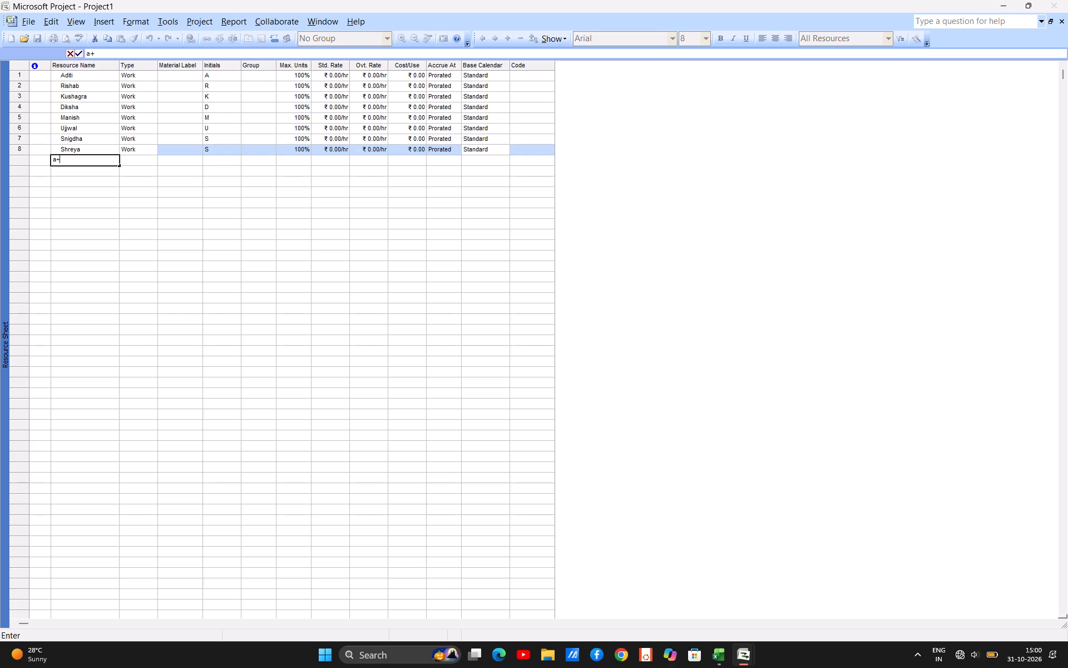
{"action": "key", "text": "BackSpace"}
{"action": "key", "text": "BackSpace"}
{"action": "key", "text": "BackSpace"}
{"action": "type", "text": "kash"}
{"action": "key", "text": "Return"}
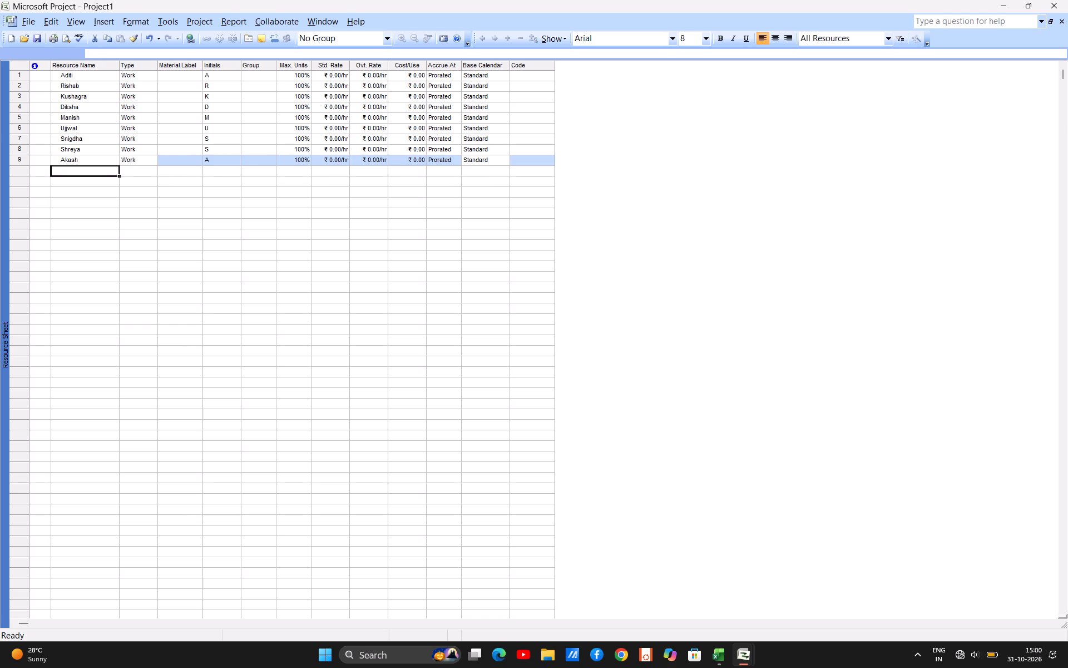
{"action": "type", "text": "omasree"}
{"action": "key", "text": "Return"}
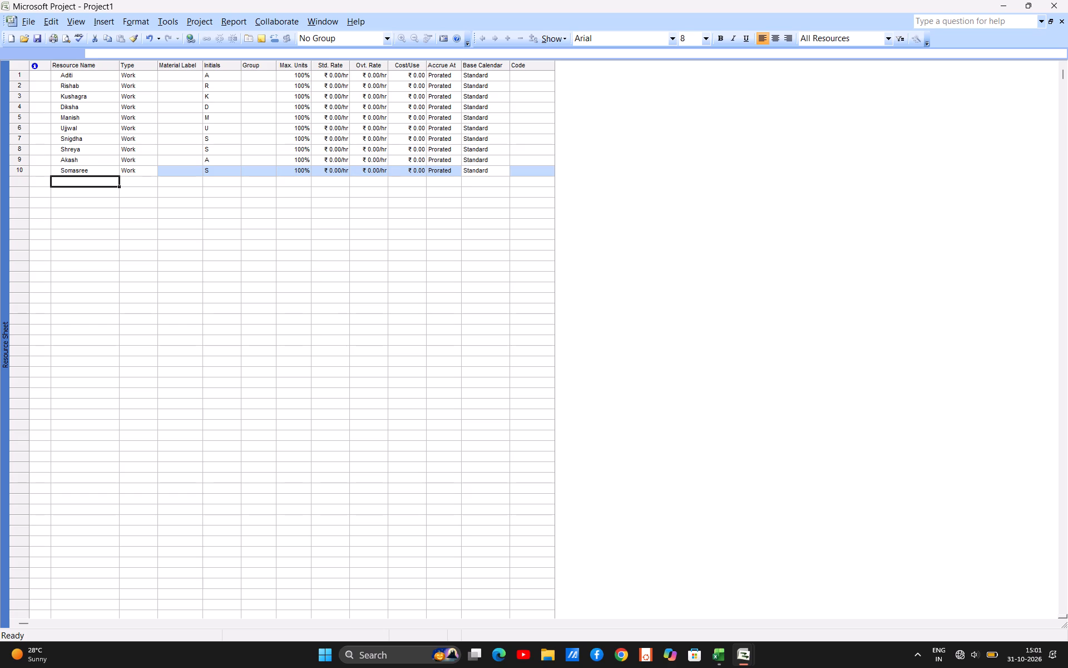
{"action": "key", "text": "Return"}
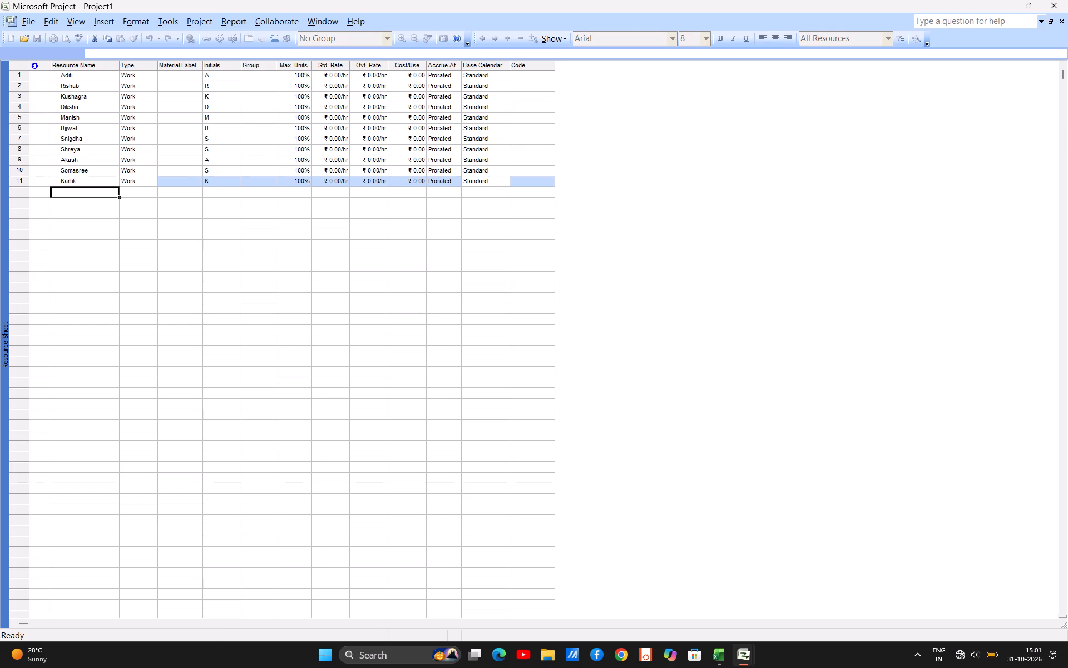
Set the hourly standard rates to ₹100 for Aditi, ₹300 for Rishab, ₹400 for Kushagra and ₹600 for Diksha.
{"action": "left_click", "coordinate": [334, 77]}
{"action": "key", "text": "BackSpace"}
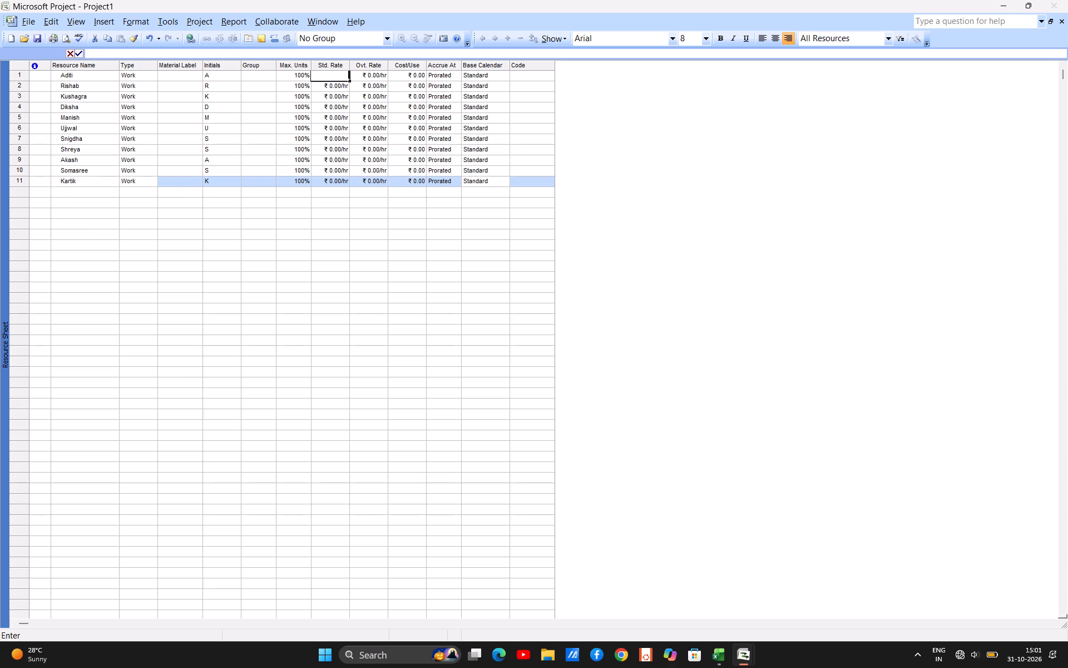
{"action": "type", "text": "100"}
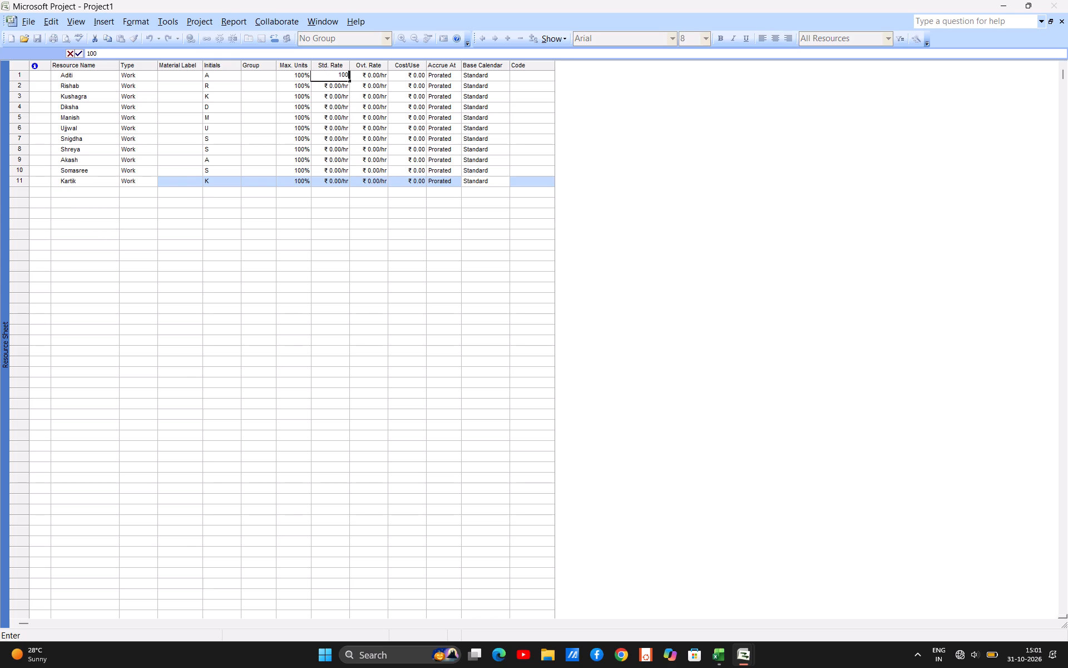
{"action": "key", "text": "Return"}
{"action": "key", "text": "BackSpace"}
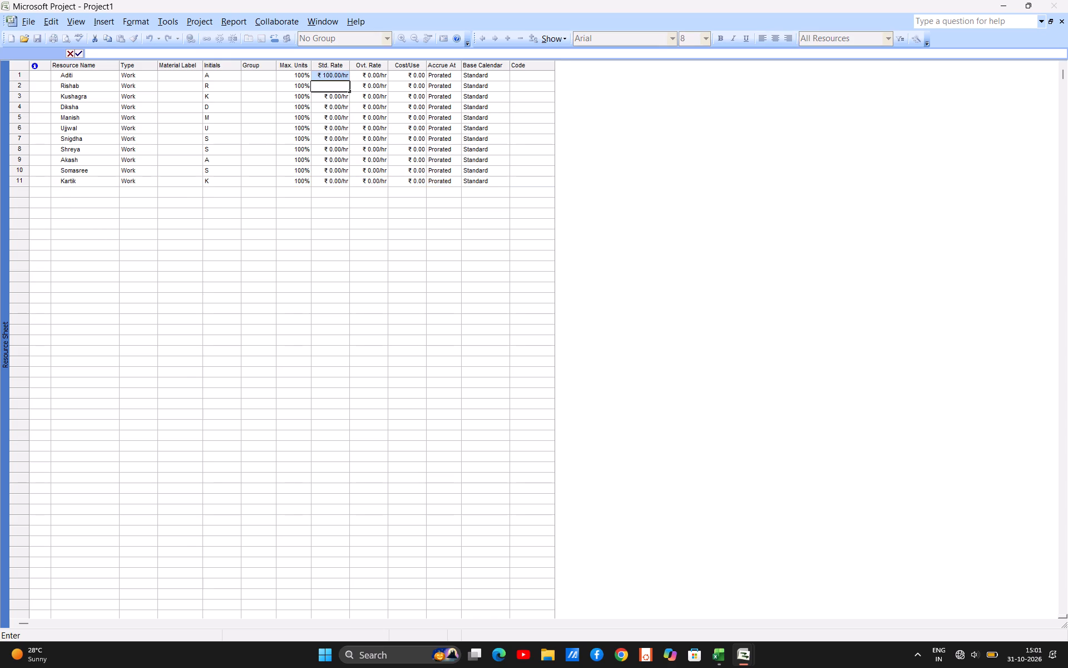
{"action": "type", "text": "300"}
{"action": "key", "text": "Return"}
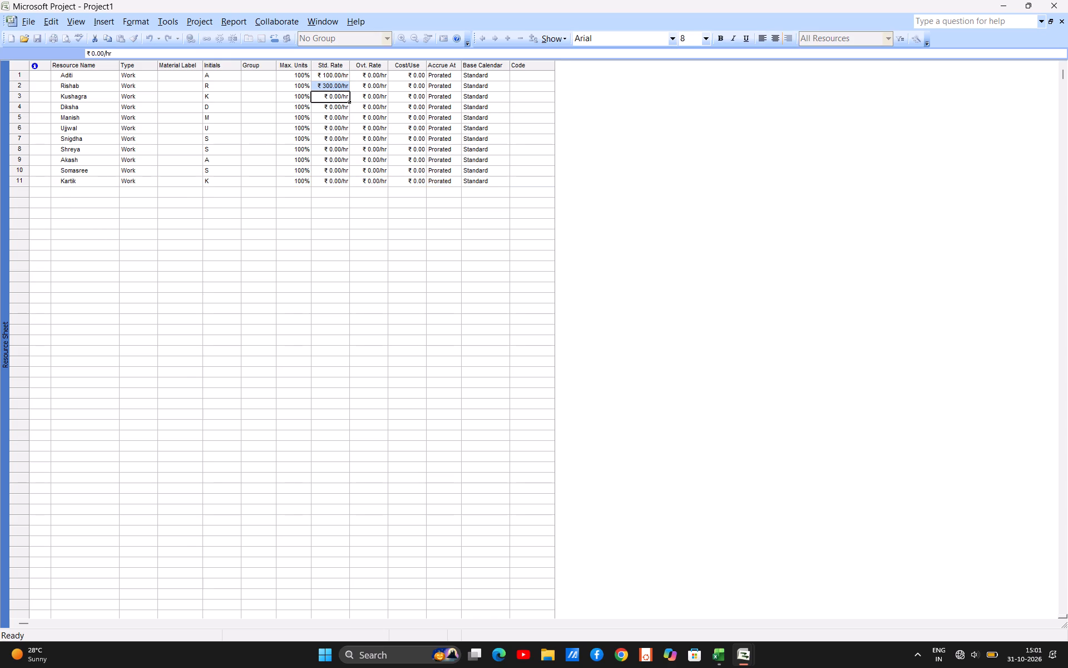
{"action": "key", "text": "BackSpace"}
{"action": "type", "text": "400"}
{"action": "key", "text": "Return"}
{"action": "left_click", "coordinate": [337, 107]}
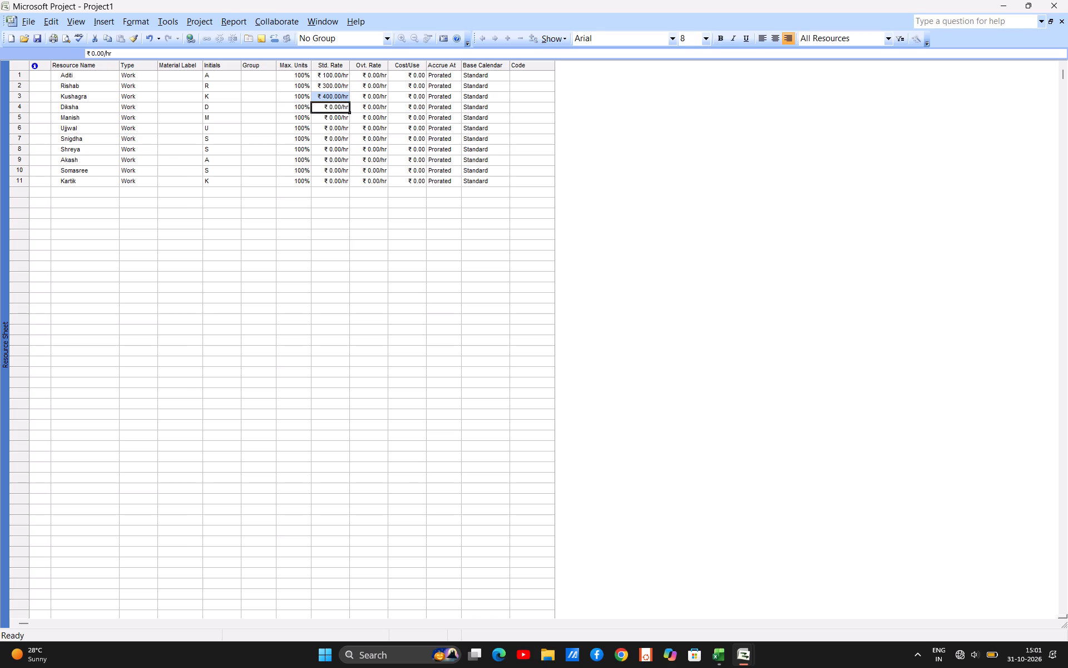
{"action": "key", "text": "BackSpace"}
{"action": "type", "text": "600"}
{"action": "key", "text": "Return"}
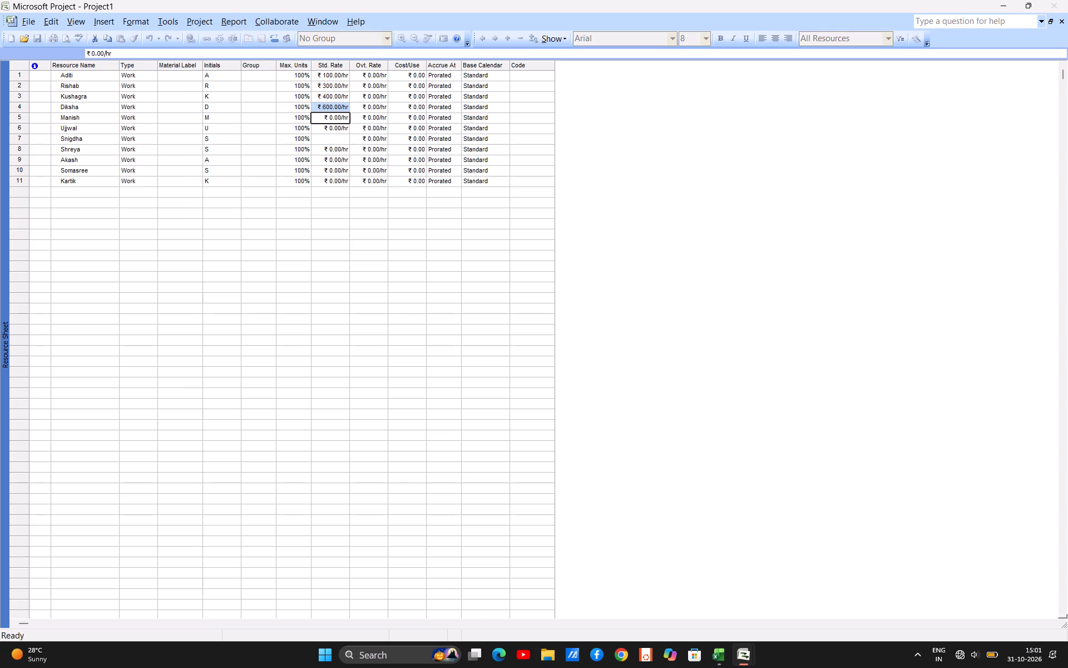
Set the hourly standard rates to ₹700 for Manish, ₹800 for Ujjwal and ₹820 for Snigdha.
{"action": "left_click", "coordinate": [337, 116]}
{"action": "key", "text": "BackSpace"}
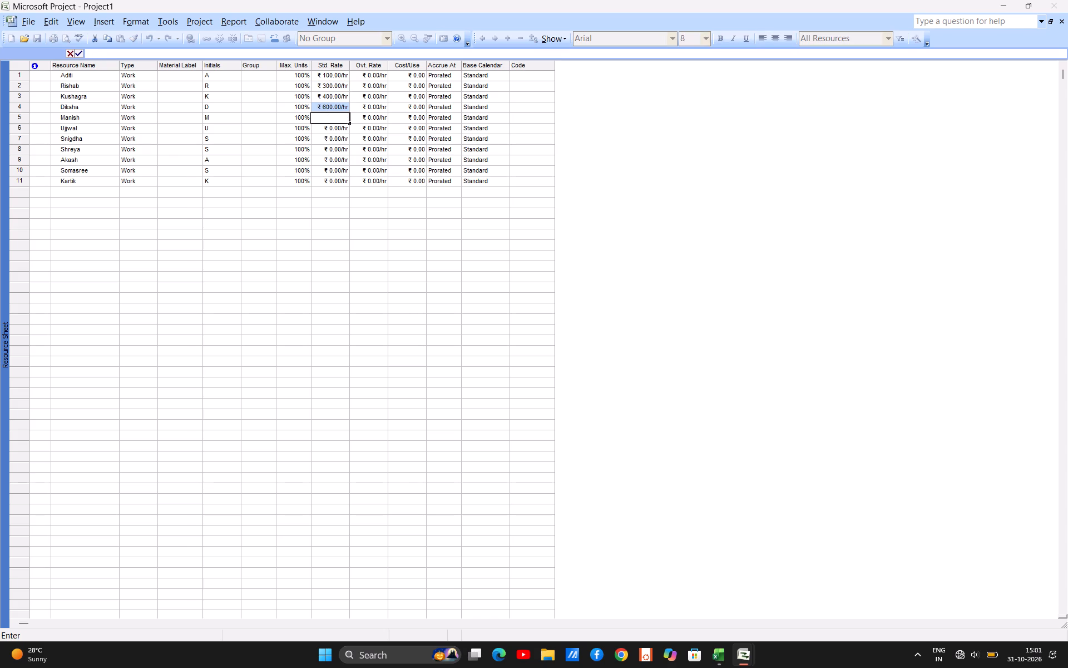
{"action": "type", "text": "700"}
{"action": "key", "text": "Return"}
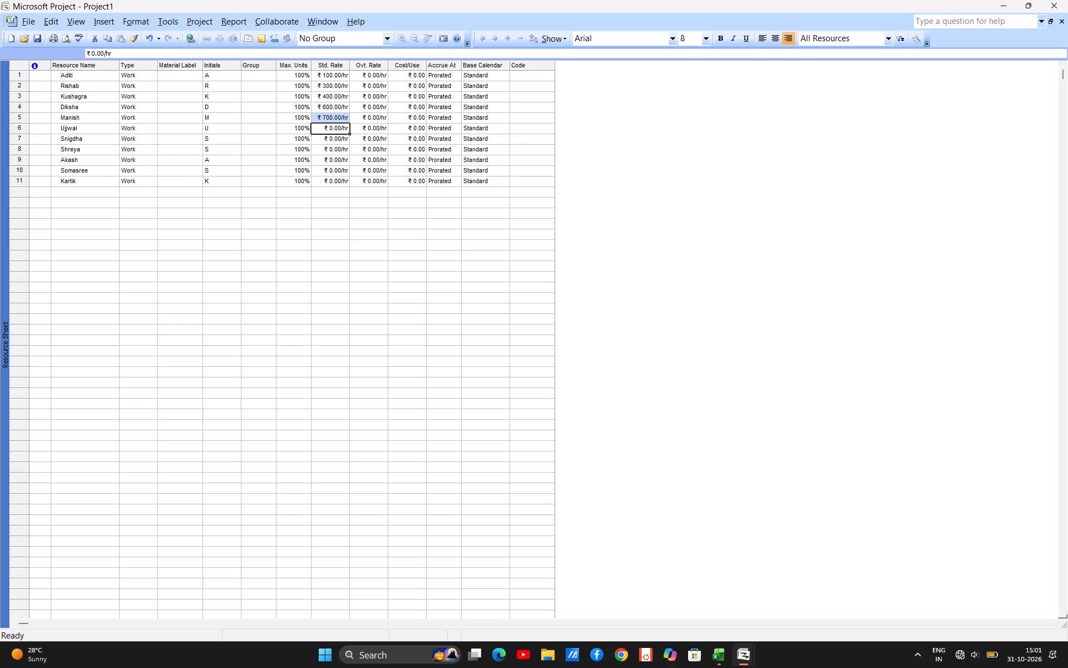
{"action": "left_click", "coordinate": [337, 134]}
{"action": "key", "text": "BackSpace"}
{"action": "type", "text": "800"}
{"action": "key", "text": "Return"}
{"action": "left_click", "coordinate": [335, 140]}
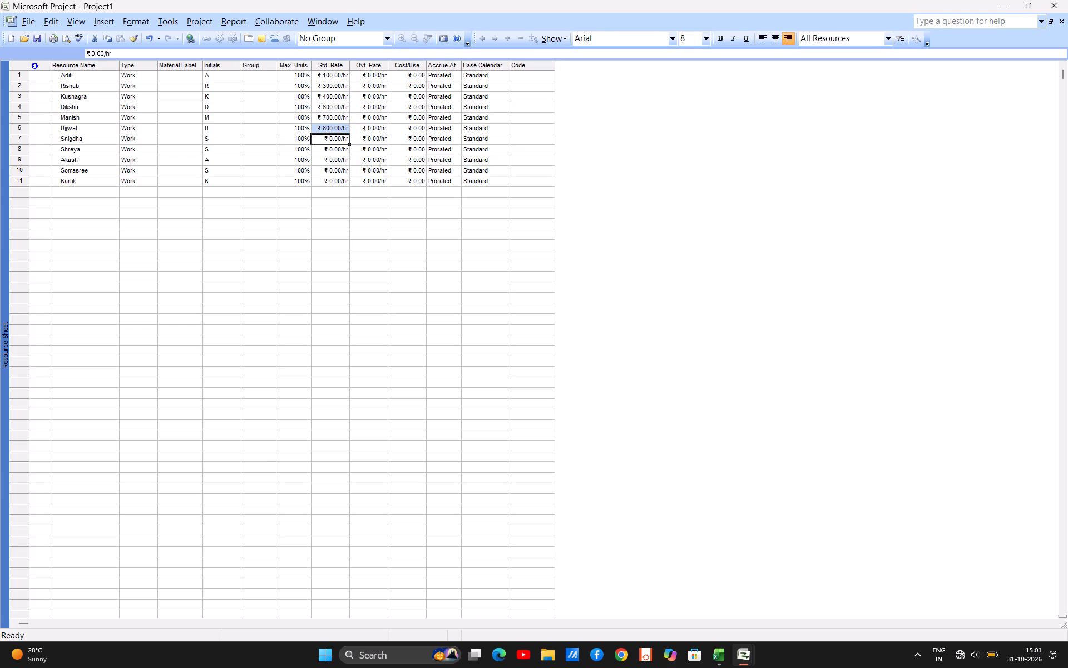
{"action": "key", "text": "BackSpace"}
{"action": "key", "text": "8"}
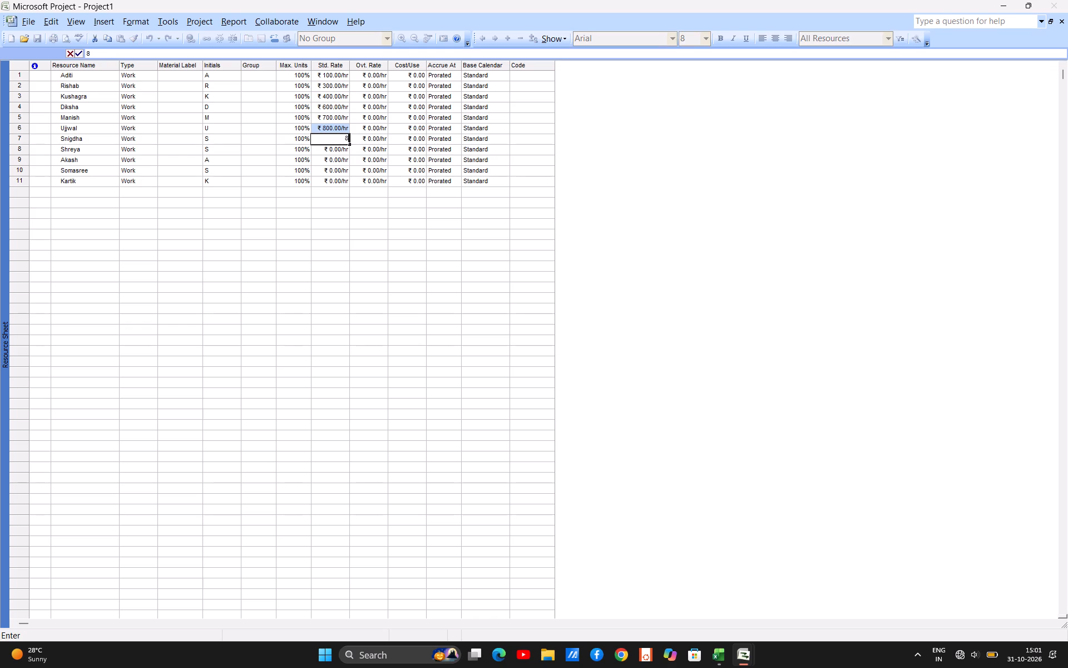
{"action": "type", "text": "20"}
{"action": "key", "text": "Return"}
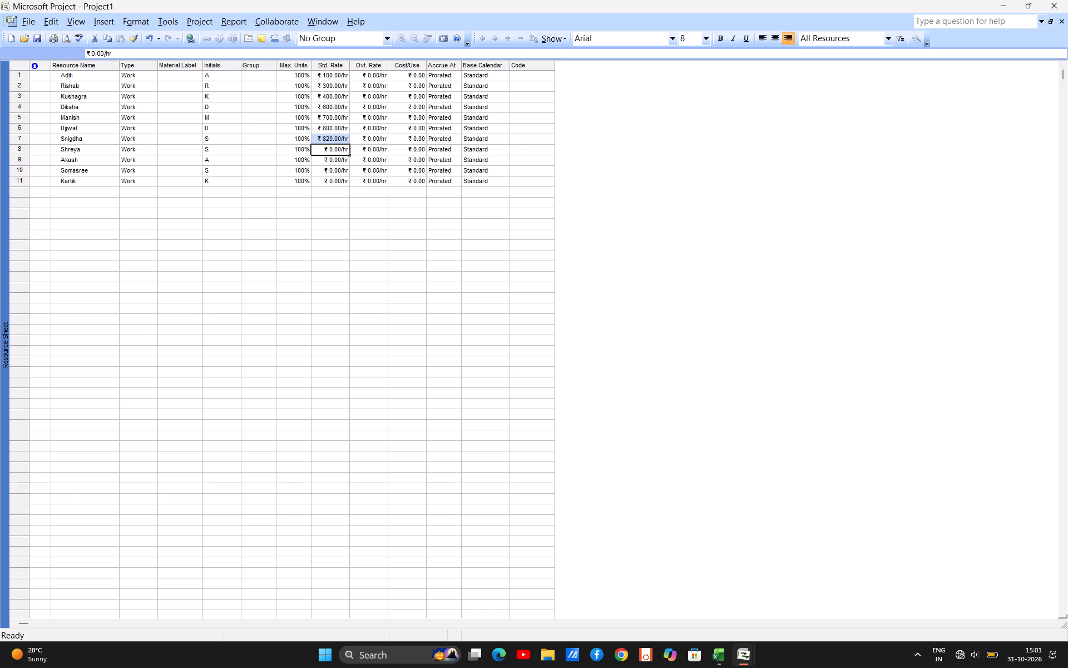
Set the hourly standard rates to ₹100 for Shreya and ₹200 for Akash.
{"action": "left_click", "coordinate": [334, 150]}
{"action": "key", "text": "BackSpace"}
{"action": "type", "text": "100"}
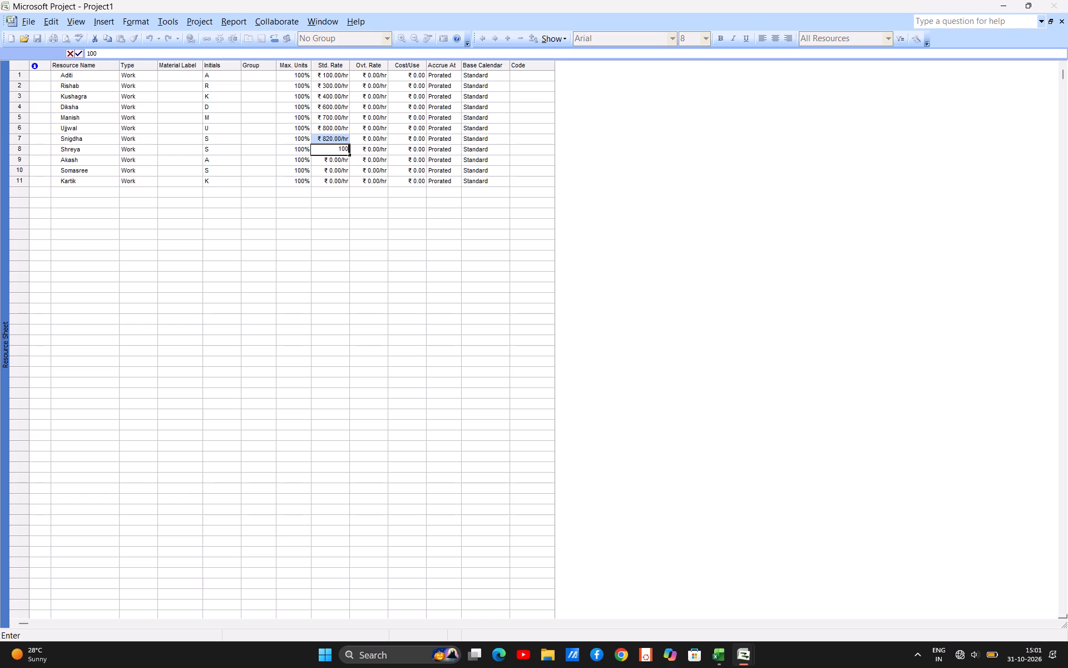
{"action": "key", "text": "Return"}
{"action": "left_click", "coordinate": [334, 160]}
{"action": "key", "text": "BackSpace"}
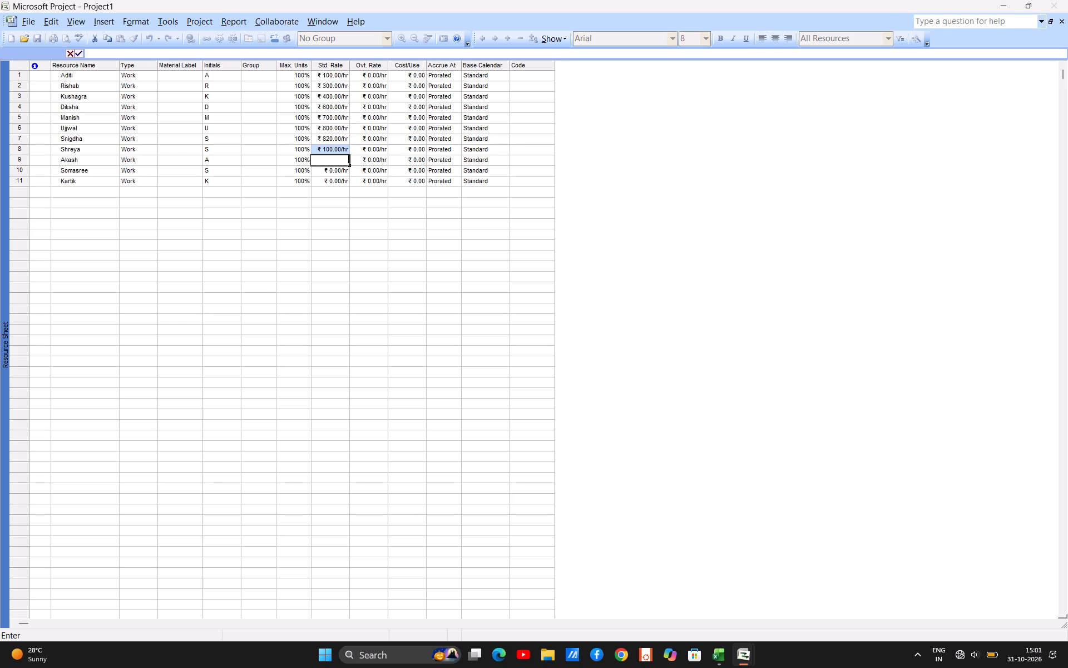
{"action": "type", "text": "200"}
{"action": "key", "text": "Return"}
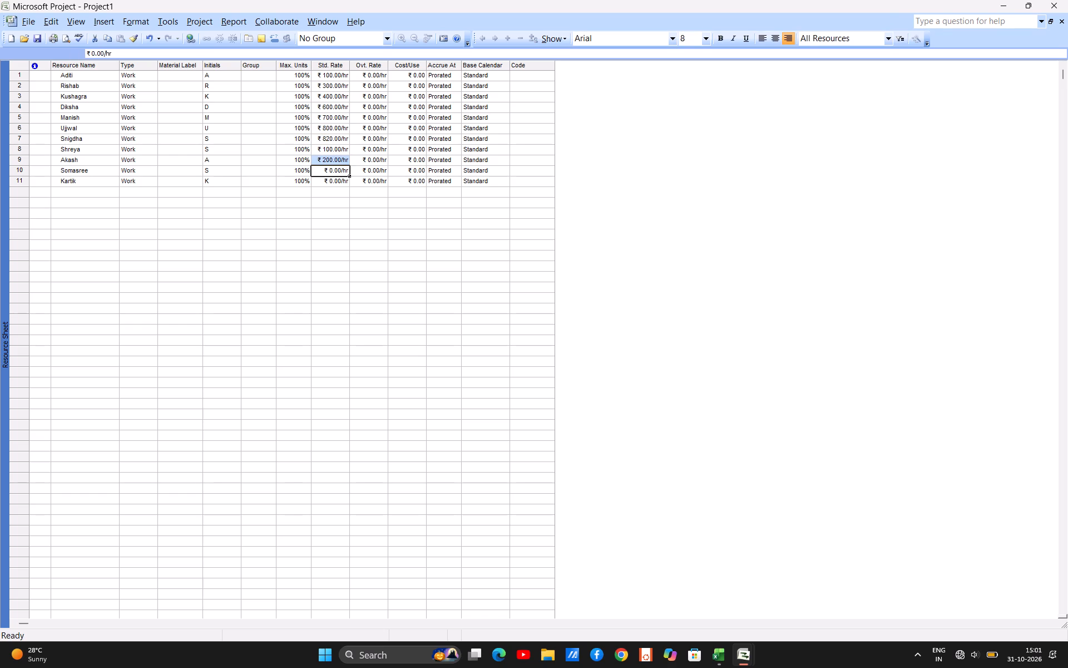
Set the hourly standard rates to ₹300 for Somasree and ₹500 for Kartik.
{"action": "left_click", "coordinate": [334, 170]}
{"action": "key", "text": "BackSpace"}
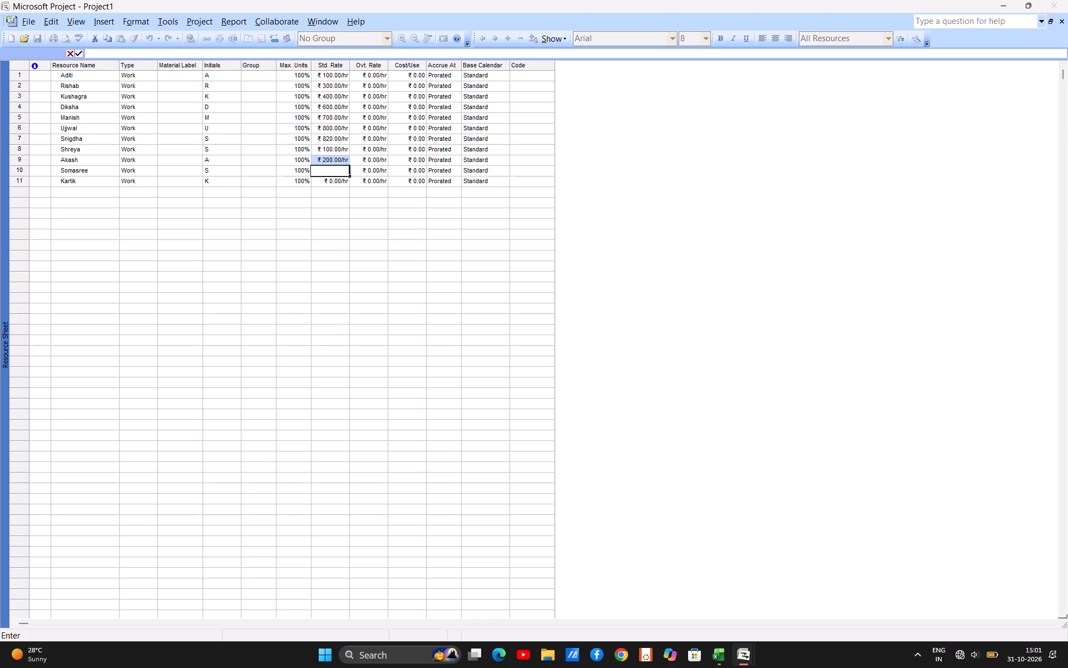
{"action": "type", "text": "300"}
{"action": "key", "text": "Return"}
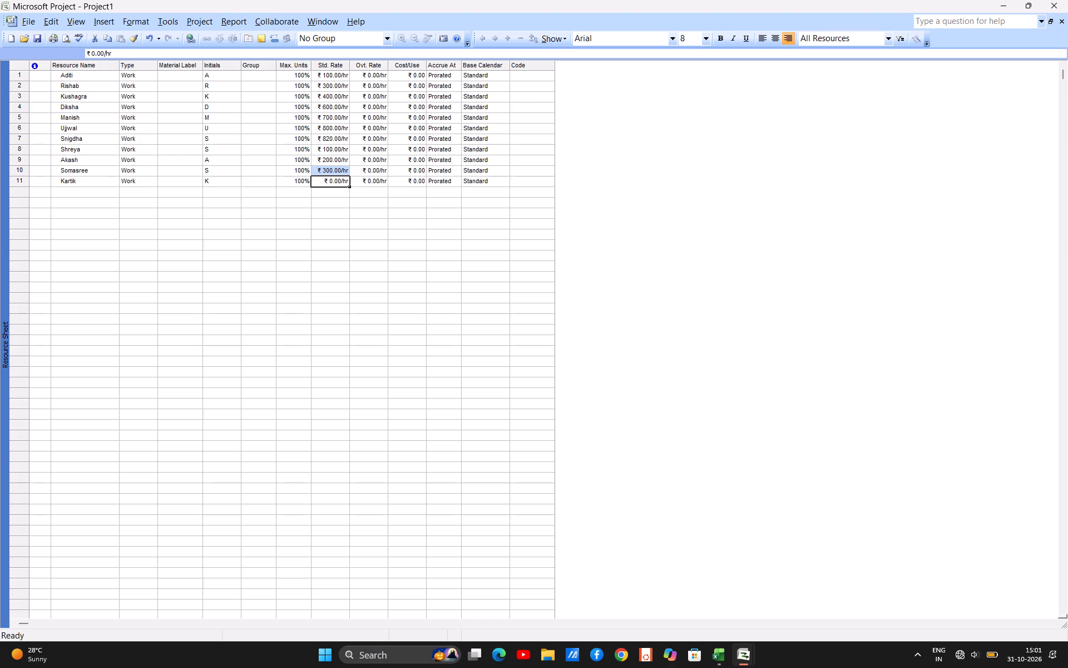
{"action": "left_click", "coordinate": [340, 185]}
{"action": "key", "text": "BackSpace"}
{"action": "type", "text": "500"}
{"action": "key", "text": "Return"}
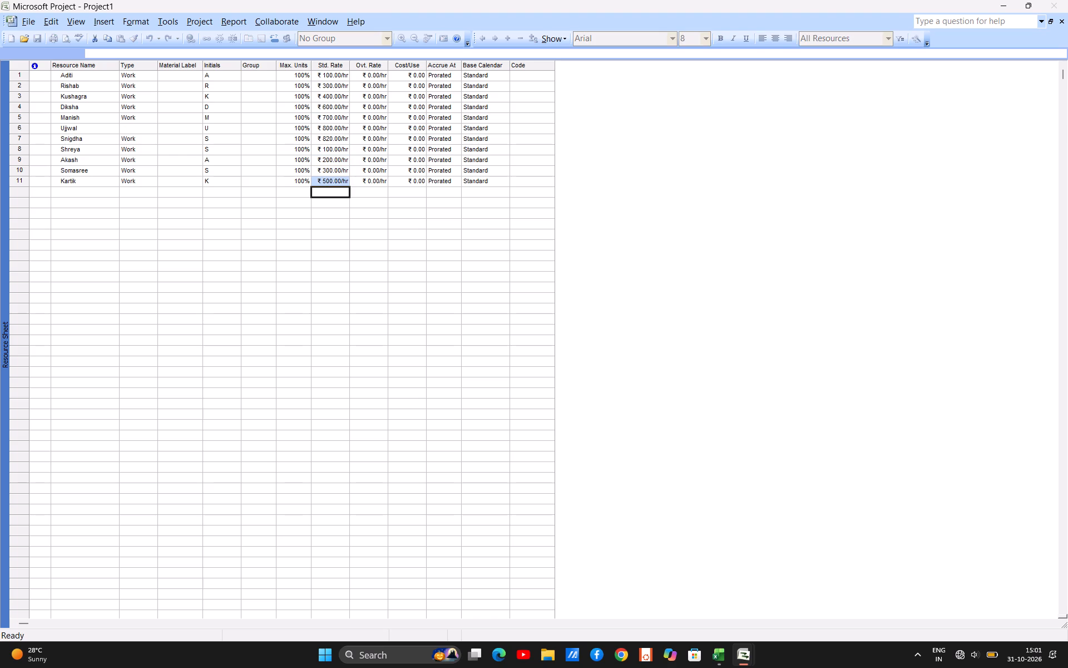
Switch to the Gantt Chart view and widen the task table to show the full Resource Names column.
{"action": "left_click", "coordinate": [65, 23]}
{"action": "left_click", "coordinate": [91, 47]}
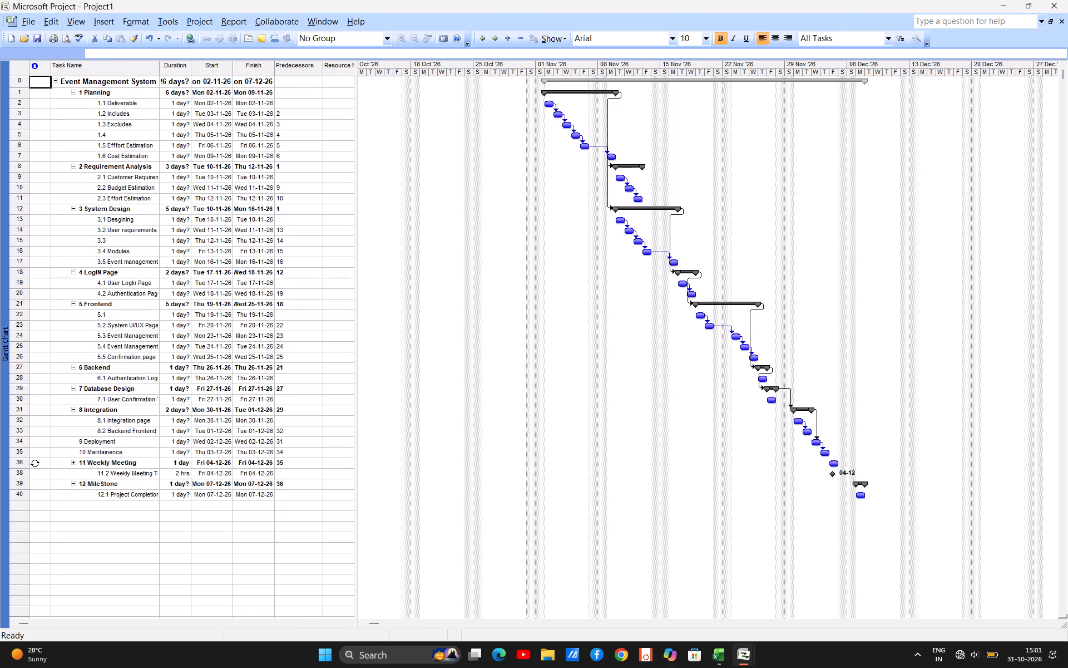
{"action": "left_click", "coordinate": [335, 94]}
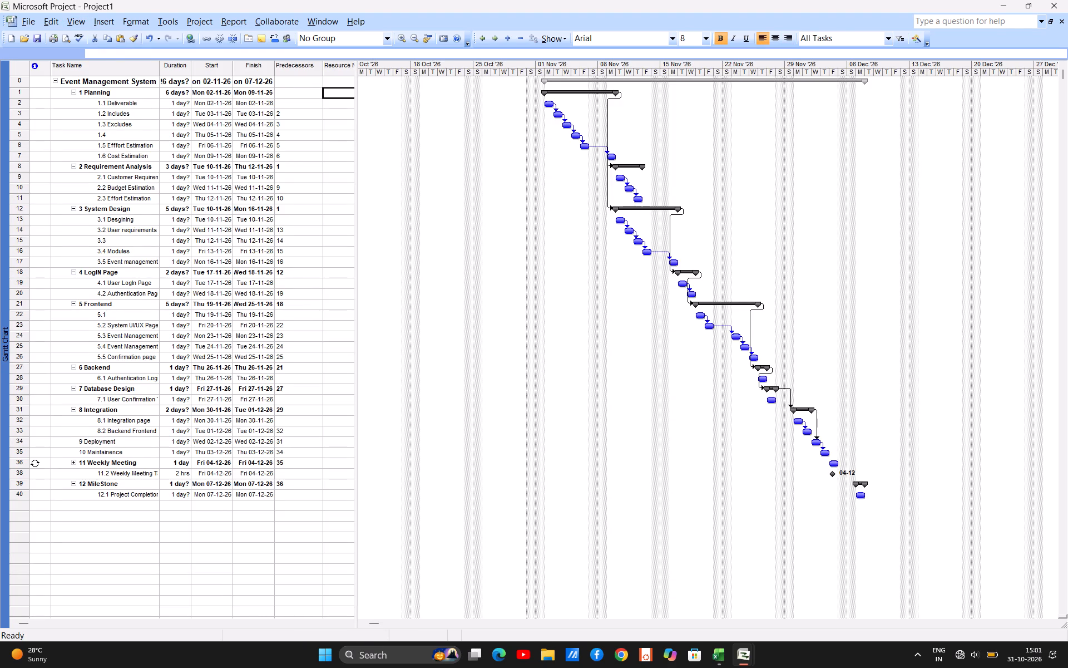
{"action": "left_click_drag", "start_coordinate": [356, 62], "coordinate": [416, 63]}
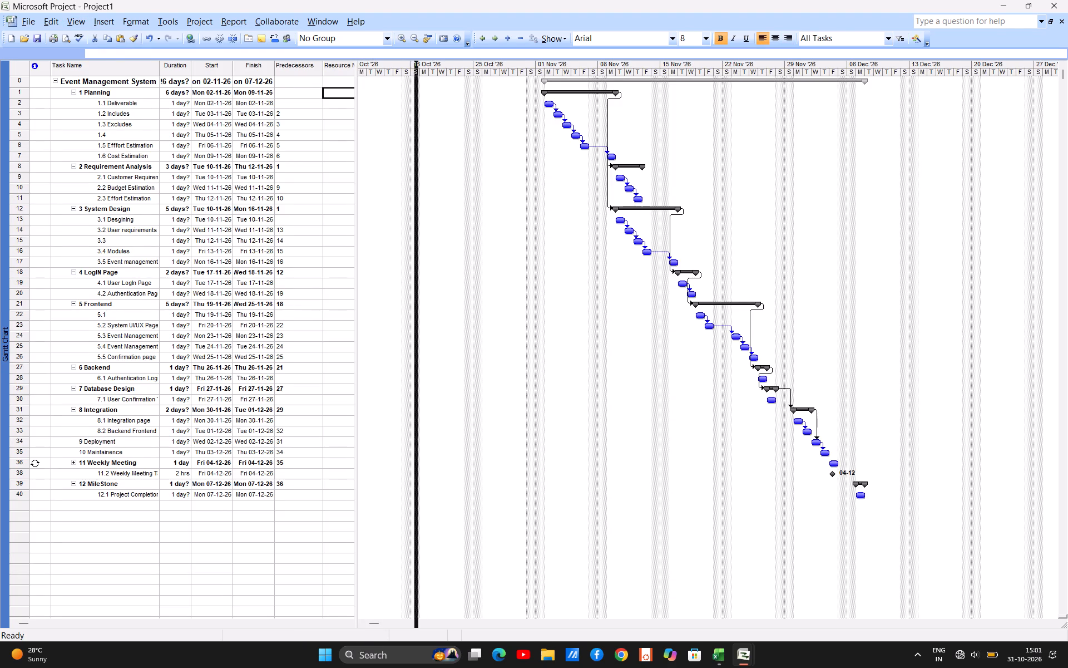
{"action": "left_click_drag", "start_coordinate": [416, 63], "coordinate": [415, 63]}
Assign the resources Diksha and Kushagra to the Planning phase.
{"action": "left_click", "coordinate": [377, 94]}
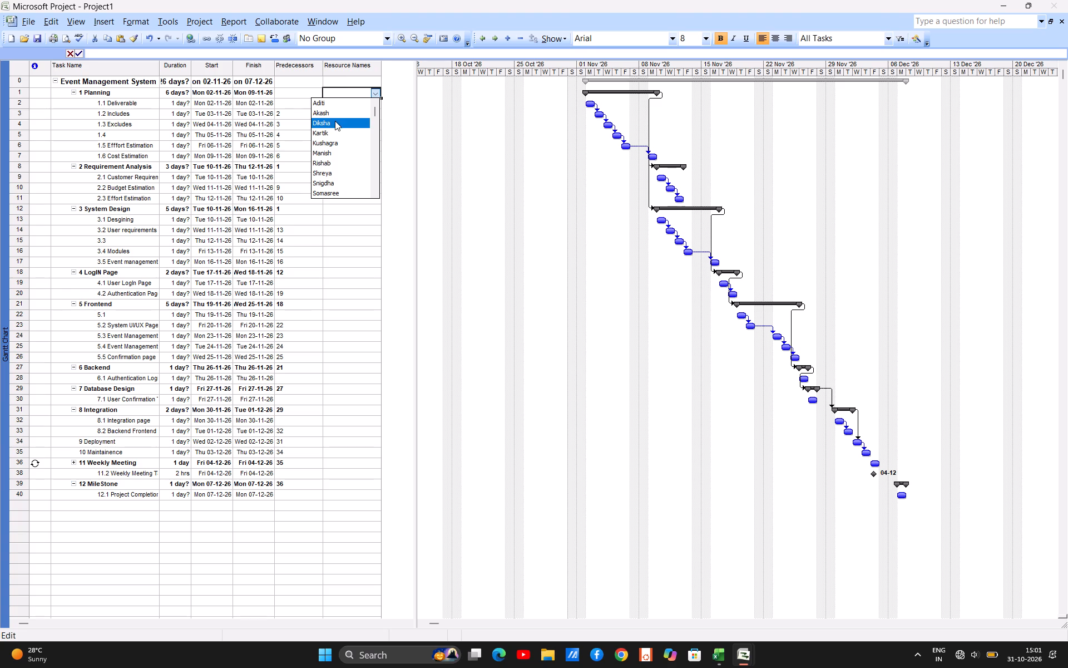
{"action": "left_click", "coordinate": [335, 121]}
{"action": "key", "text": "comma"}
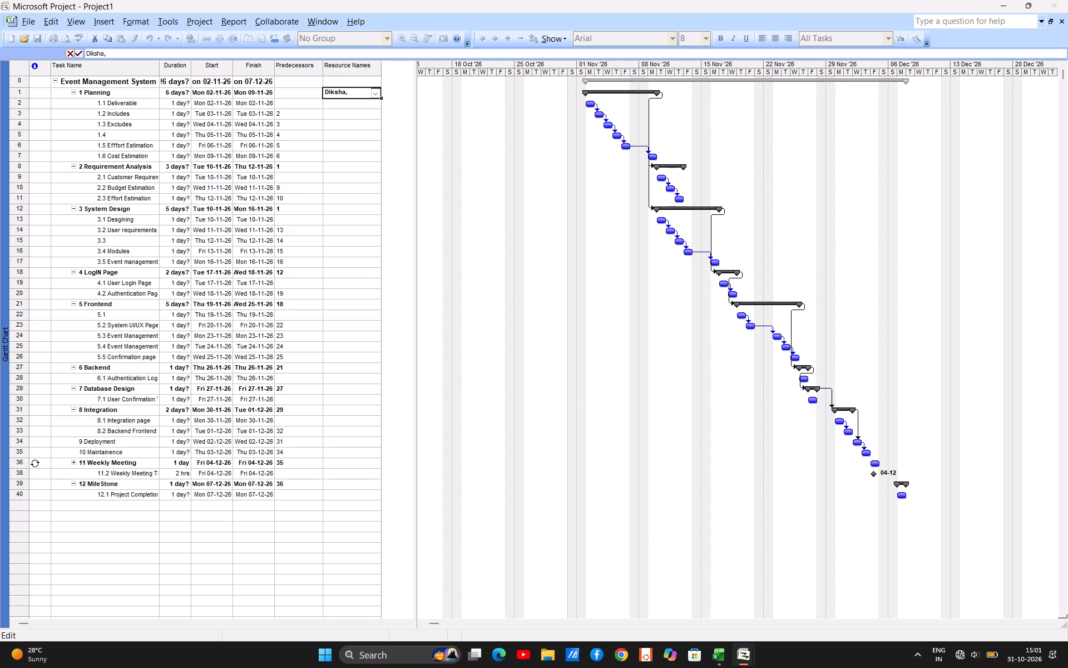
{"action": "left_click", "coordinate": [379, 93]}
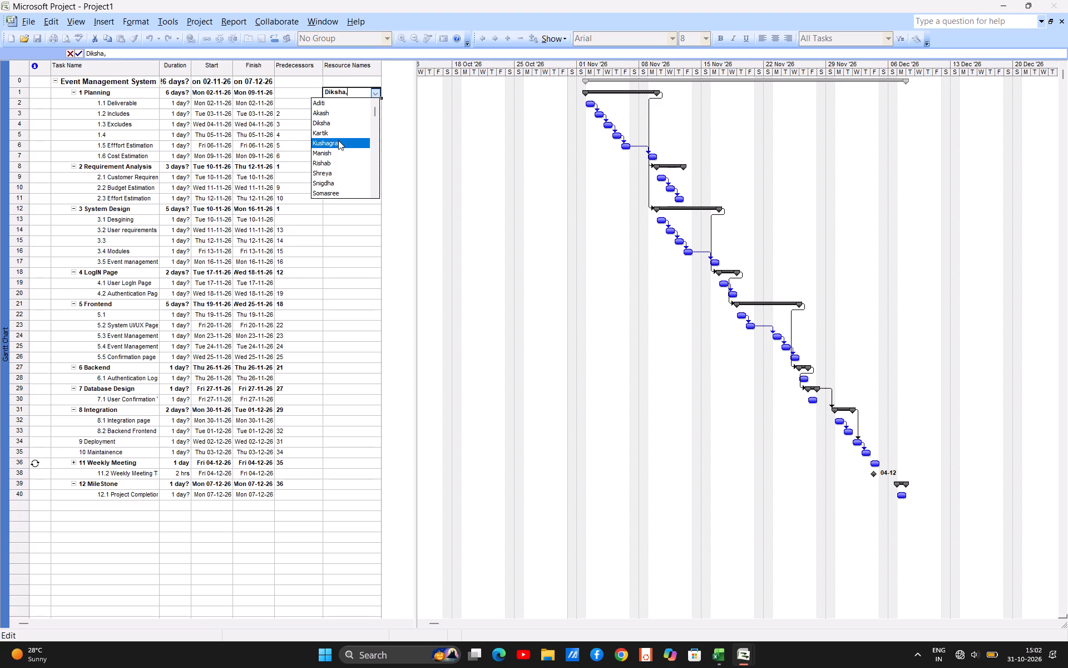
{"action": "left_click", "coordinate": [338, 141]}
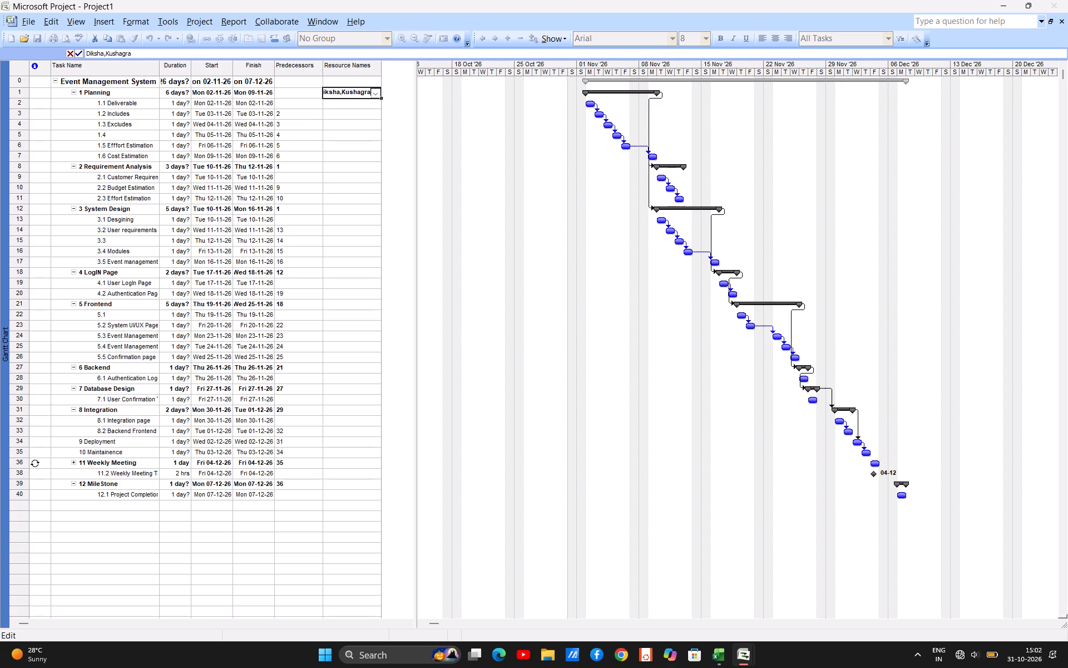
{"action": "key", "text": "comma"}
{"action": "key", "text": "BackSpace"}
Assign the resources Shreya and Somasree to the Requirement Analysis phase.
{"action": "left_click", "coordinate": [339, 166]}
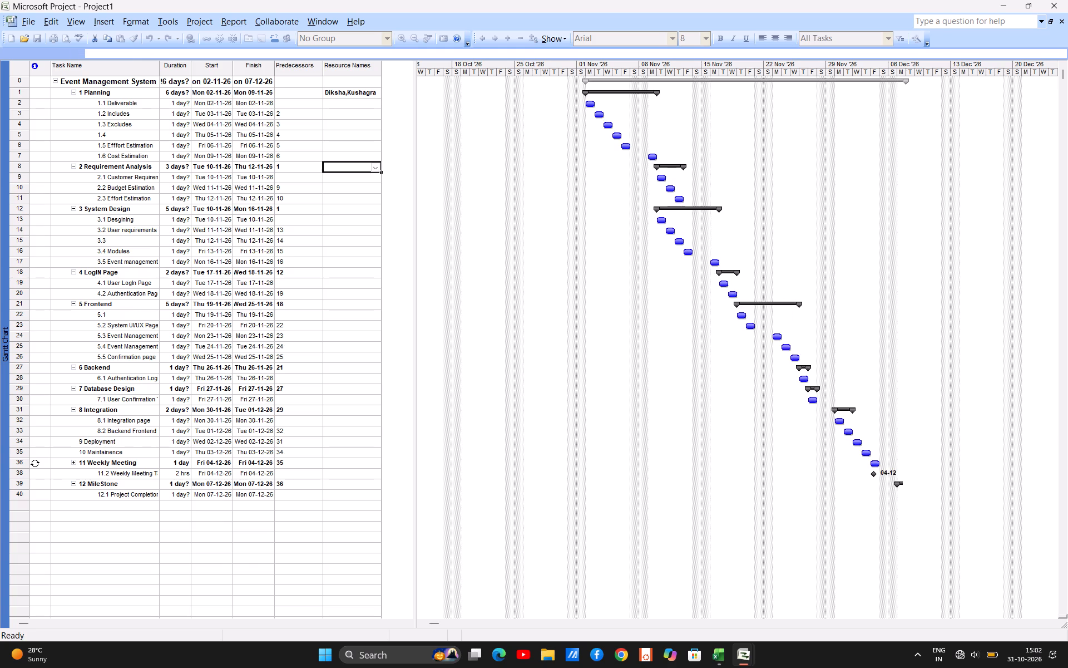
{"action": "left_click", "coordinate": [377, 170]}
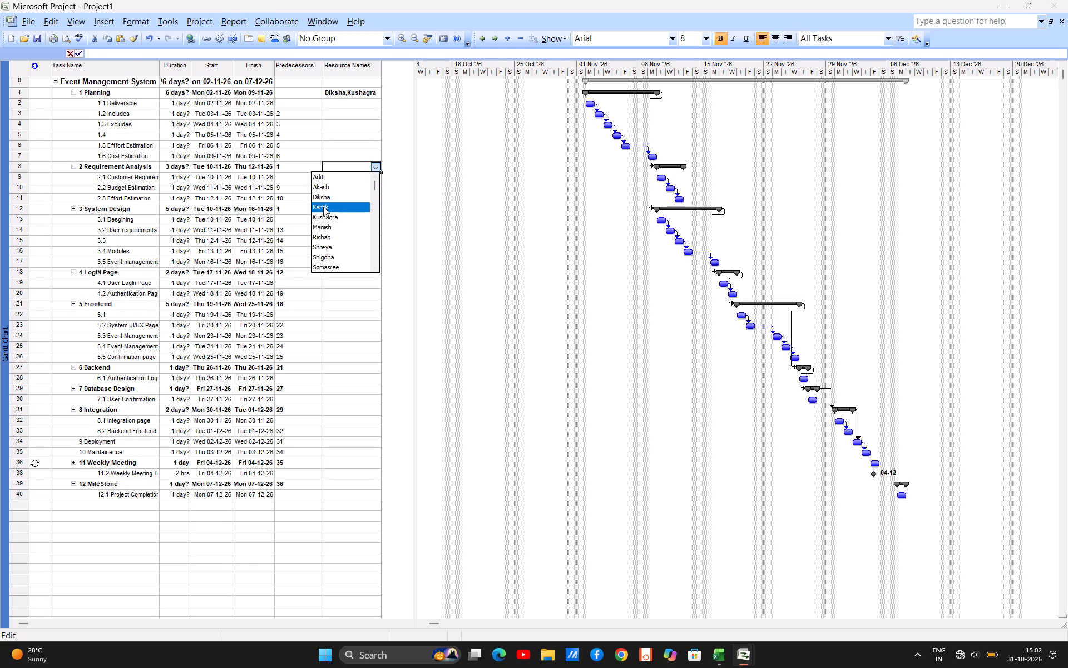
{"action": "left_click", "coordinate": [323, 207]}
{"action": "key", "text": "comma"}
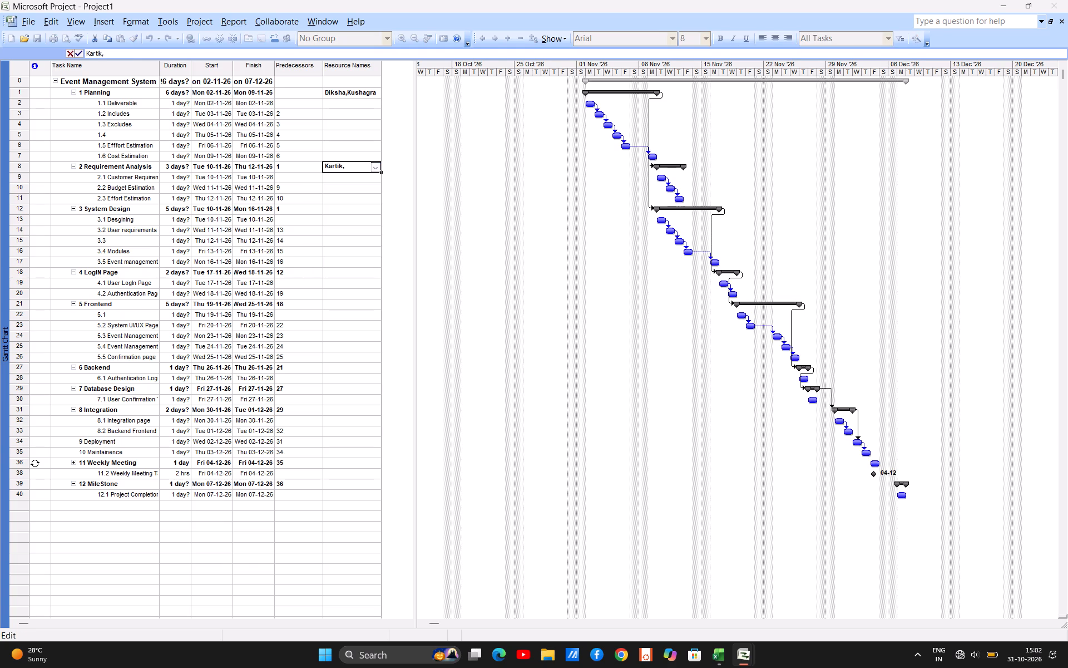
{"action": "left_click", "coordinate": [373, 172]}
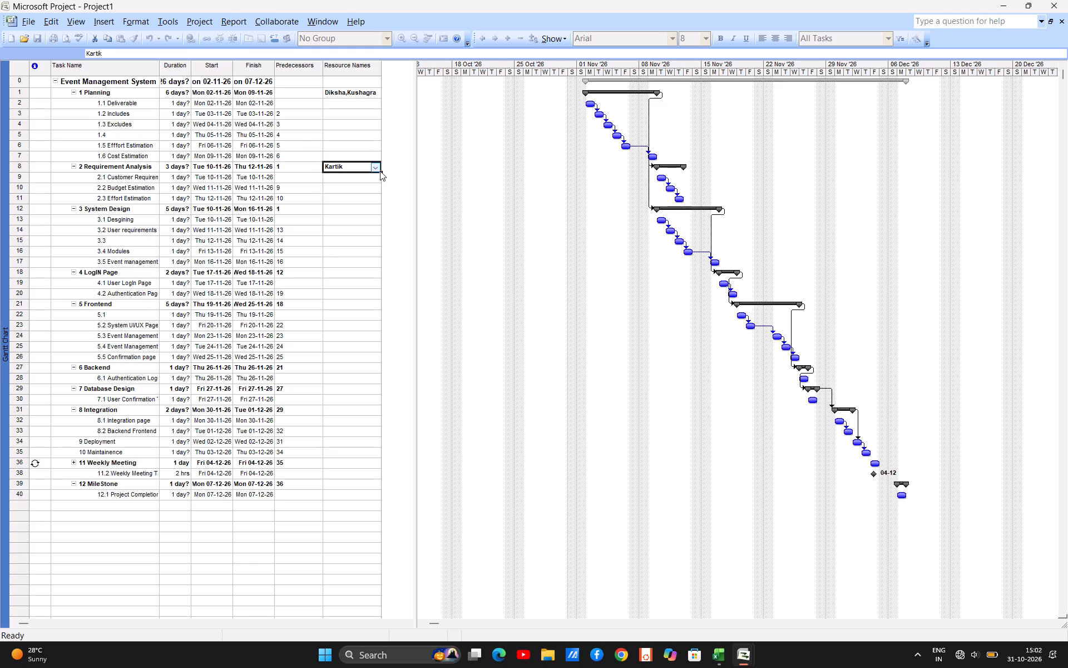
{"action": "left_click", "coordinate": [380, 171]}
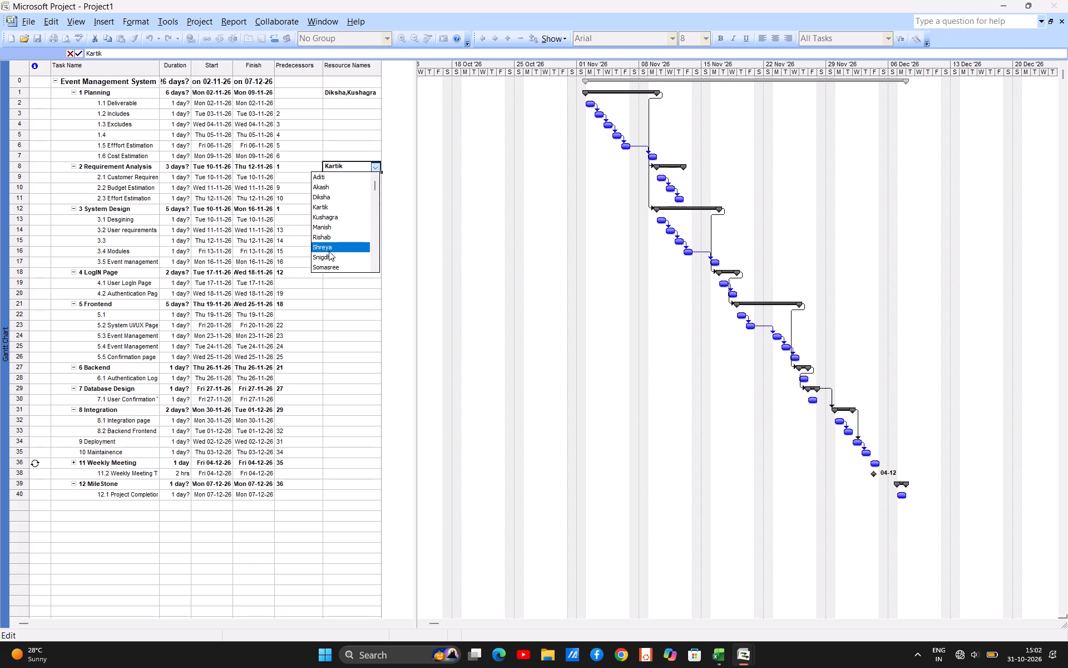
{"action": "left_click", "coordinate": [329, 251]}
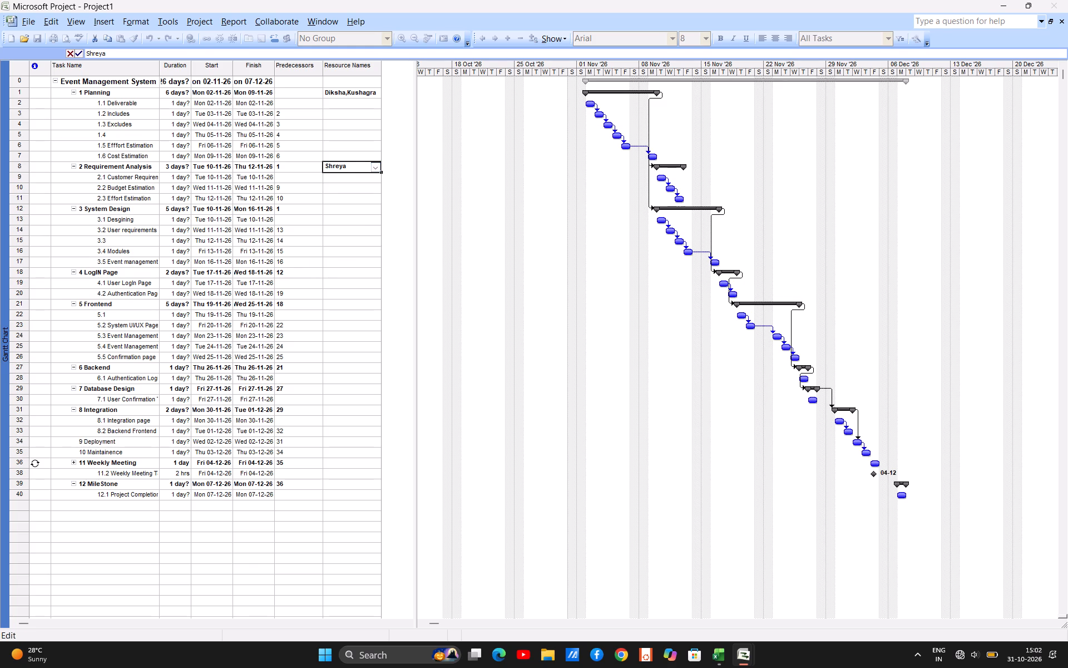
{"action": "key", "text": "comma"}
{"action": "left_click", "coordinate": [377, 168]}
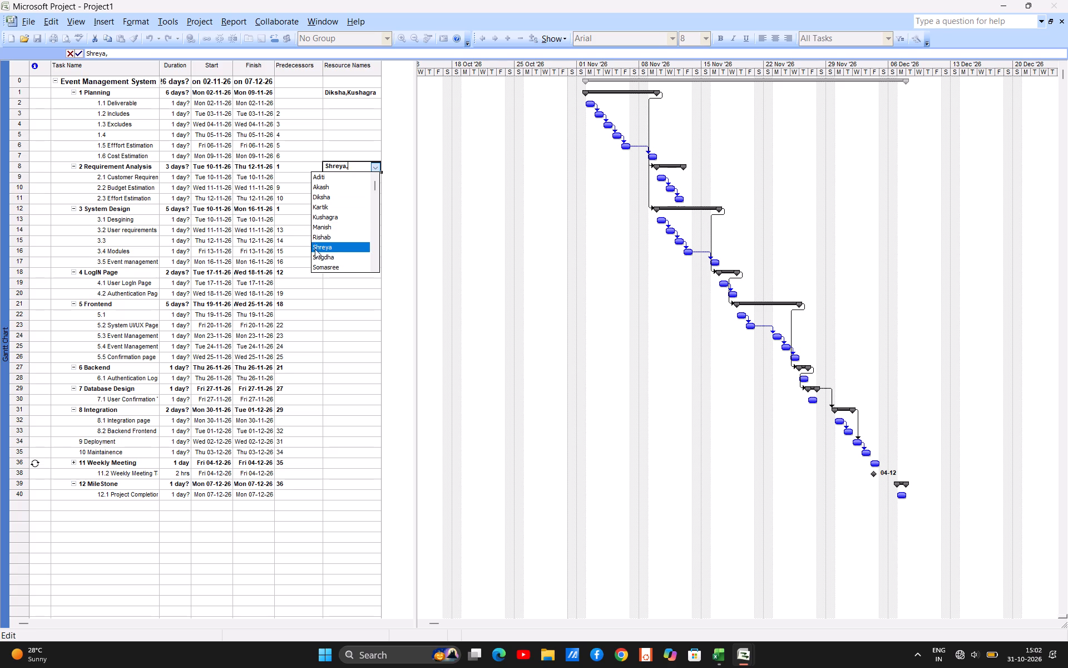
{"action": "left_click", "coordinate": [318, 265]}
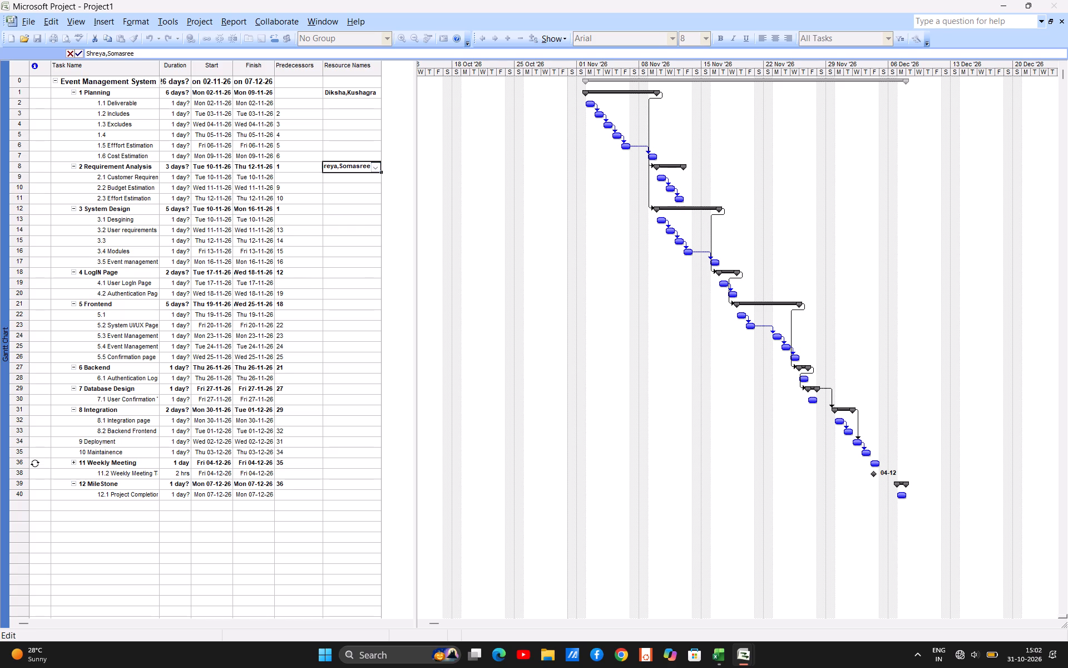
Assign the resource Kartik to the System Design phase.
{"action": "left_click", "coordinate": [333, 212]}
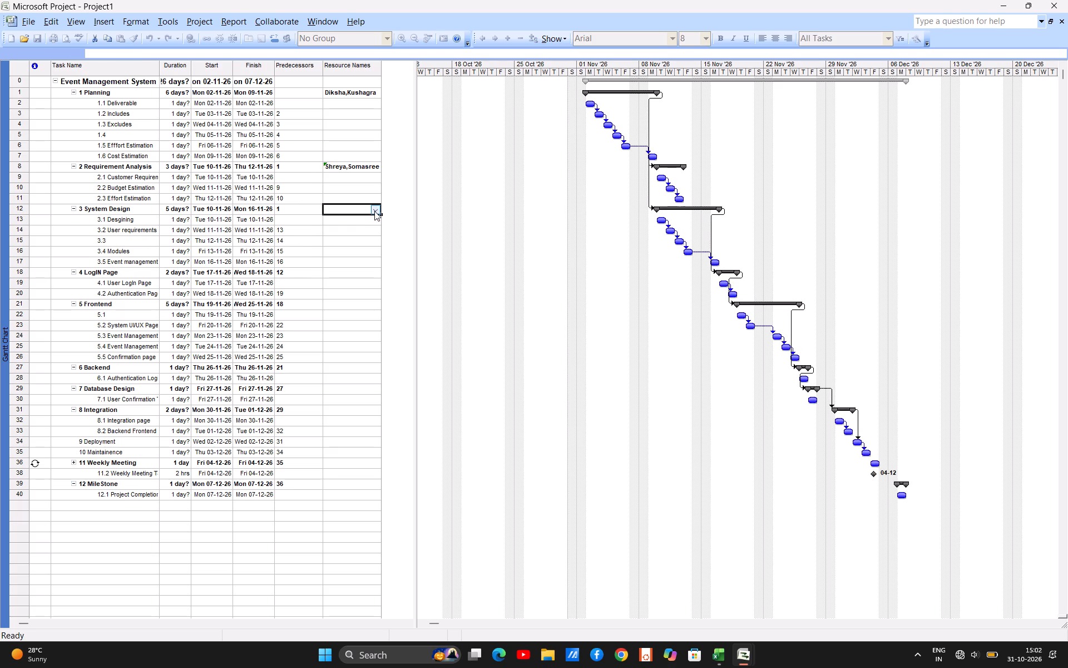
{"action": "left_click", "coordinate": [374, 211]}
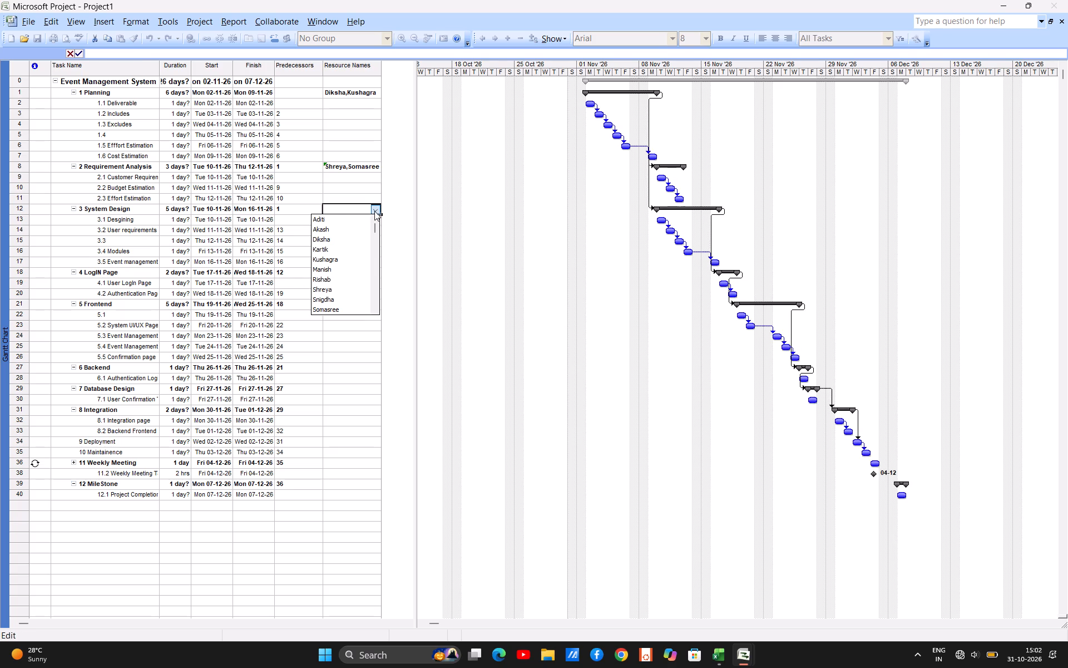
{"action": "left_click", "coordinate": [319, 249]}
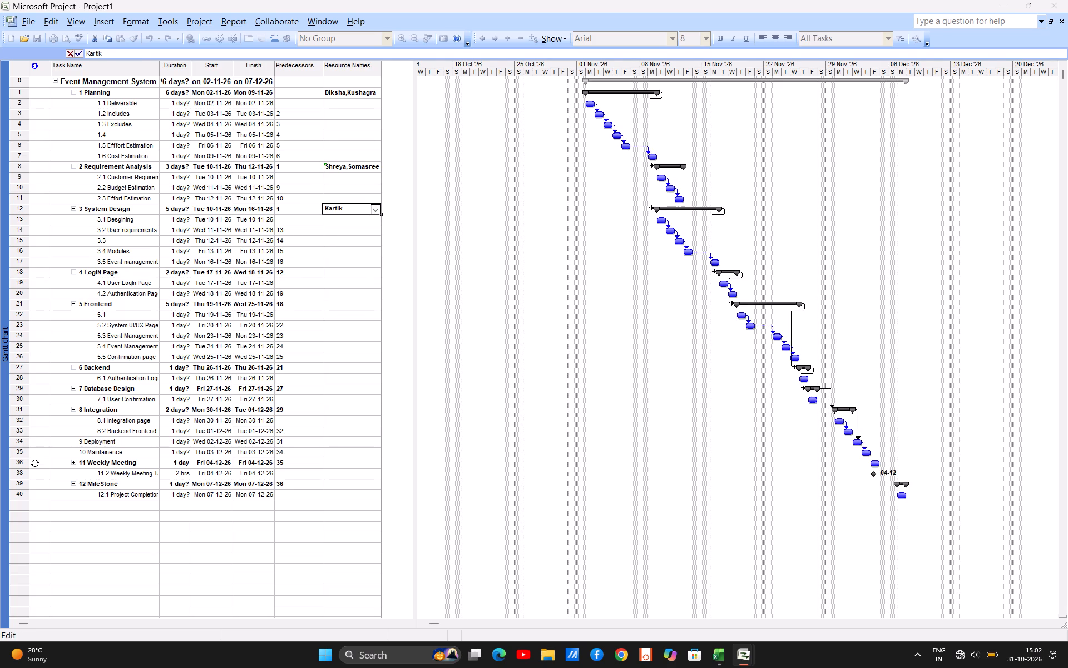
Name the blank subtask 3.3 under System Design Authentication.
{"action": "left_click", "coordinate": [129, 243]}
{"action": "left_click", "coordinate": [127, 241]}
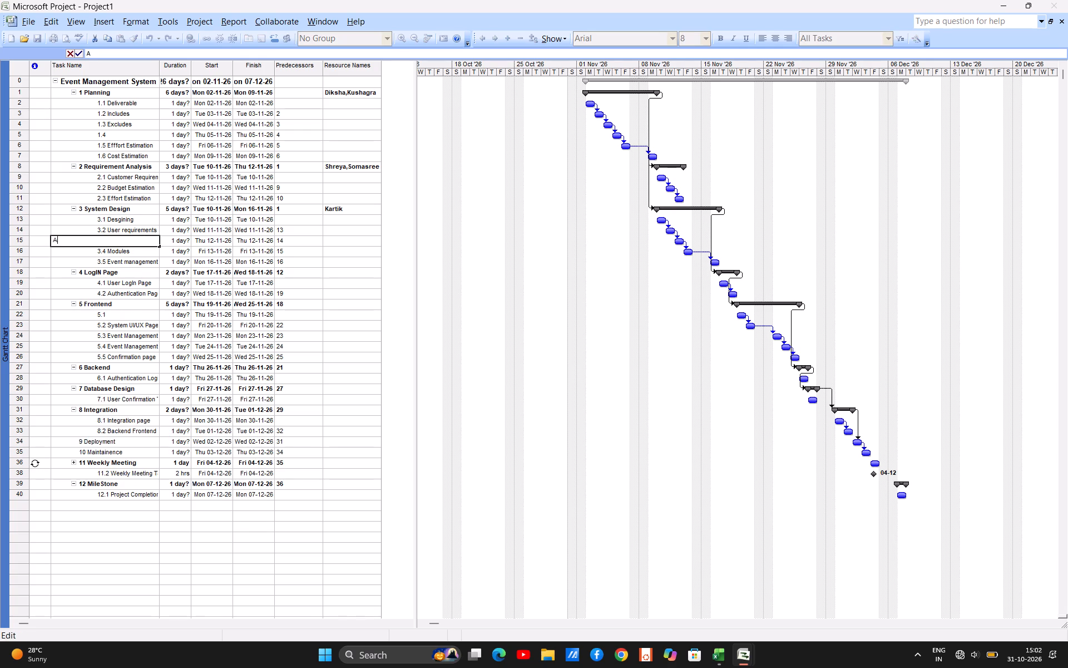
{"action": "type", "text": "uthentiva"}
{"action": "key", "text": "BackSpace"}
{"action": "key", "text": "BackSpace"}
{"action": "type", "text": "cation"}
{"action": "key", "text": "Return"}
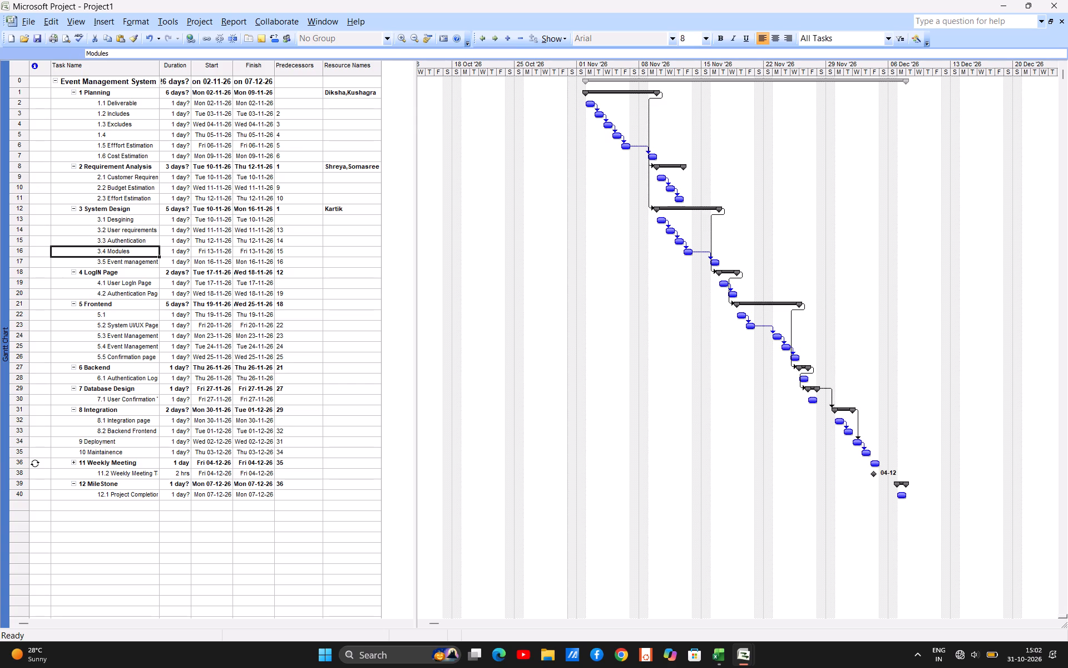
Add the resources Manish and Shreya alongside Kartik on the System Design phase.
{"action": "left_click", "coordinate": [352, 209]}
{"action": "key", "text": "comma"}
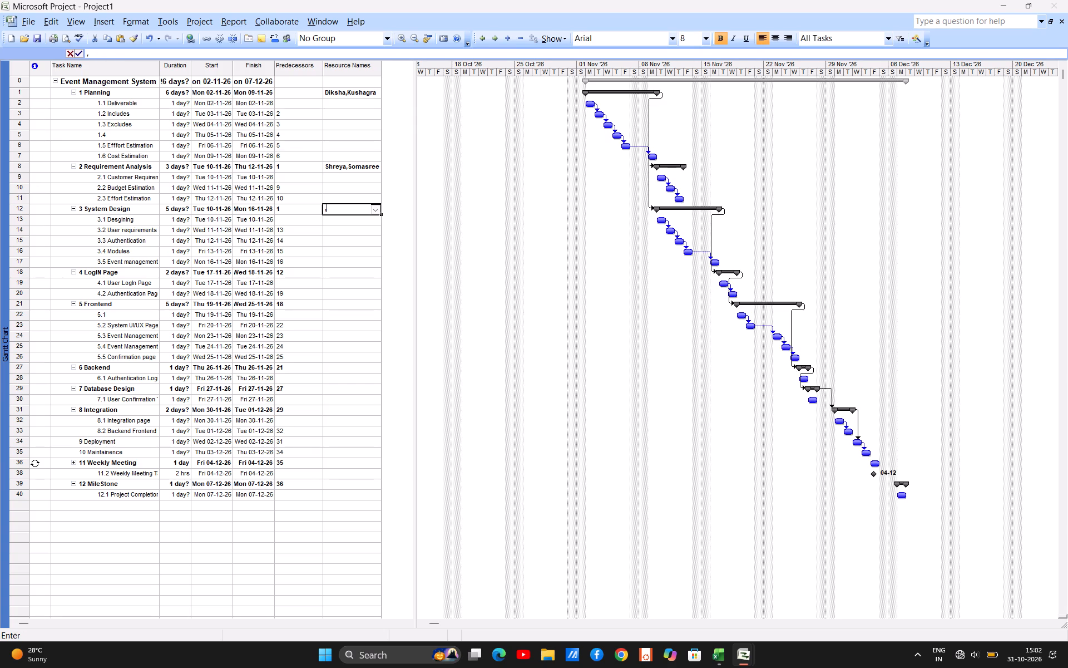
{"action": "key", "text": "BackSpace"}
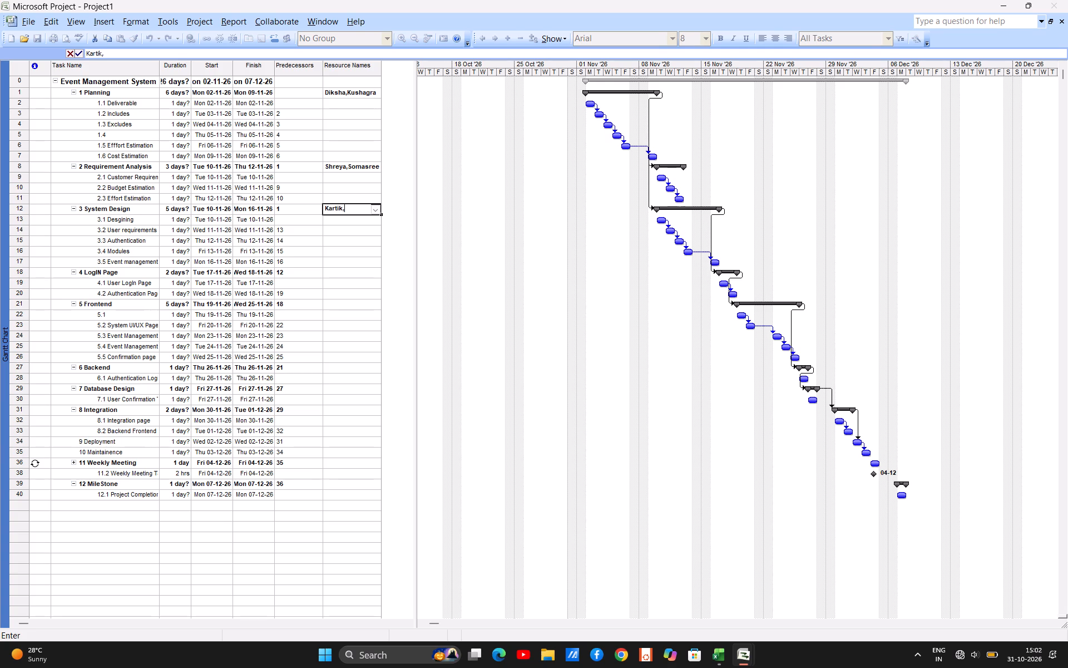
{"action": "left_click", "coordinate": [376, 212]}
{"action": "left_click", "coordinate": [334, 266]}
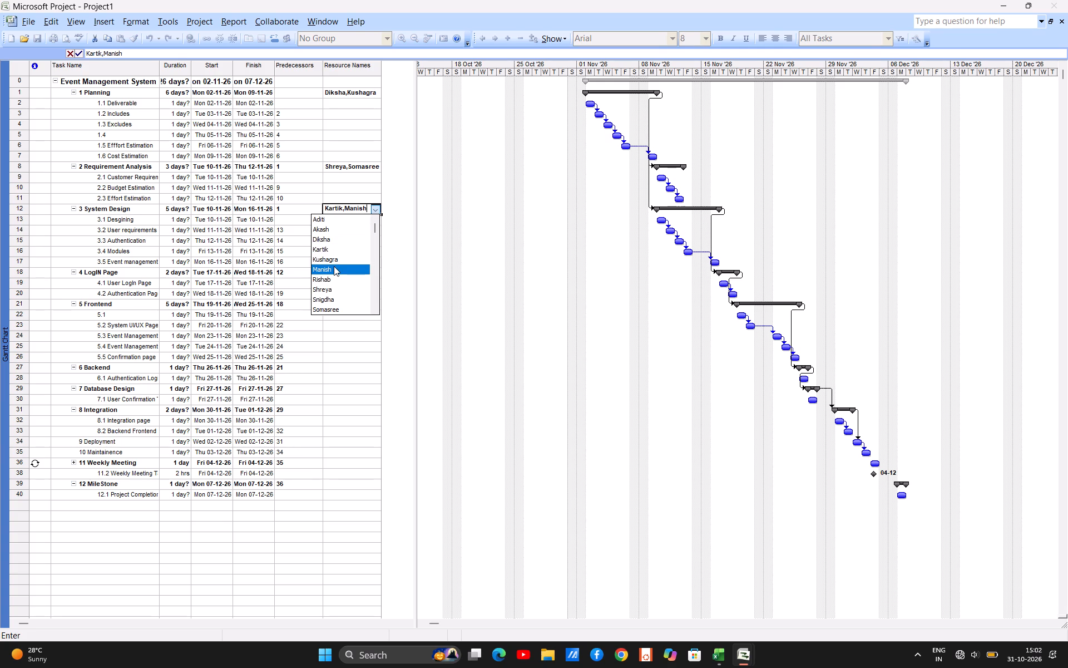
{"action": "key", "text": "comma"}
{"action": "left_click", "coordinate": [379, 213]}
{"action": "left_click", "coordinate": [335, 291]}
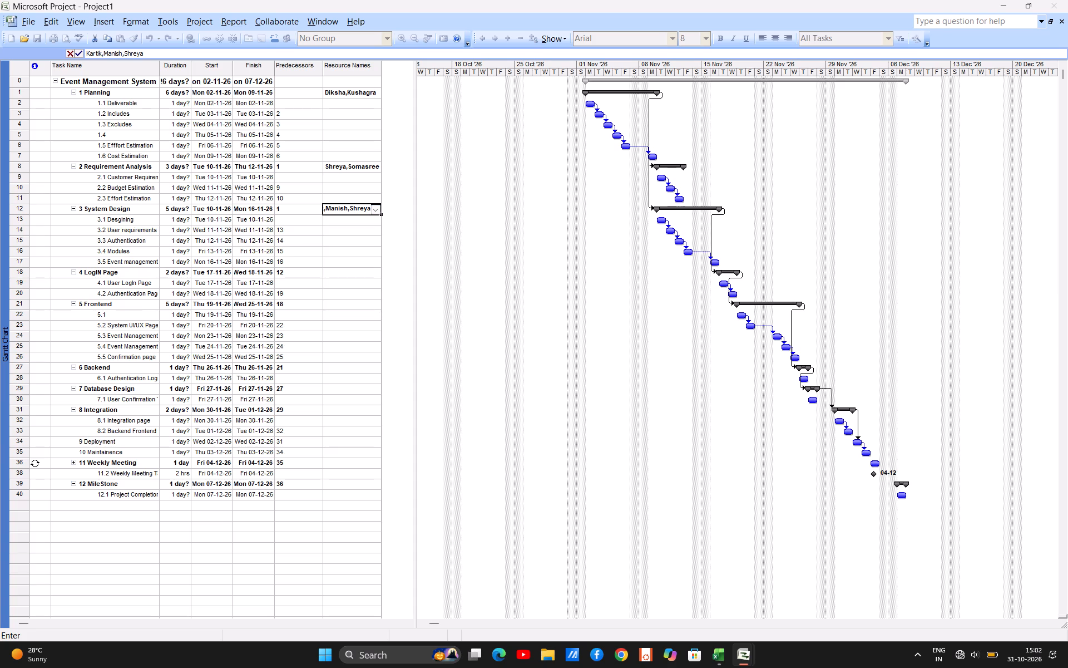
Assign the resources Diksha and Akash to the LogIN Page phase.
{"action": "left_click", "coordinate": [340, 273]}
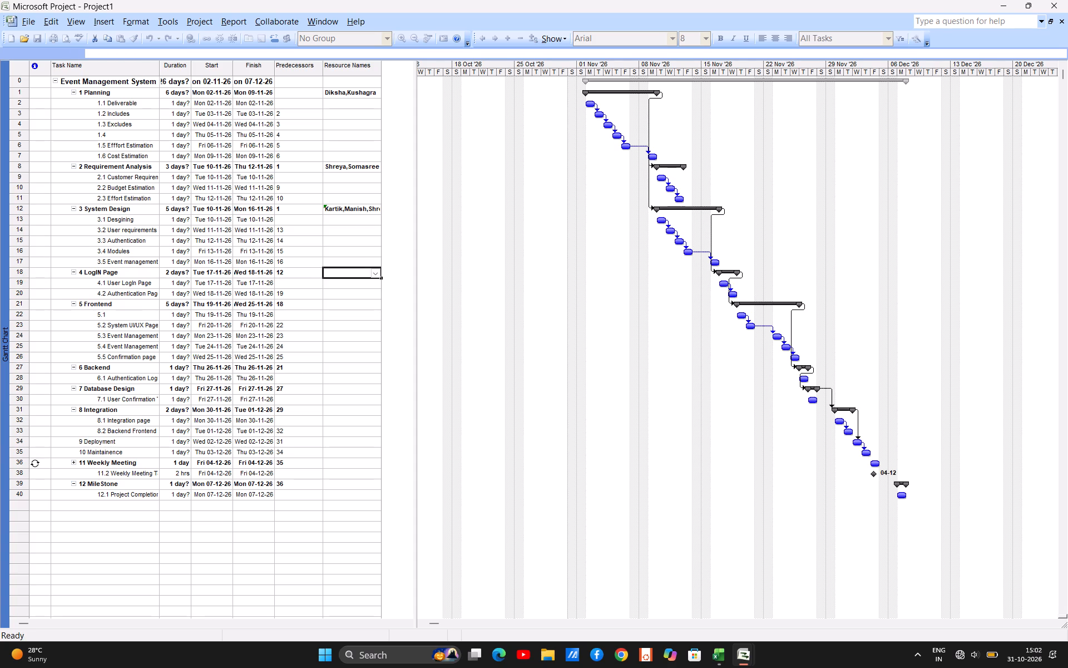
{"action": "left_click", "coordinate": [376, 275]}
{"action": "left_click", "coordinate": [336, 301]}
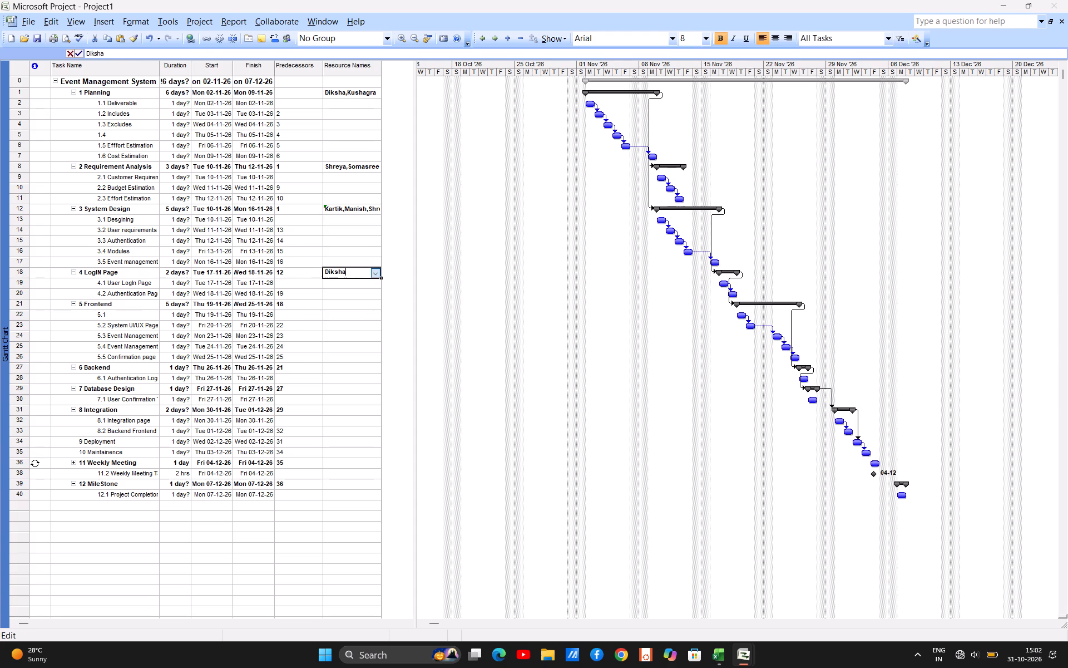
{"action": "key", "text": "comma"}
{"action": "left_click", "coordinate": [373, 276]}
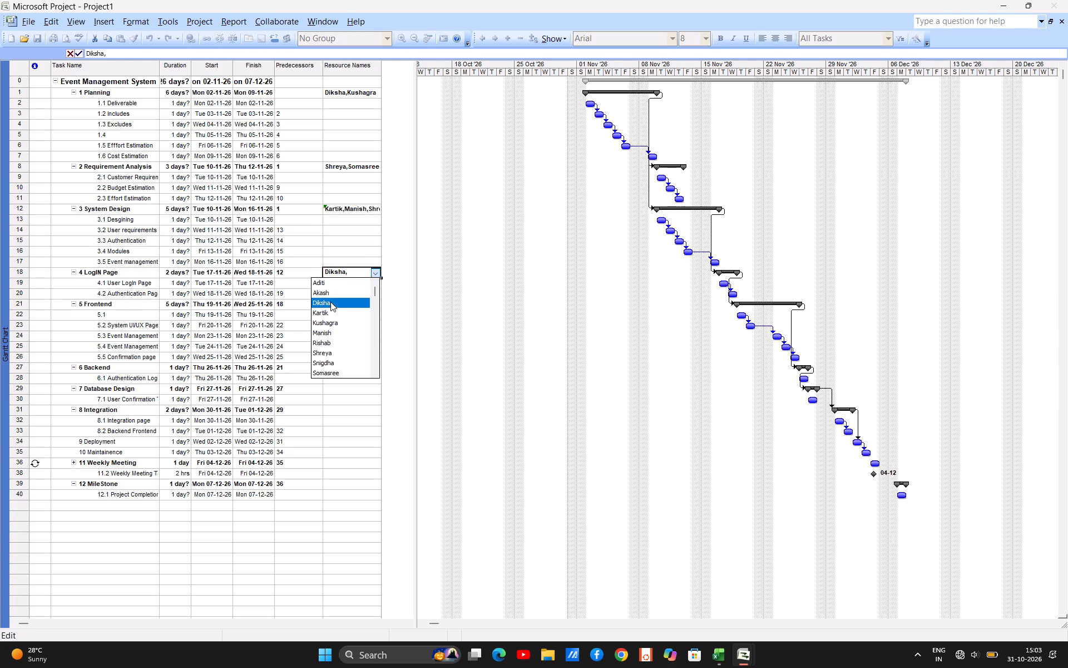
{"action": "left_click", "coordinate": [324, 291]}
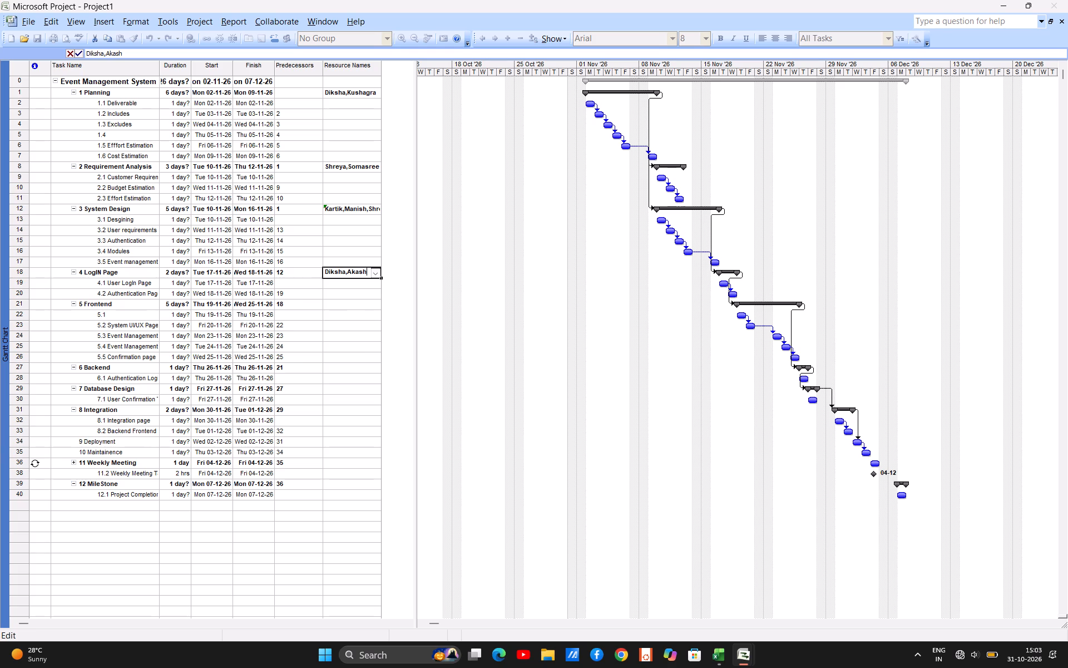
Assign the resources Diksha, Snigdha, Aditi and Kushagra to the Frontend phase.
{"action": "left_click", "coordinate": [341, 303]}
{"action": "left_click", "coordinate": [376, 306]}
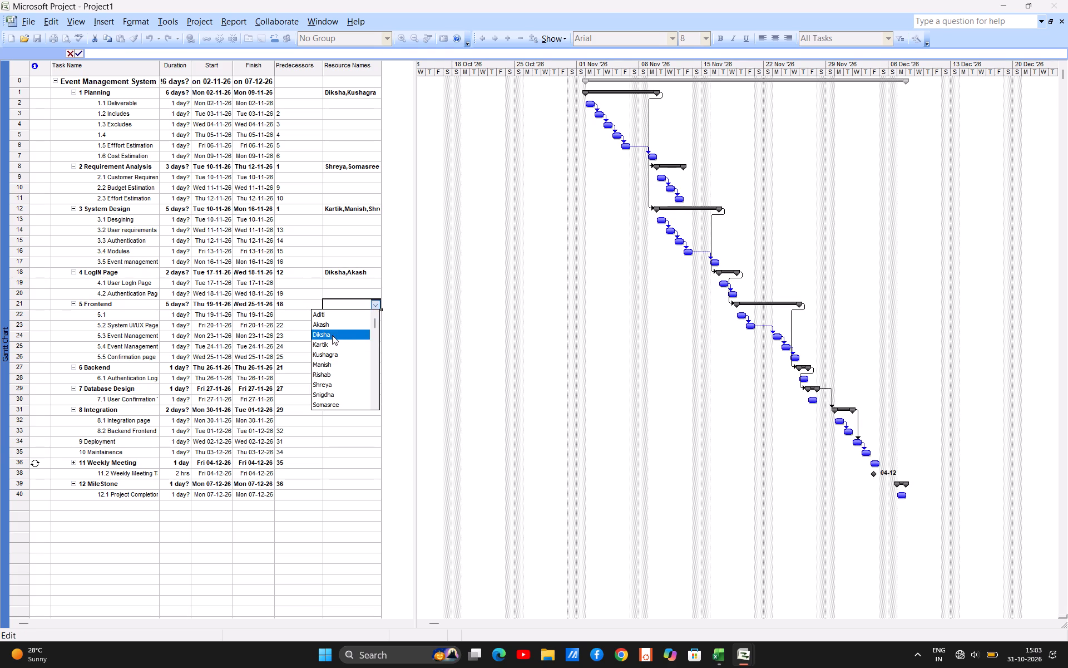
{"action": "left_click", "coordinate": [330, 331]}
{"action": "key", "text": "comma"}
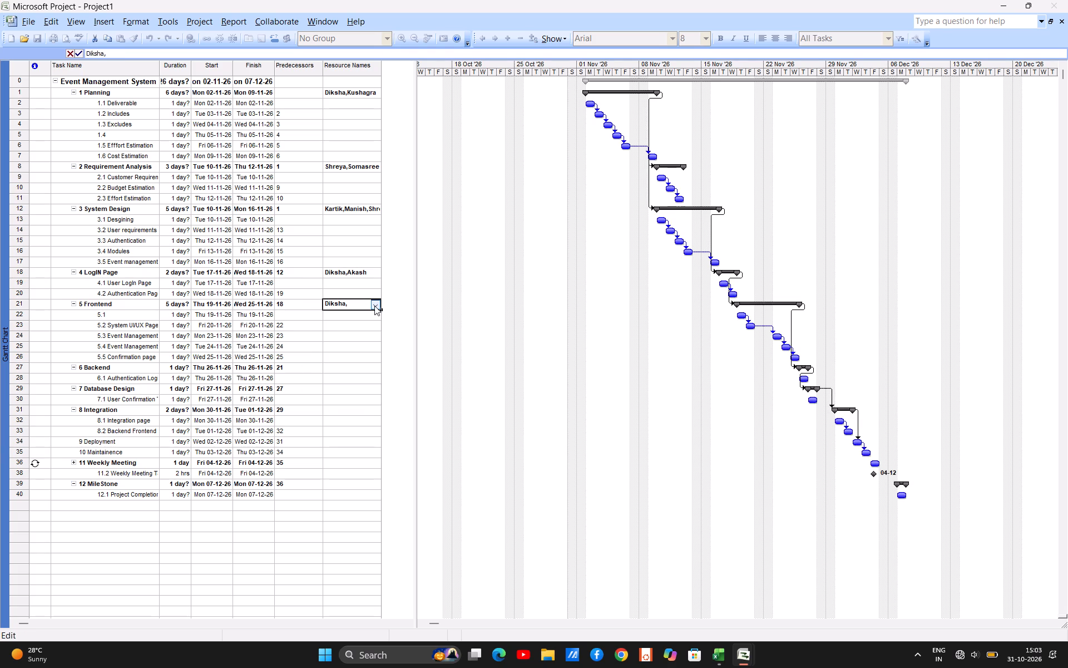
{"action": "left_click", "coordinate": [374, 307]}
{"action": "left_click", "coordinate": [328, 392]}
{"action": "key", "text": "comma"}
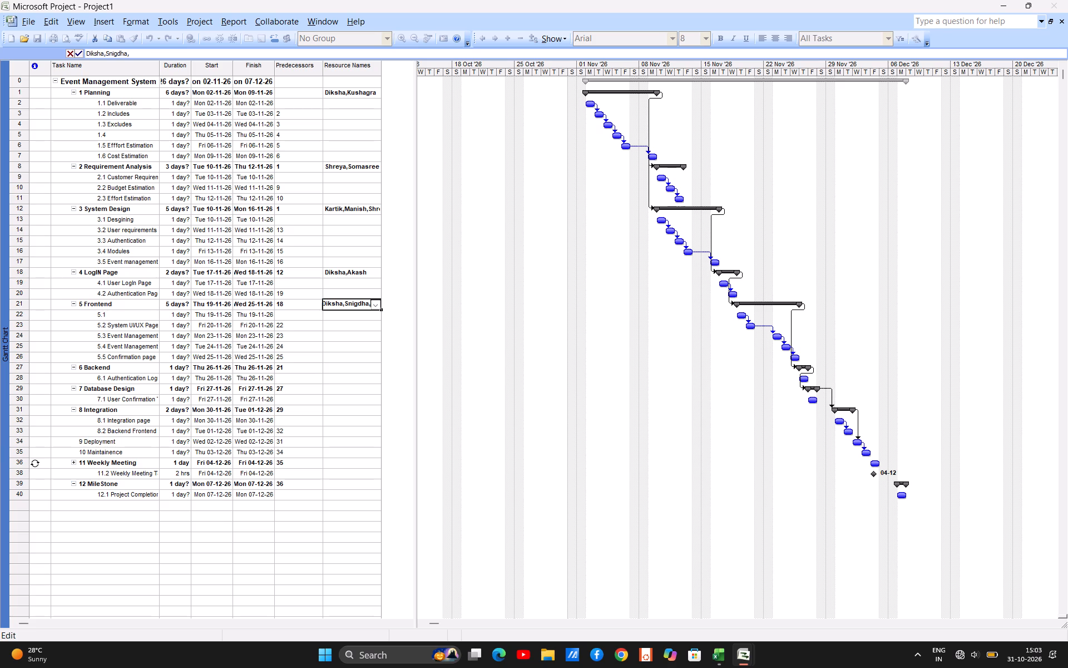
{"action": "left_click", "coordinate": [379, 305]}
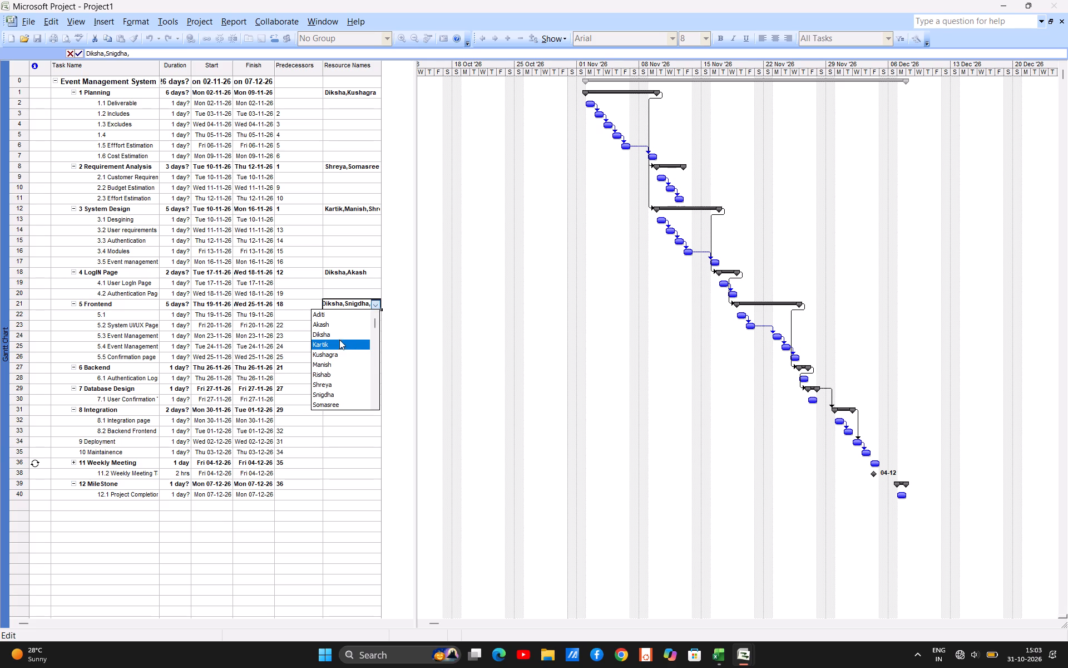
{"action": "left_click", "coordinate": [336, 314]}
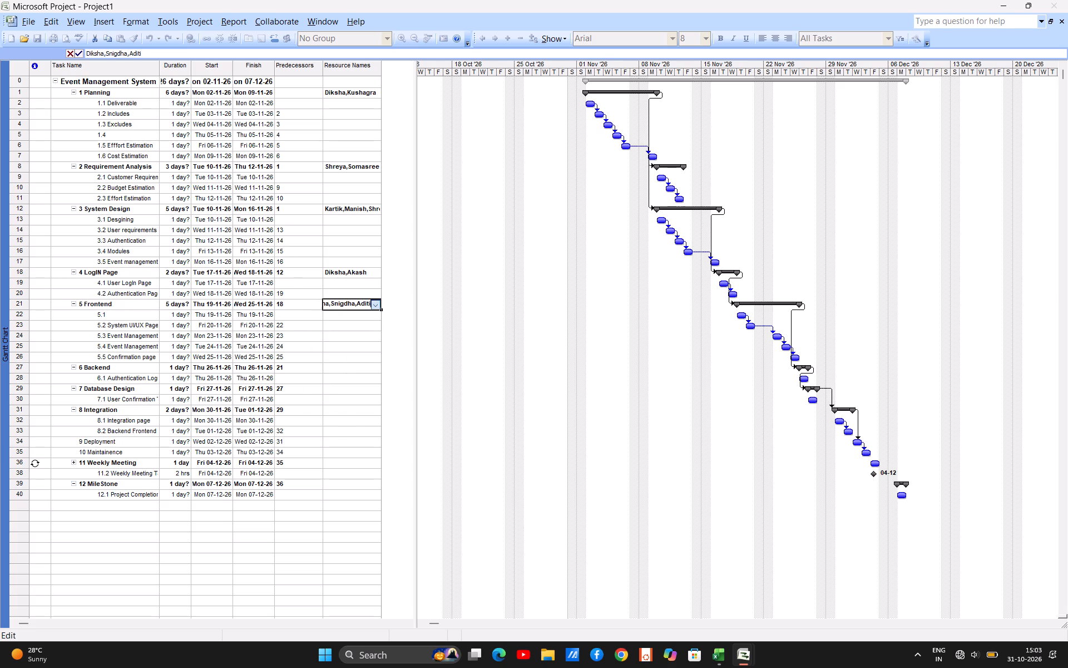
{"action": "key", "text": "comma"}
{"action": "left_click", "coordinate": [374, 307]}
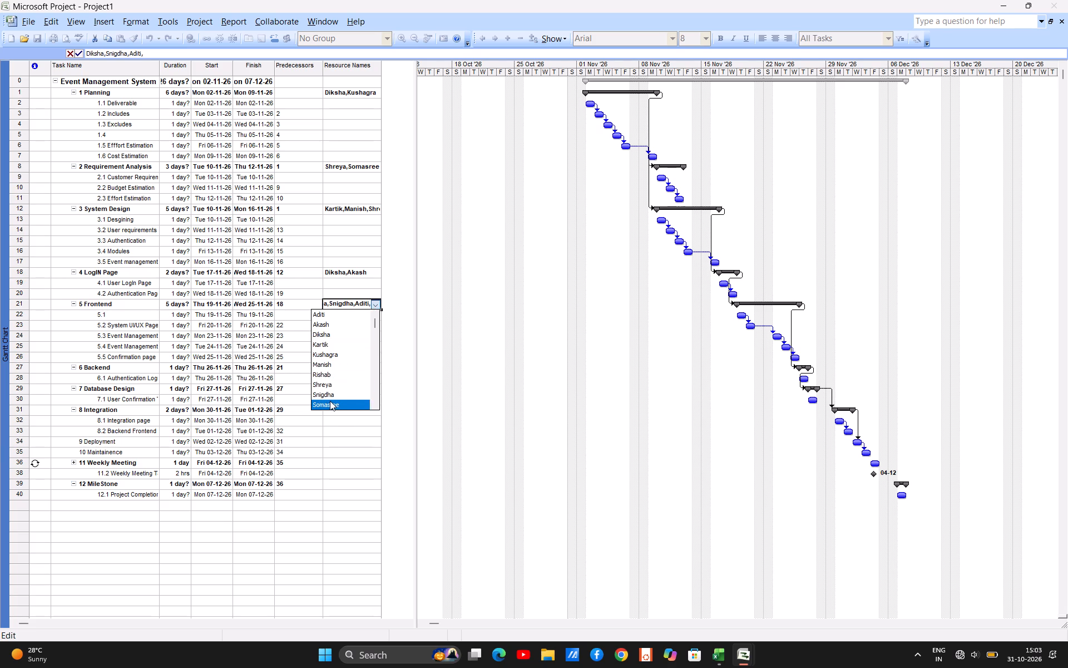
{"action": "left_click", "coordinate": [327, 352]}
Assign the resources Aditi and Shreya to the Backend phase.
{"action": "left_click", "coordinate": [330, 369]}
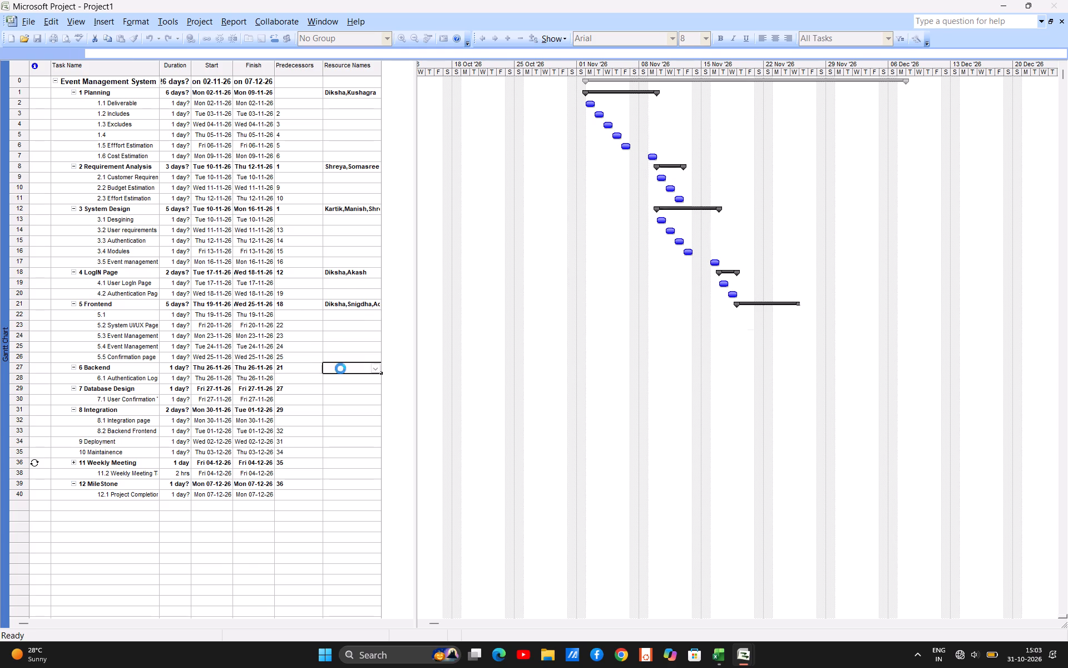
{"action": "left_click", "coordinate": [368, 372]}
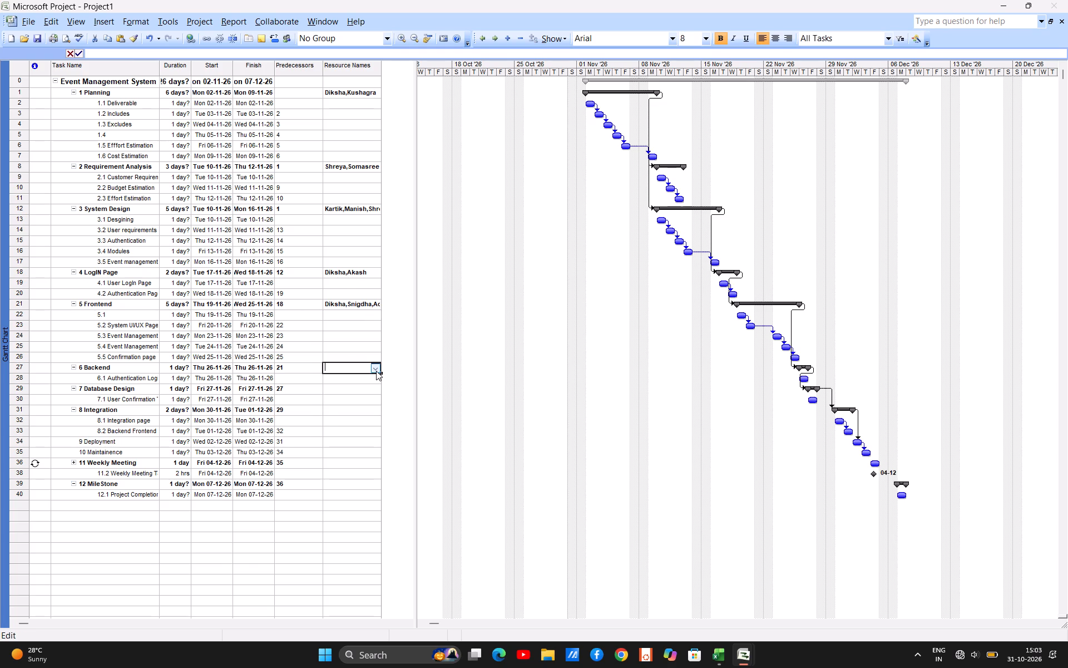
{"action": "left_click", "coordinate": [376, 371]}
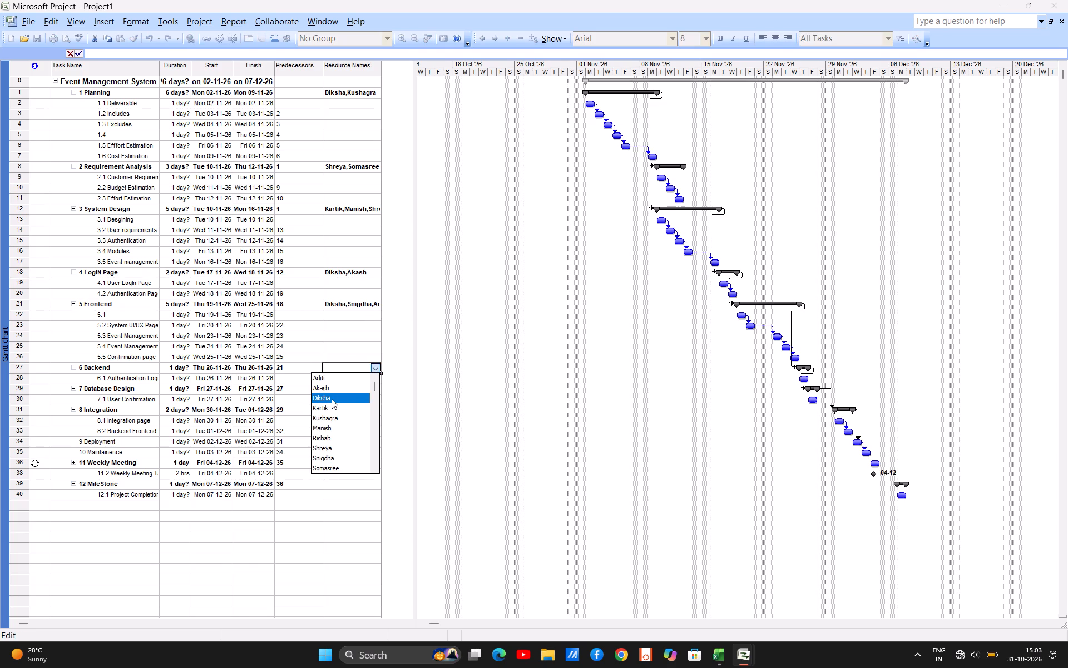
{"action": "left_click", "coordinate": [324, 380]}
{"action": "key", "text": "comma"}
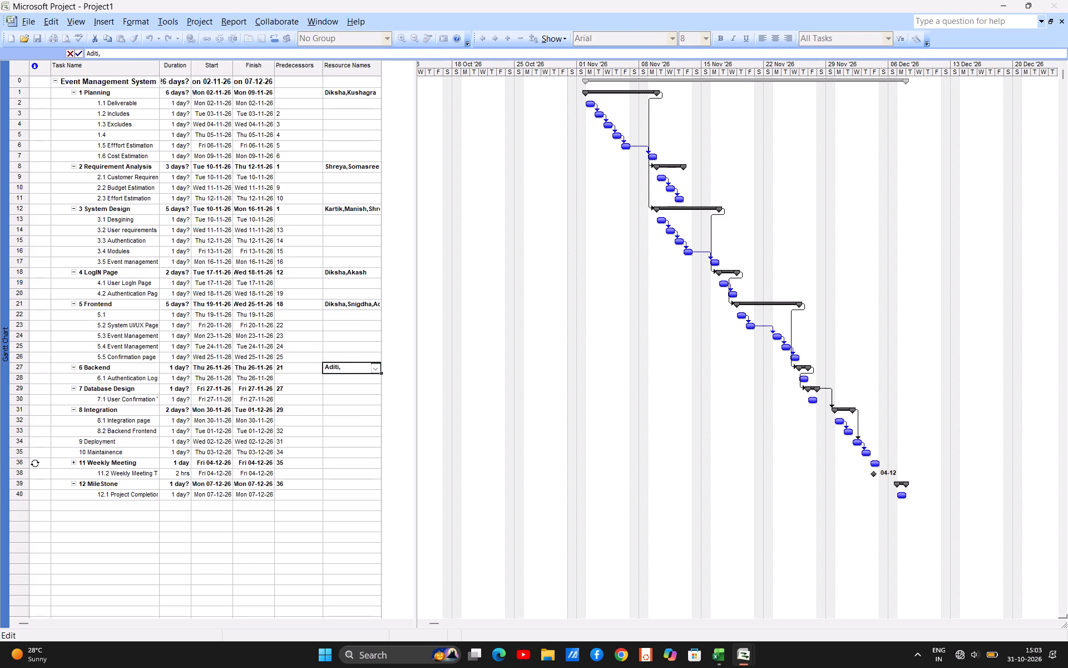
{"action": "left_click", "coordinate": [375, 370]}
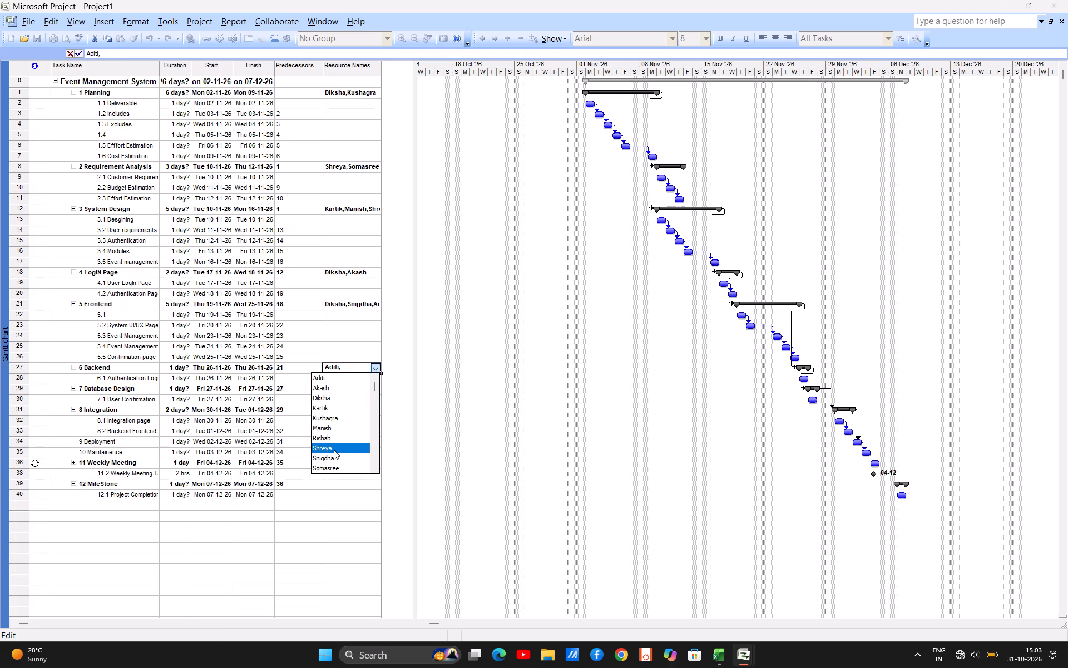
{"action": "left_click", "coordinate": [334, 450]}
Assign the resource Akash to the Database Design phase.
{"action": "left_click_drag", "start_coordinate": [343, 391], "coordinate": [379, 391]}
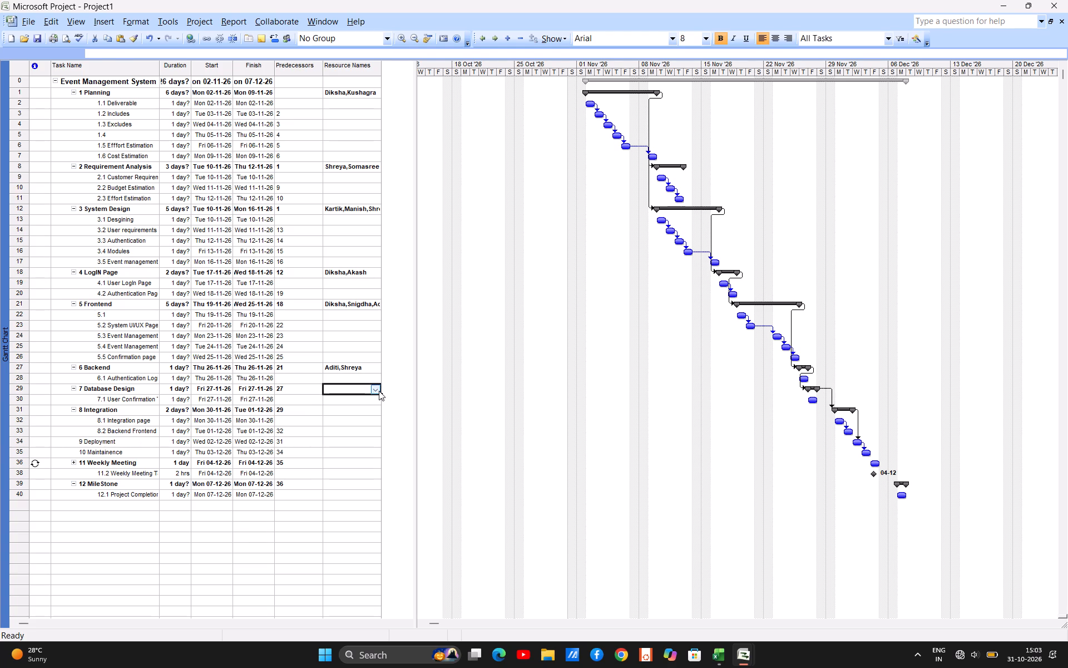
{"action": "left_click", "coordinate": [379, 391]}
{"action": "left_click", "coordinate": [327, 410]}
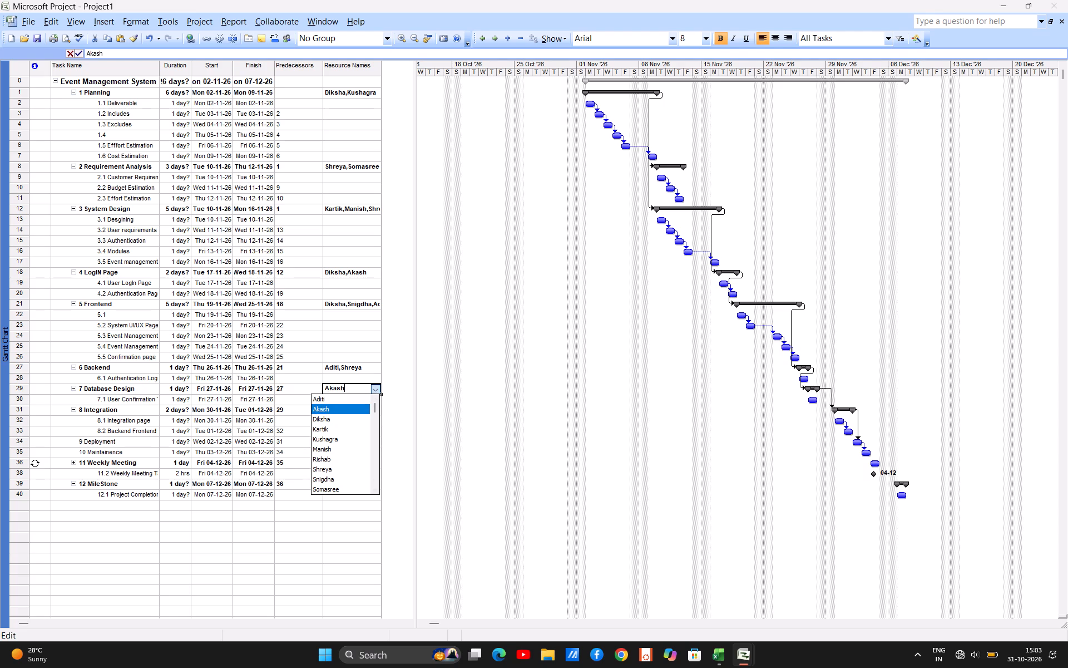
Assign the resources Kushagra, Aditi and Somasree to the Integration phase.
{"action": "left_click", "coordinate": [343, 412]}
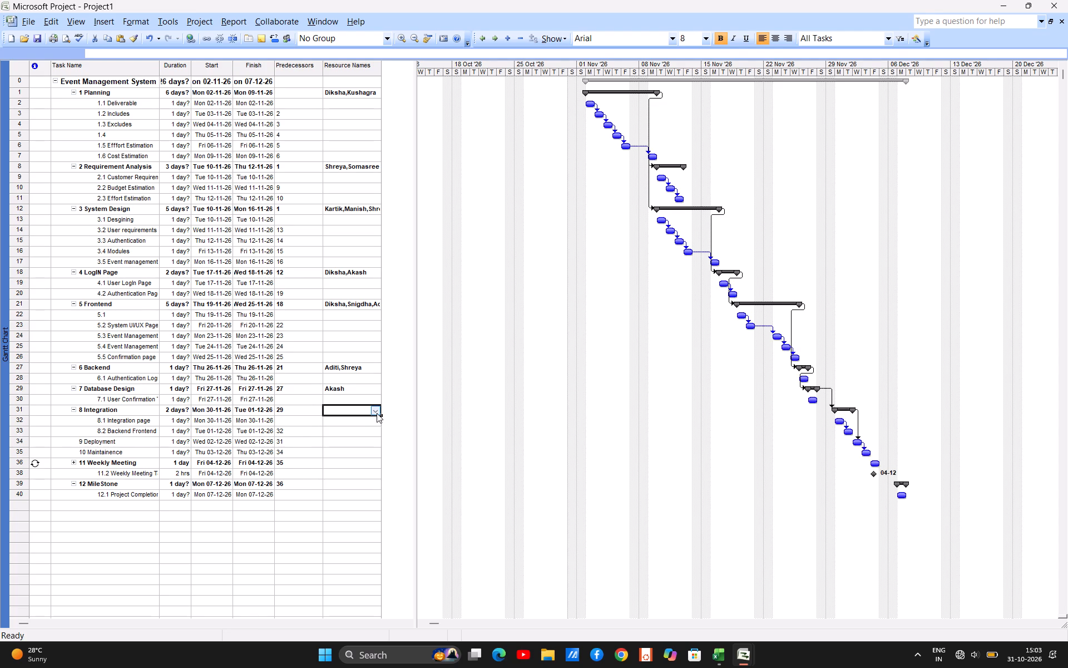
{"action": "left_click", "coordinate": [377, 413]}
{"action": "left_click", "coordinate": [333, 460]}
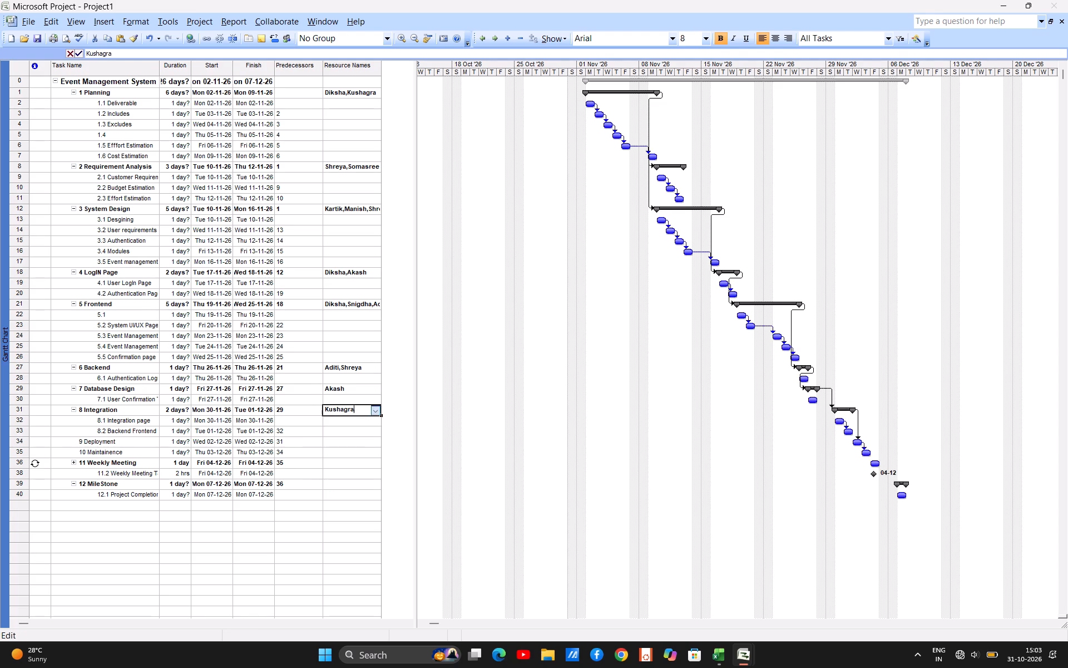
{"action": "key", "text": "comma"}
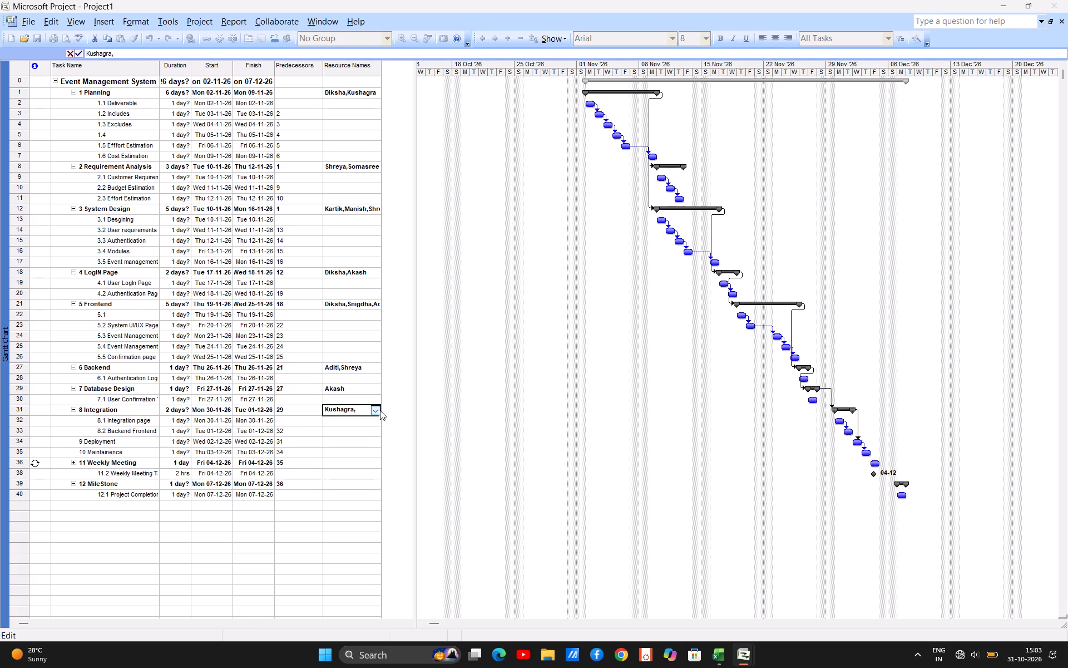
{"action": "left_click", "coordinate": [380, 411]}
{"action": "left_click", "coordinate": [334, 418]}
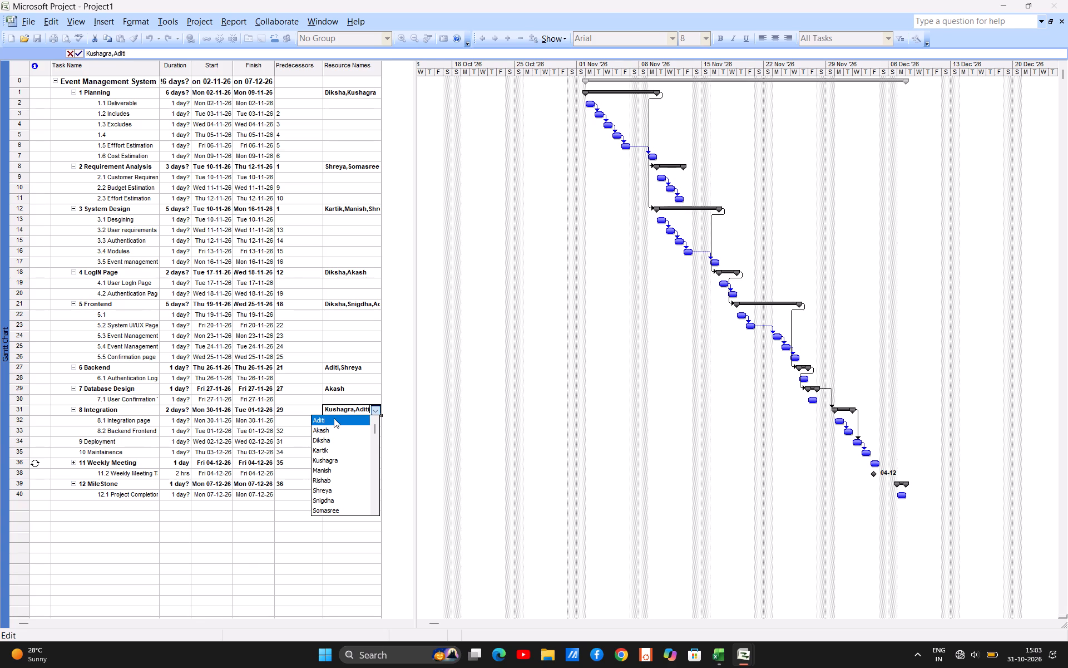
{"action": "key", "text": "comma"}
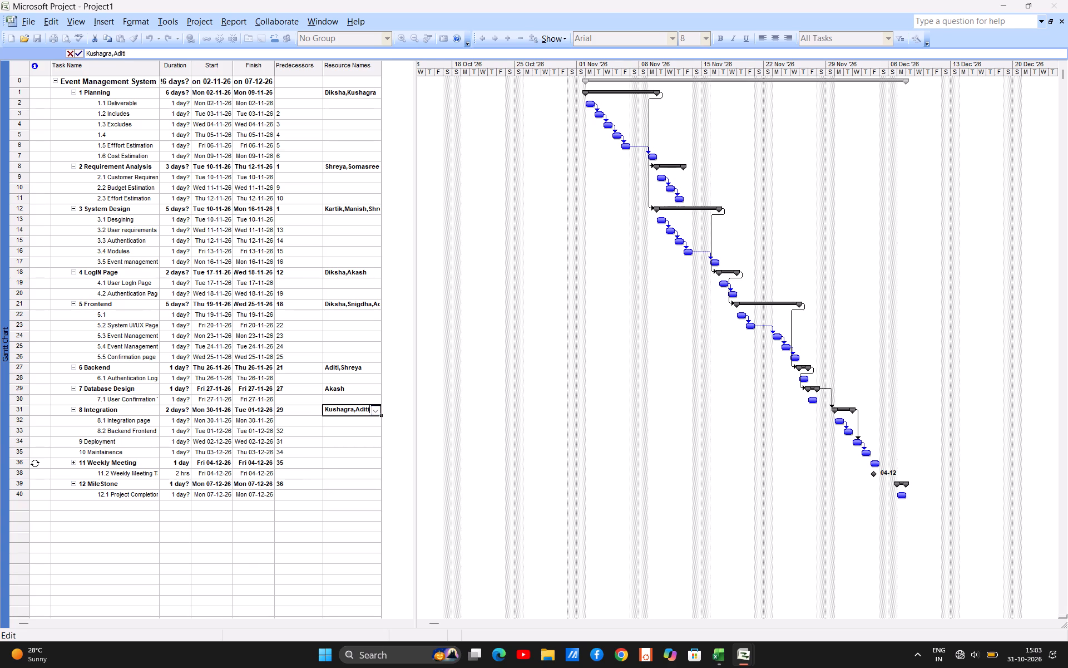
{"action": "left_click", "coordinate": [375, 410]}
{"action": "left_click", "coordinate": [340, 417]}
{"action": "key", "text": "BackSpace"}
{"action": "key", "text": "BackSpace"}
{"action": "key", "text": "BackSpace"}
{"action": "key", "text": "BackSpace"}
{"action": "key", "text": "BackSpace"}
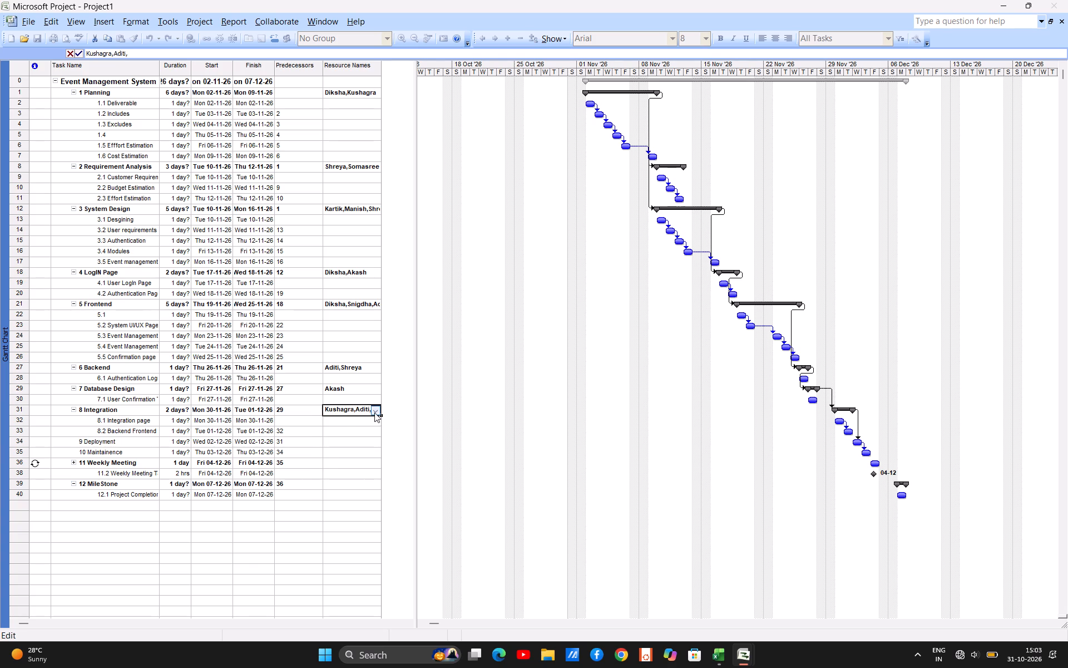
{"action": "left_click", "coordinate": [374, 412]}
{"action": "left_click", "coordinate": [324, 507]}
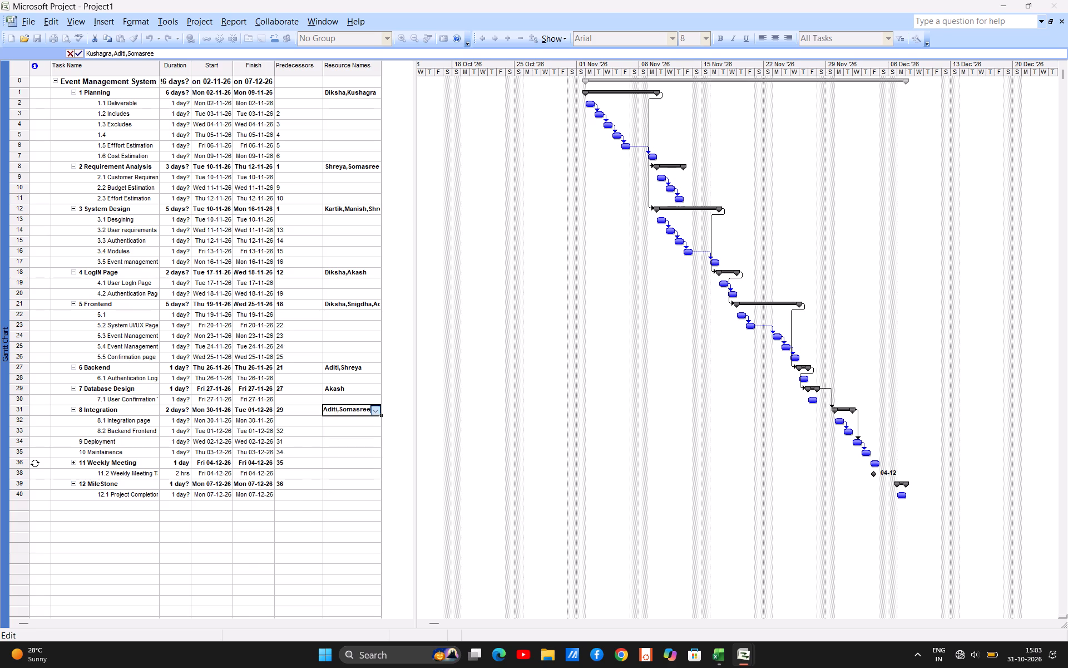
Assign the resources Diksha and Snigdha to the Weekly Meeting task.
{"action": "left_click", "coordinate": [330, 463]}
{"action": "left_click", "coordinate": [376, 464]}
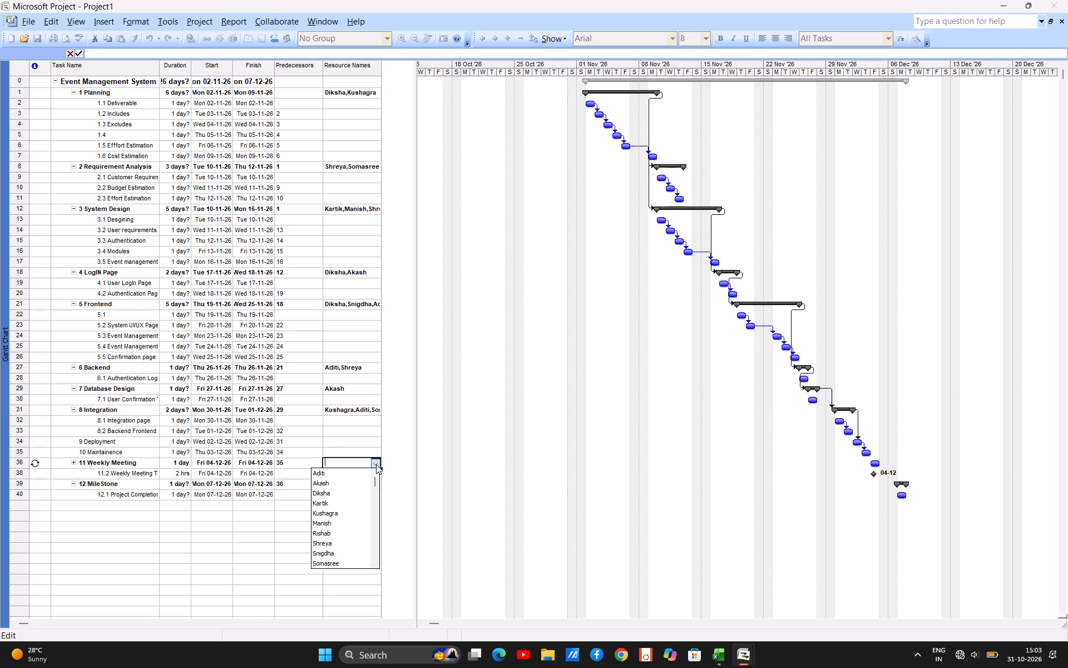
{"action": "left_click", "coordinate": [342, 492]}
{"action": "key", "text": "comma"}
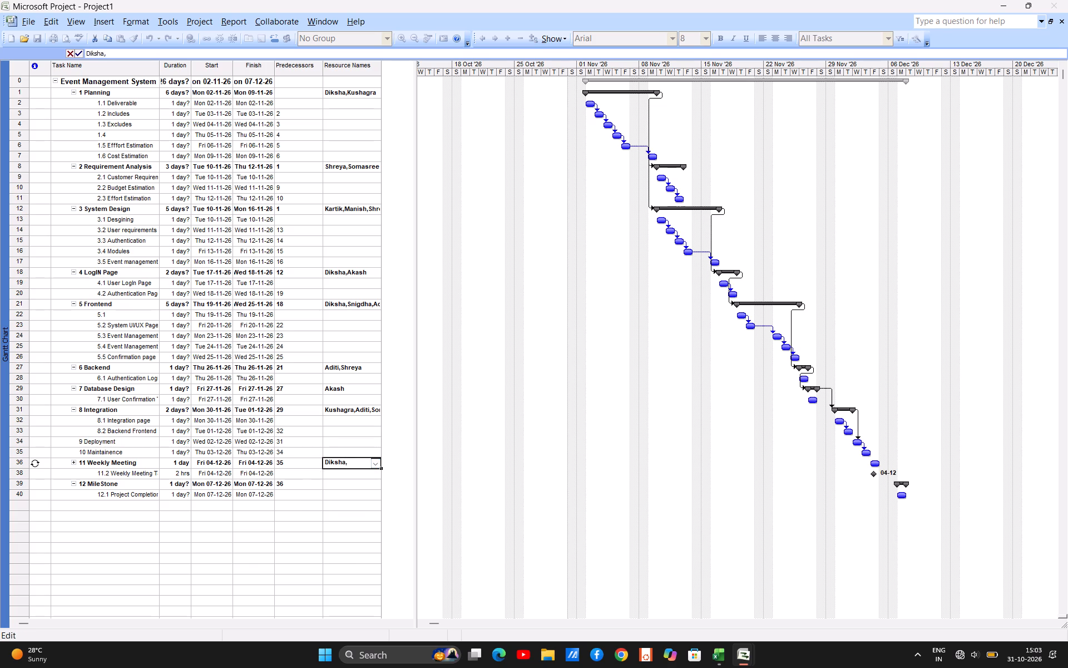
{"action": "left_click", "coordinate": [376, 465]}
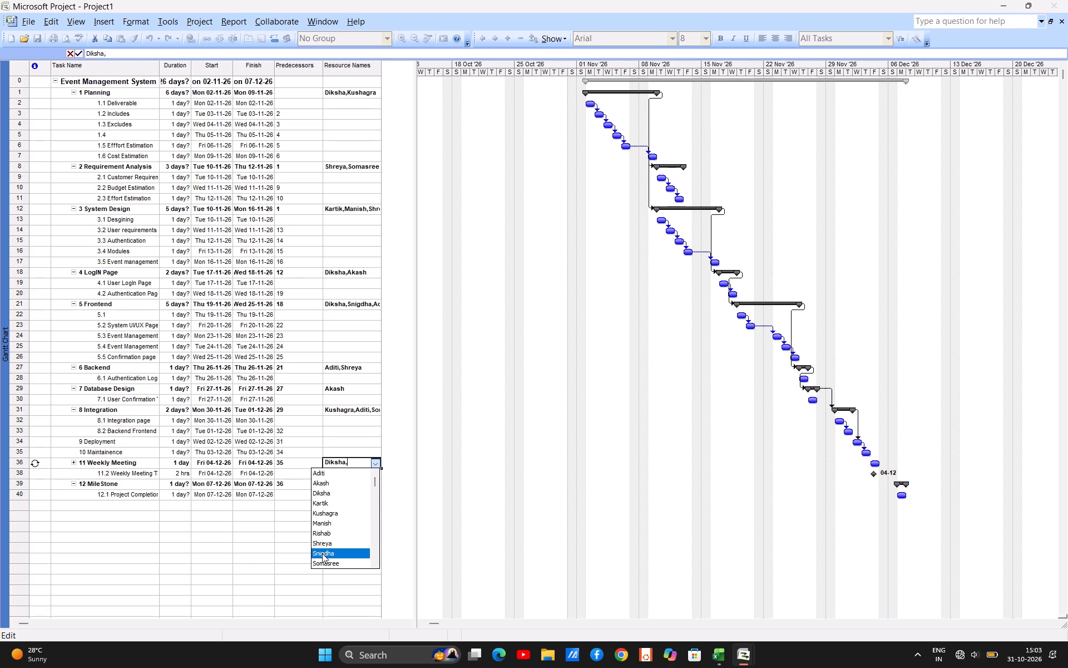
{"action": "left_click", "coordinate": [322, 553]}
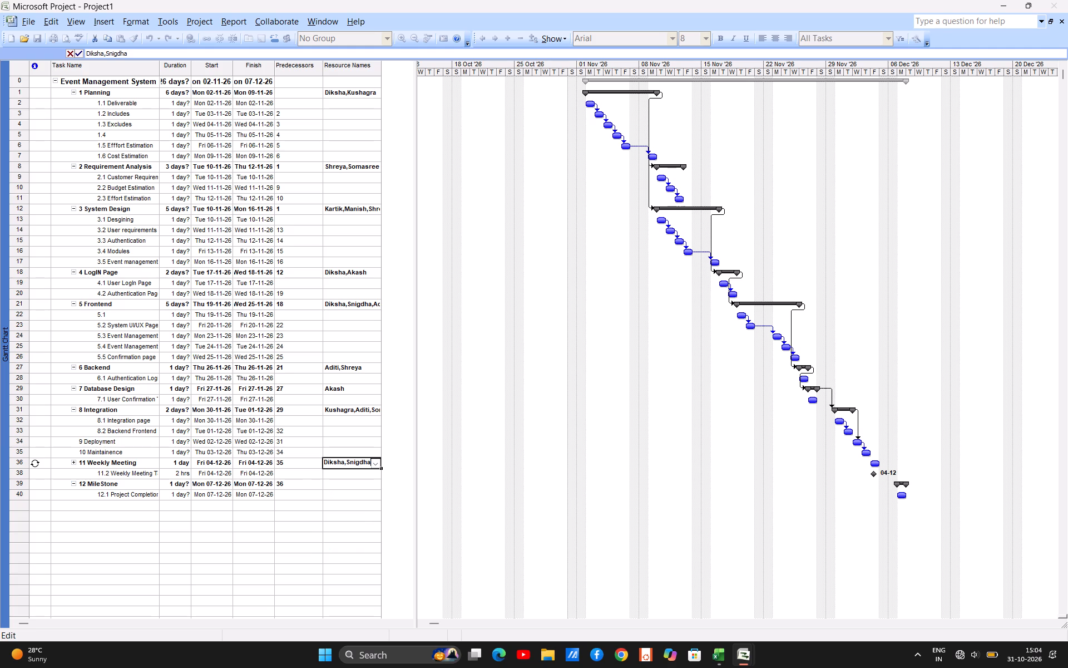
{"action": "left_click", "coordinate": [187, 97]}
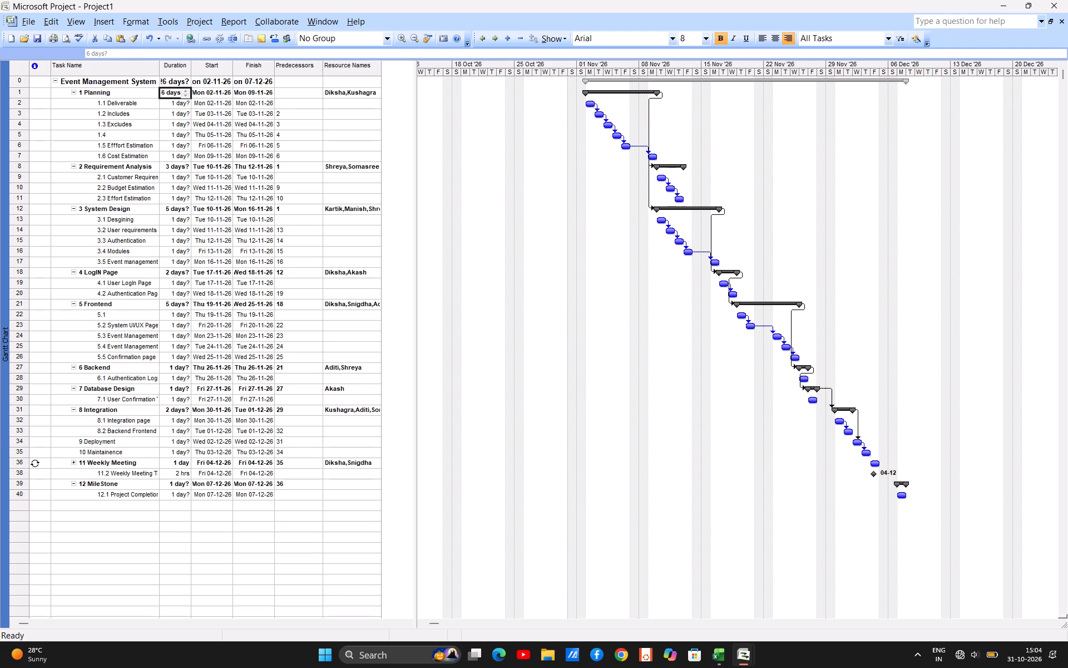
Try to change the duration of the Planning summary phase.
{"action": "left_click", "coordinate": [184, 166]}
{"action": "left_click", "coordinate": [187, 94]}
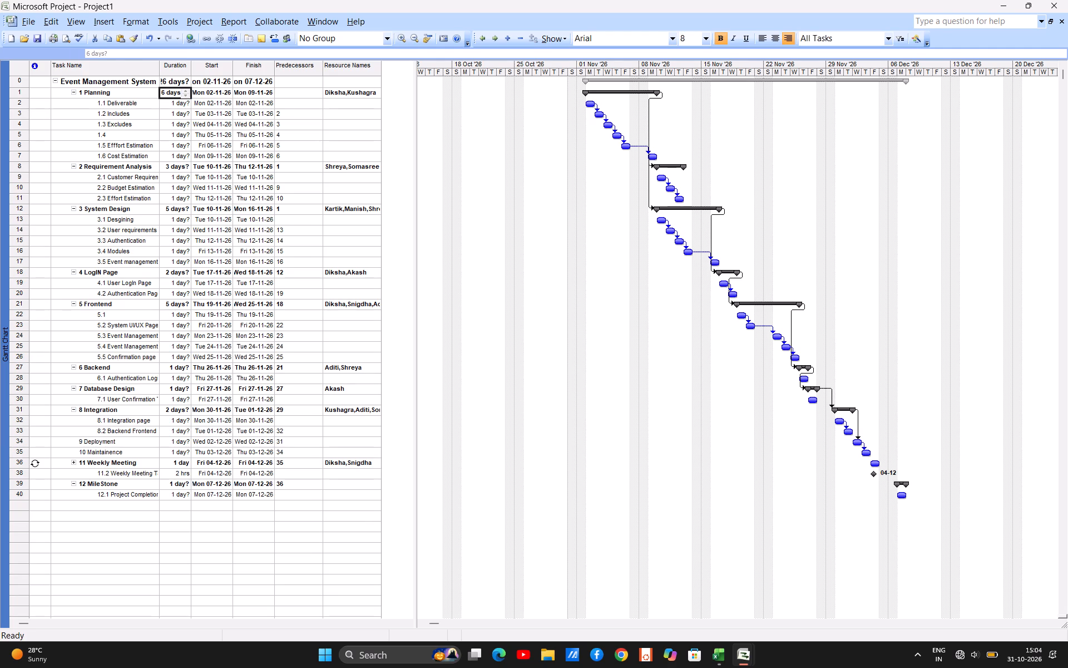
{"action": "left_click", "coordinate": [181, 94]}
Set the Planning subtask durations: Deliverable to a firm 1 day, and Includes, Excludes and 1.4 to 2 days each.
{"action": "left_click_drag", "start_coordinate": [184, 103], "coordinate": [187, 107]}
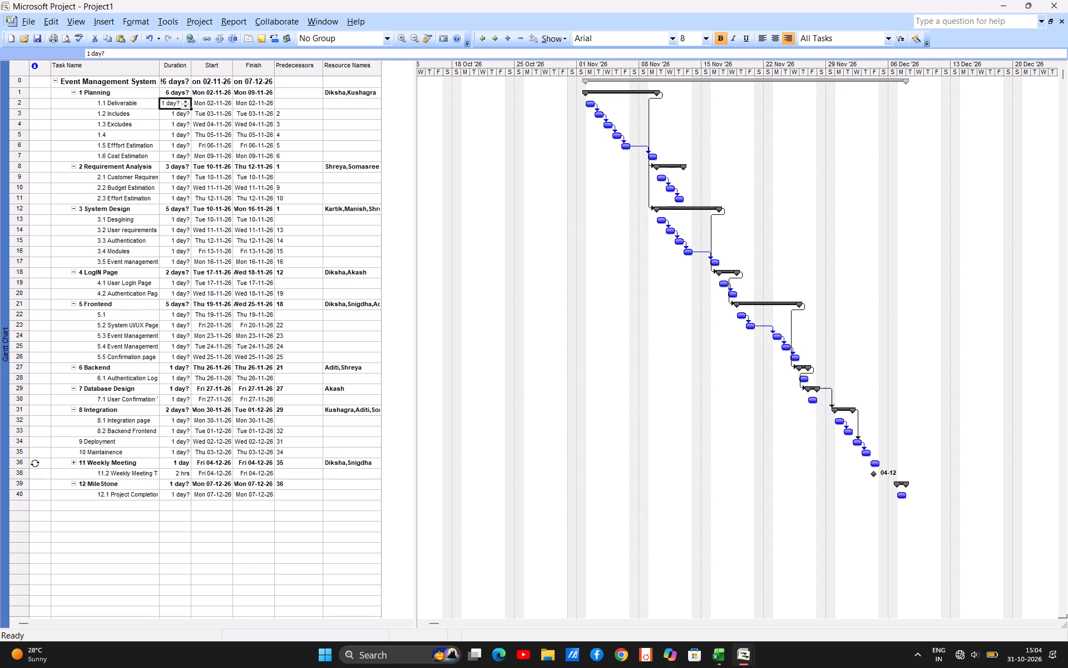
{"action": "left_click_drag", "start_coordinate": [187, 107], "coordinate": [186, 109]}
{"action": "left_click", "coordinate": [186, 109]}
{"action": "left_click", "coordinate": [187, 102]}
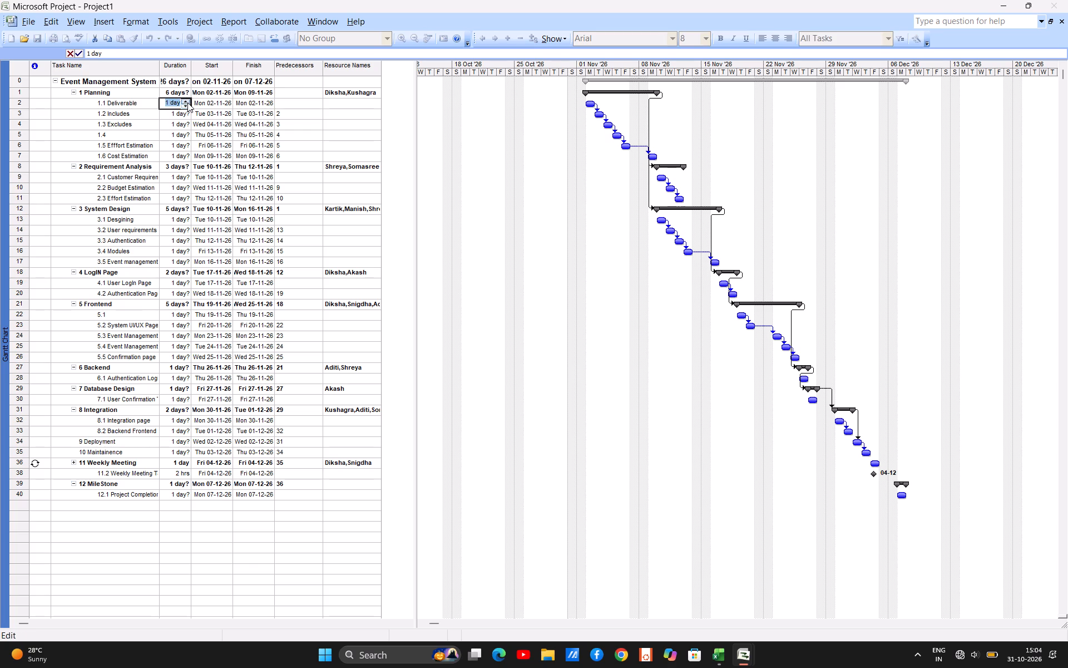
{"action": "left_click", "coordinate": [174, 112]}
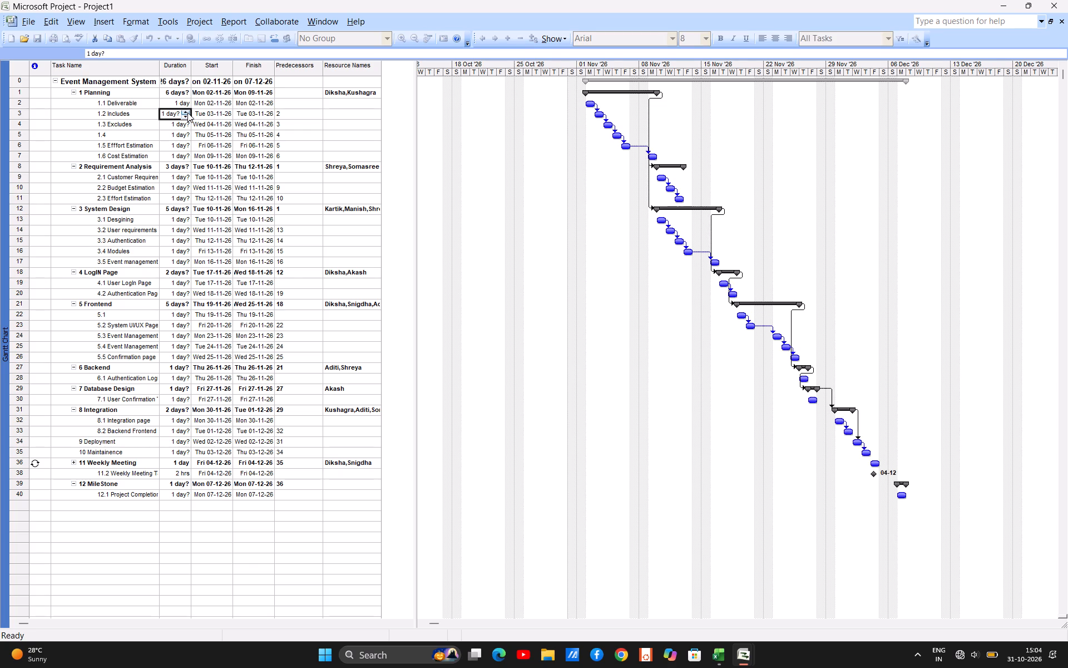
{"action": "left_click", "coordinate": [187, 112]}
{"action": "left_click", "coordinate": [175, 126]}
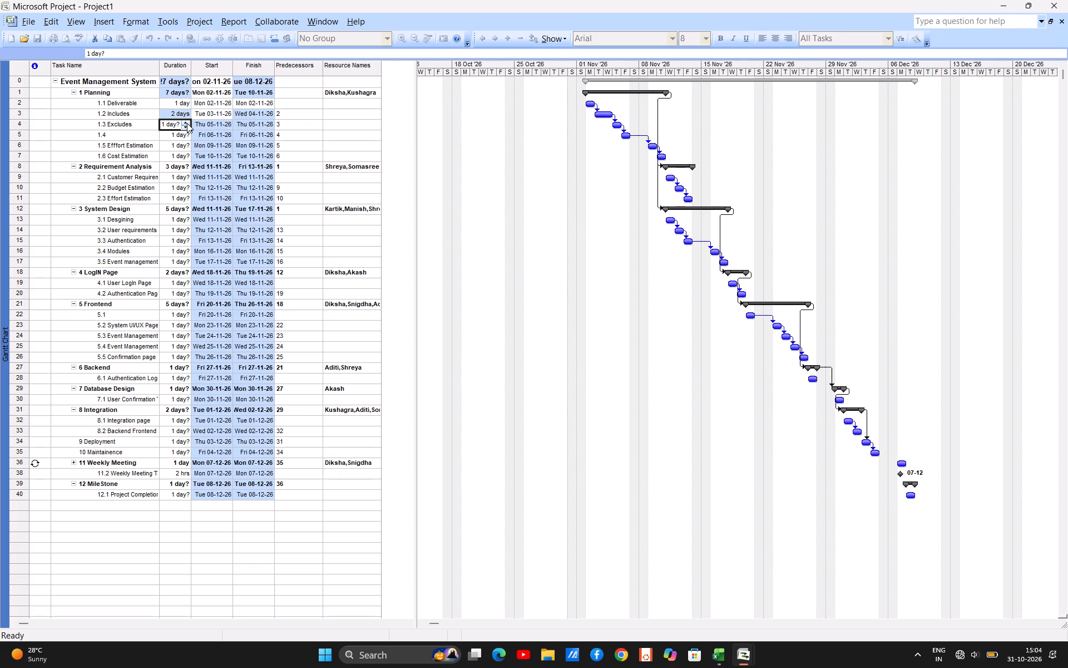
{"action": "left_click", "coordinate": [187, 122]}
{"action": "left_click", "coordinate": [172, 134]}
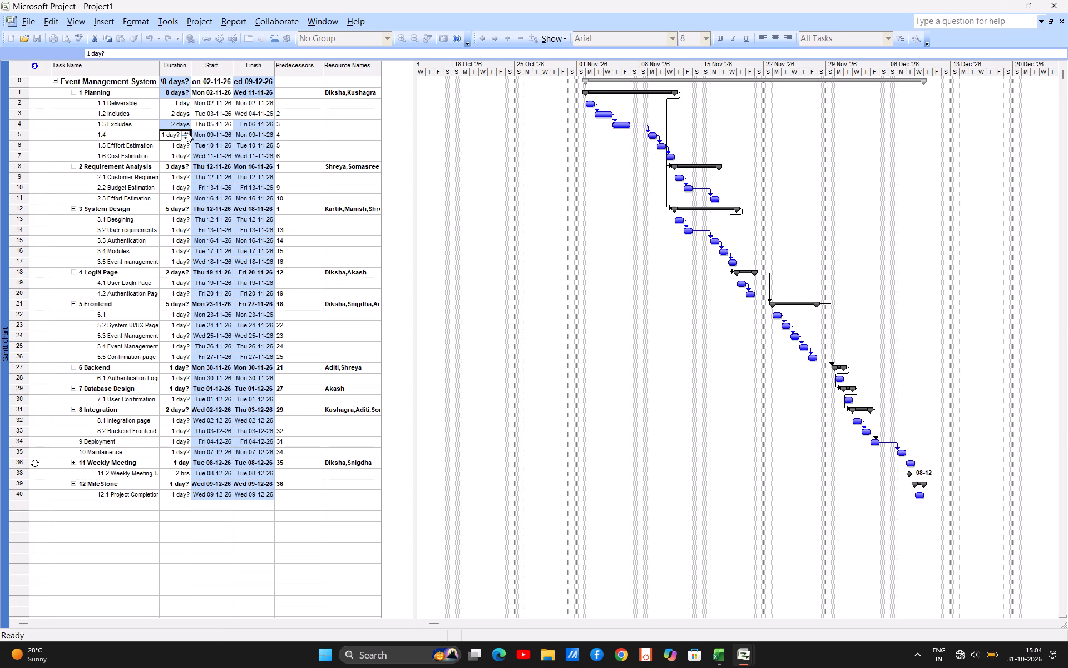
{"action": "left_click", "coordinate": [187, 132]}
{"action": "left_click", "coordinate": [175, 147]}
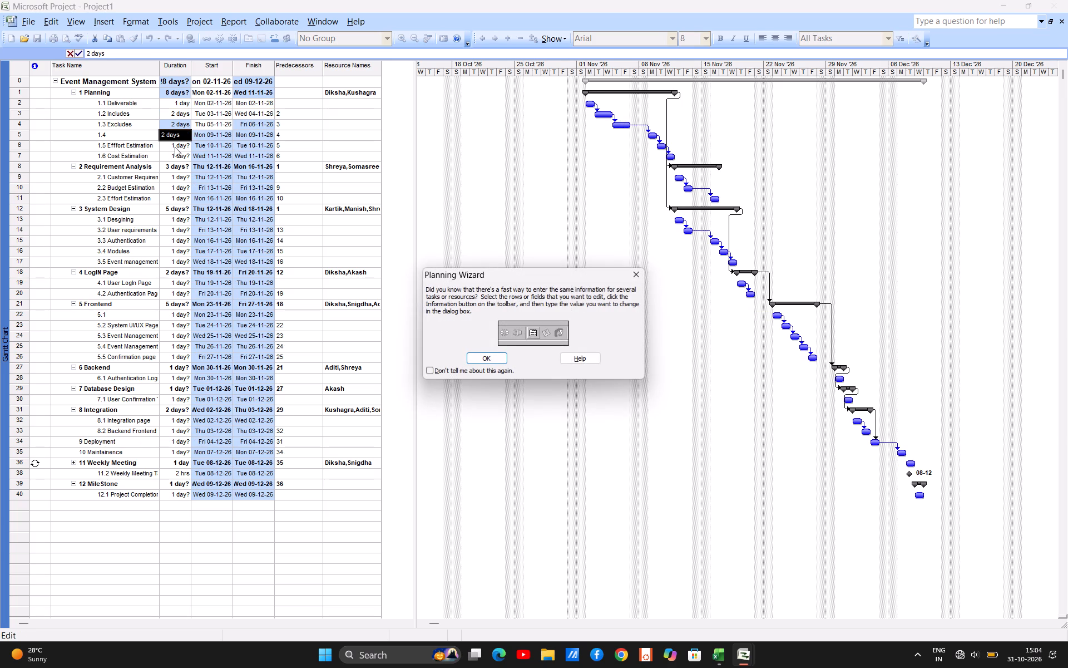
{"action": "left_click", "coordinate": [634, 276]}
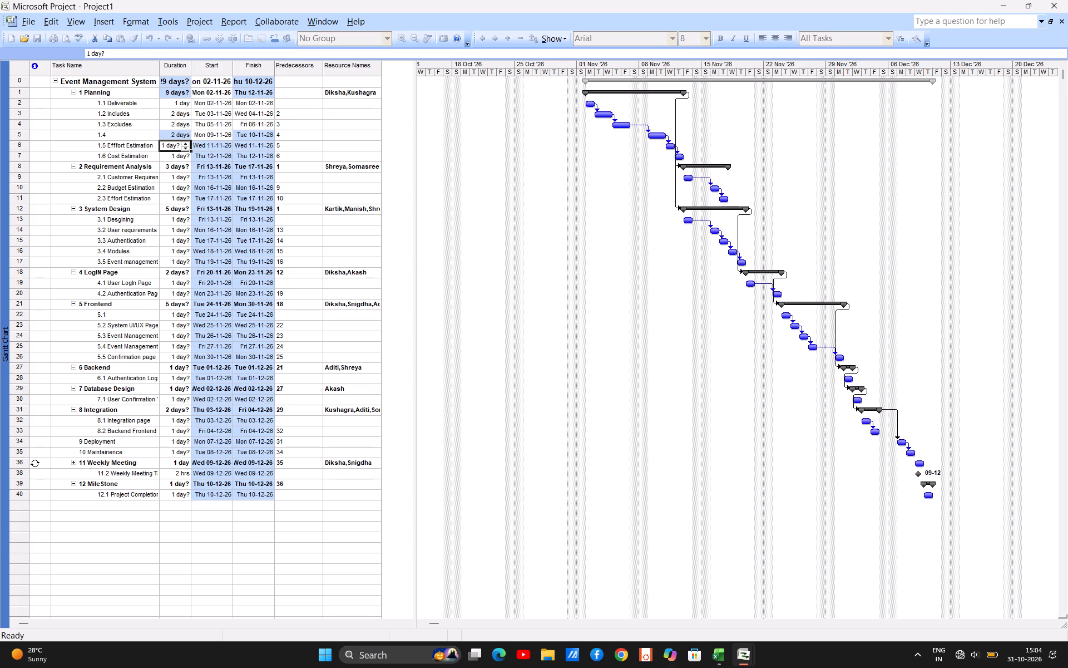
{"action": "left_click", "coordinate": [36, 94]}
{"action": "right_click", "coordinate": [36, 94]}
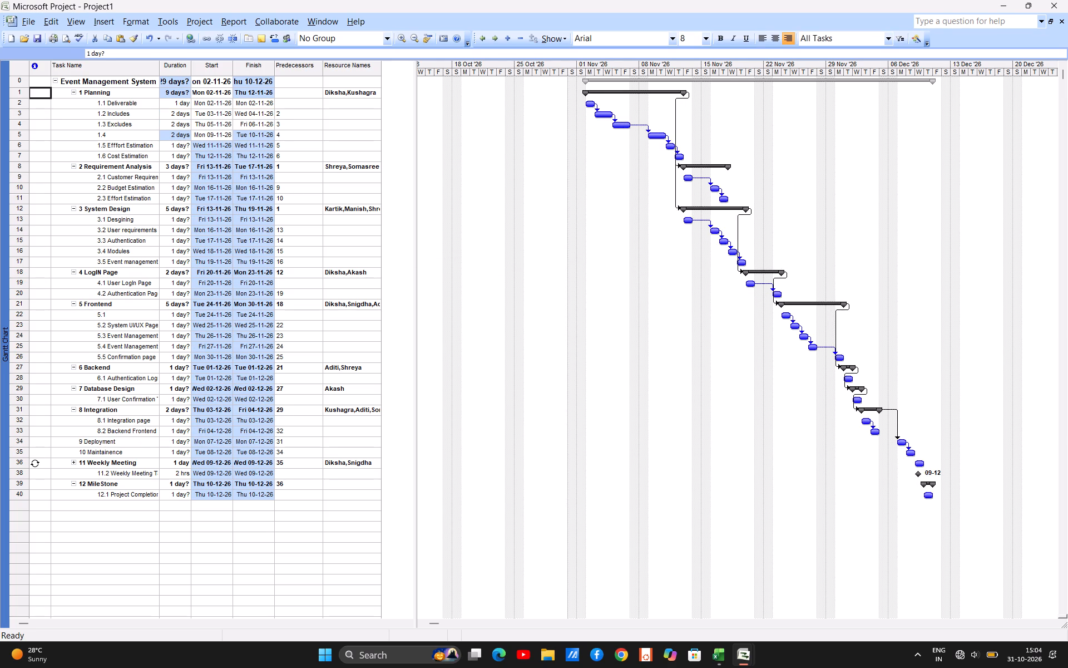
{"action": "left_click", "coordinate": [52, 255]}
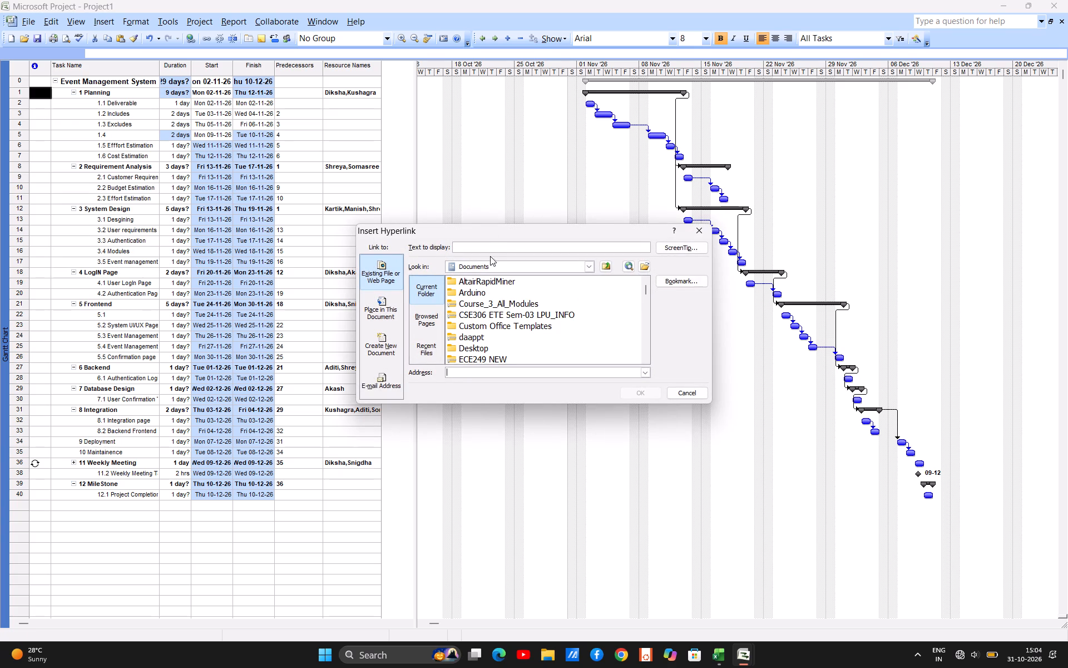
{"action": "left_click", "coordinate": [463, 249]}
{"action": "scroll", "coordinate": [506, 330], "scroll_direction": "down", "scroll_amount": 1}
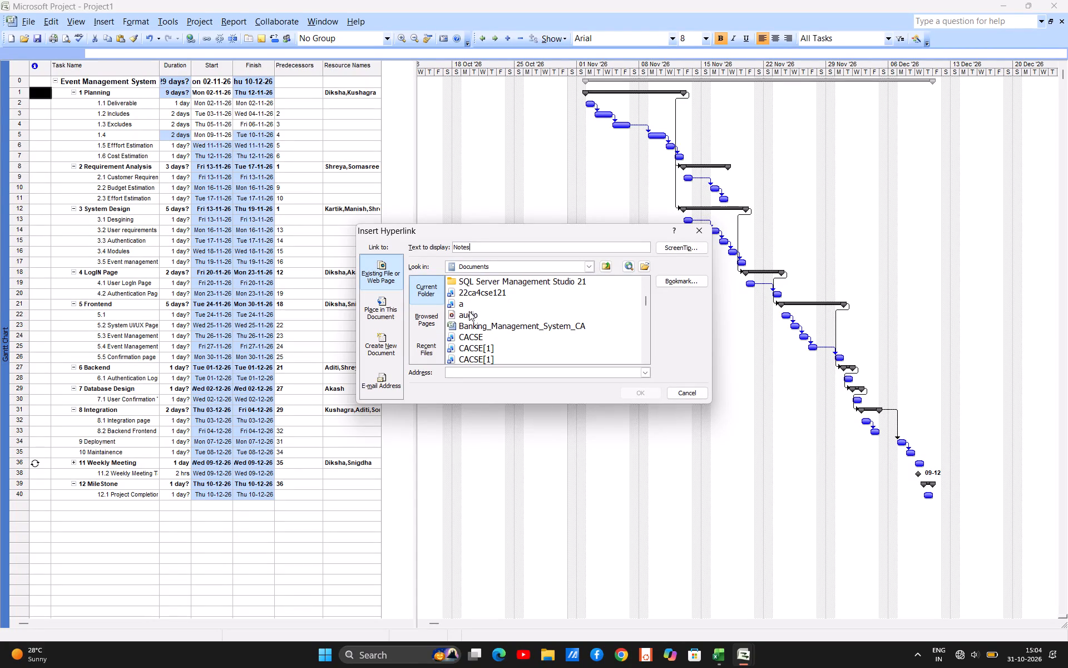
{"action": "scroll", "coordinate": [473, 307], "scroll_direction": "up", "scroll_amount": 3}
{"action": "scroll", "coordinate": [473, 307], "scroll_direction": "down", "scroll_amount": 4}
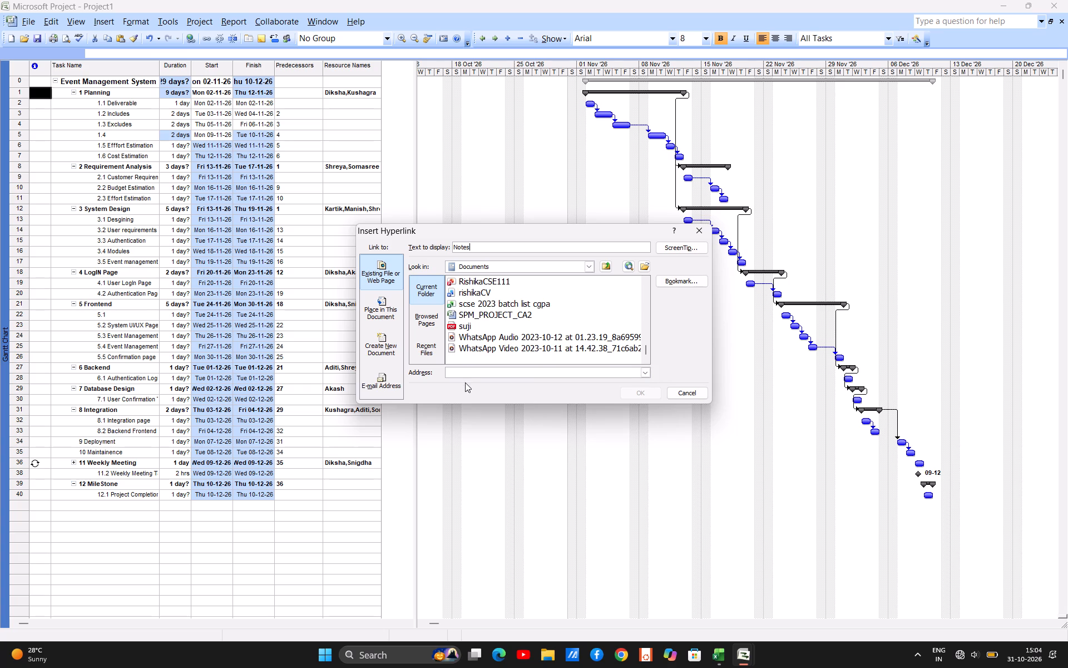
{"action": "scroll", "coordinate": [482, 303], "scroll_direction": "up", "scroll_amount": 1}
{"action": "left_click", "coordinate": [478, 285]}
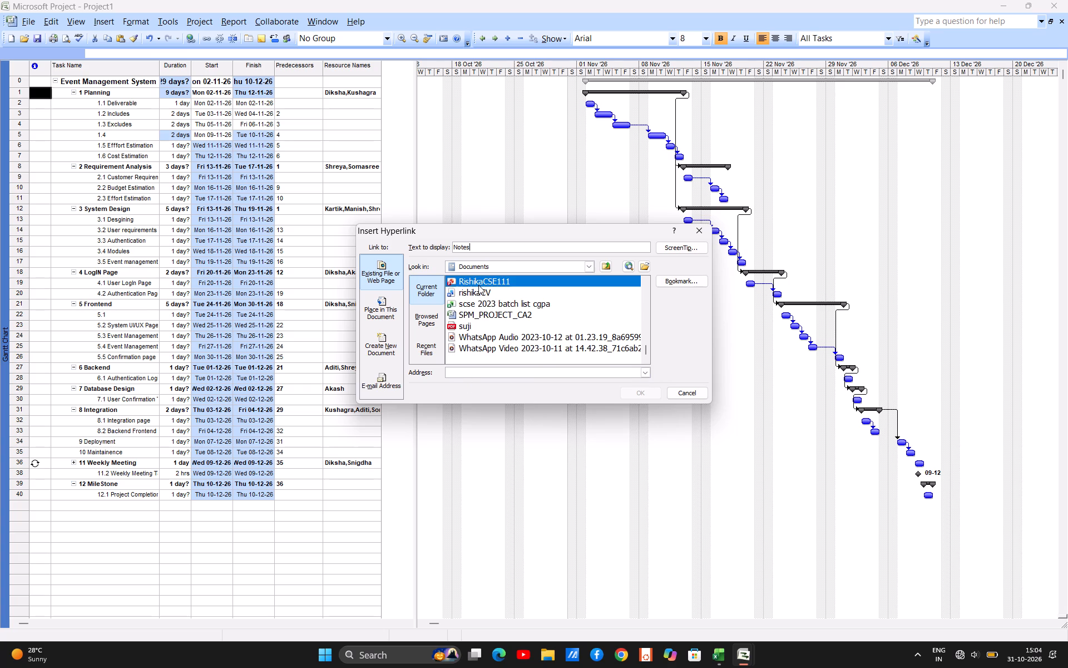
{"action": "left_click", "coordinate": [645, 393]}
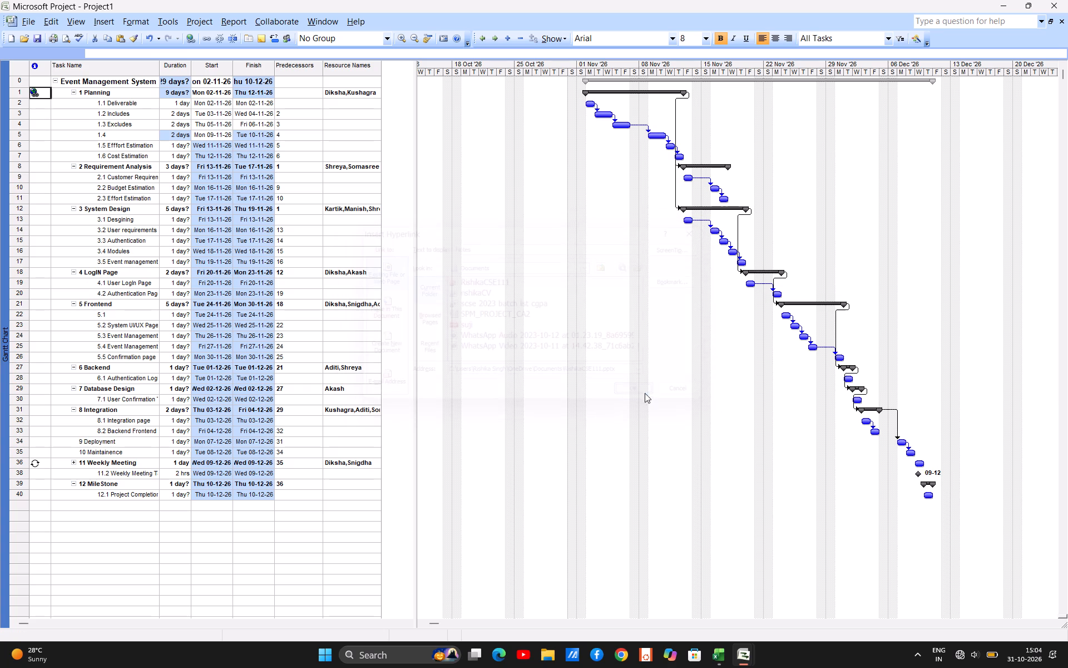
Insert a hyperlink on the System Design phase to the file Banking_Management_System_CA, with the display text Notes.
{"action": "left_click", "coordinate": [36, 211]}
{"action": "right_click", "coordinate": [36, 211]}
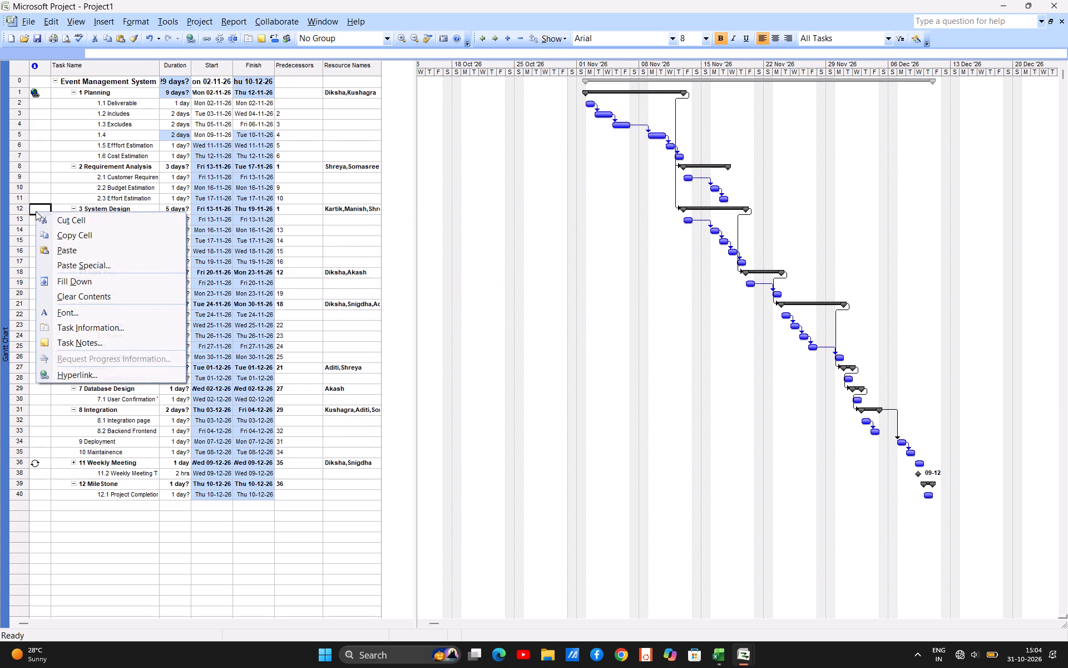
{"action": "left_click", "coordinate": [49, 371]}
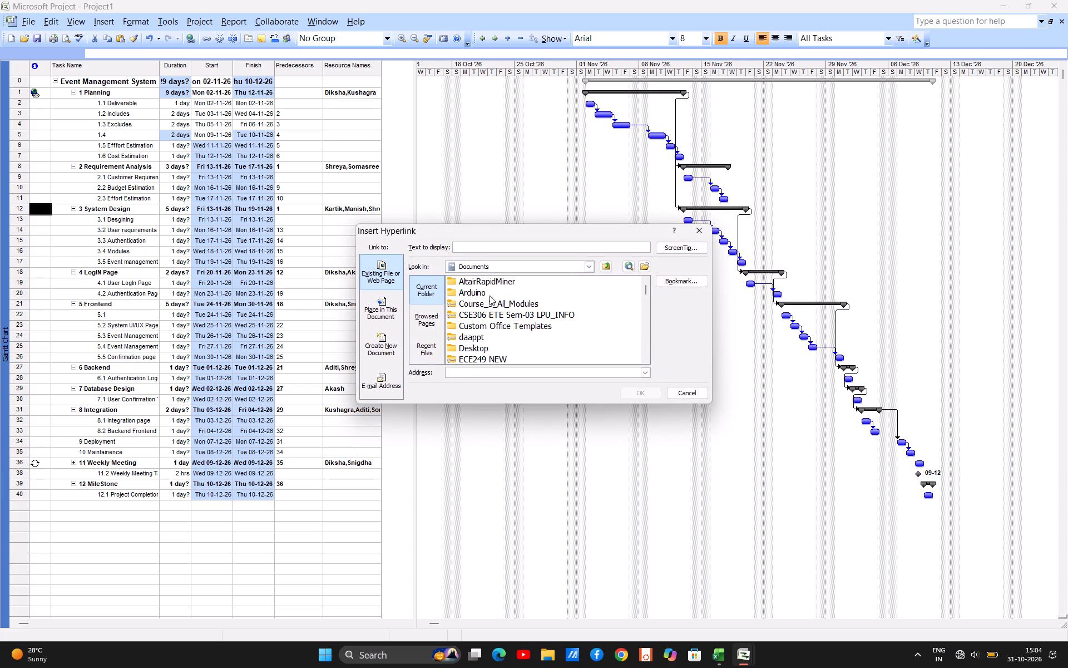
{"action": "left_click", "coordinate": [461, 250]}
{"action": "key", "text": "BackSpace"}
{"action": "key", "text": "BackSpace"}
{"action": "type", "text": "tes"}
{"action": "left_click", "coordinate": [467, 372]}
{"action": "scroll", "coordinate": [523, 324], "scroll_direction": "down", "scroll_amount": 1}
{"action": "left_click", "coordinate": [478, 323]}
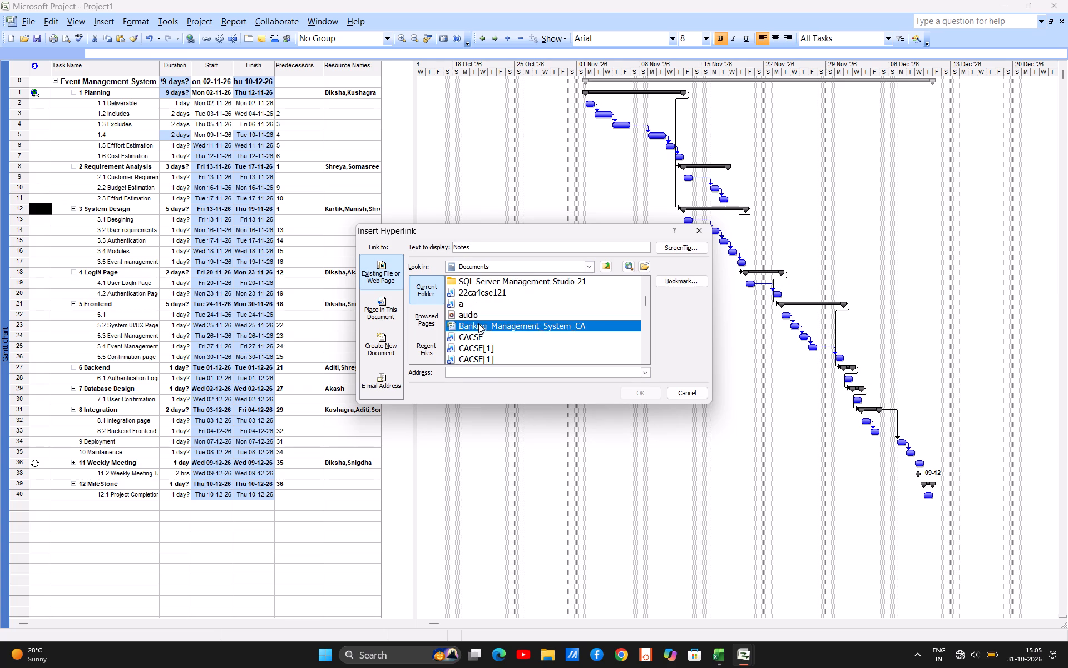
{"action": "left_click", "coordinate": [636, 395]}
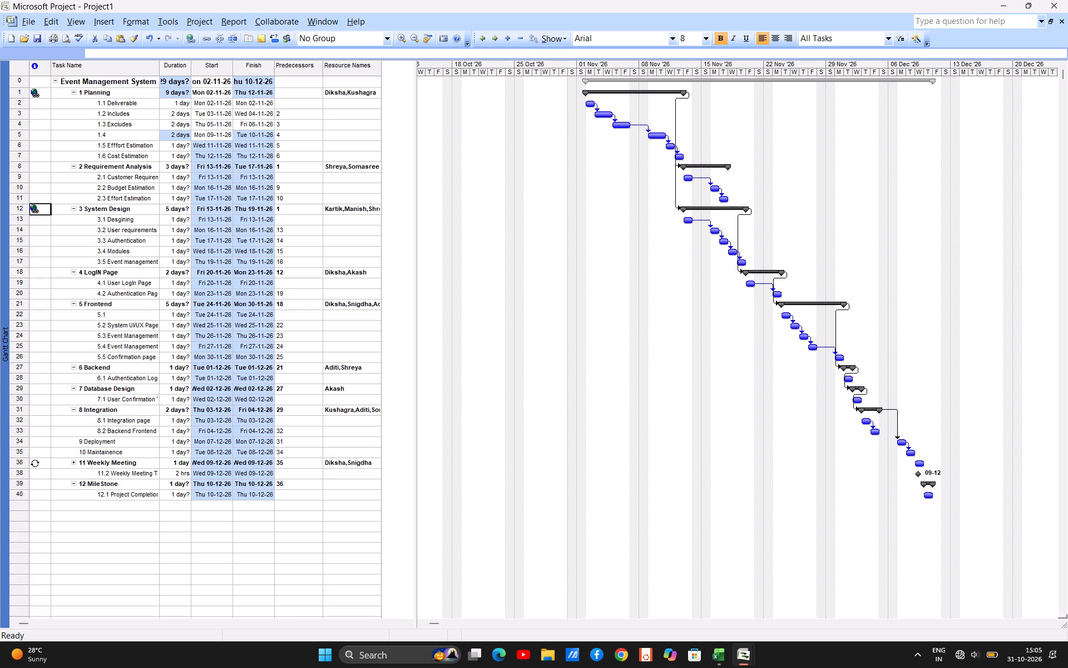
Add the task note "Complete this task within 3-4 days" to the Frontend phase.
{"action": "right_click", "coordinate": [33, 308]}
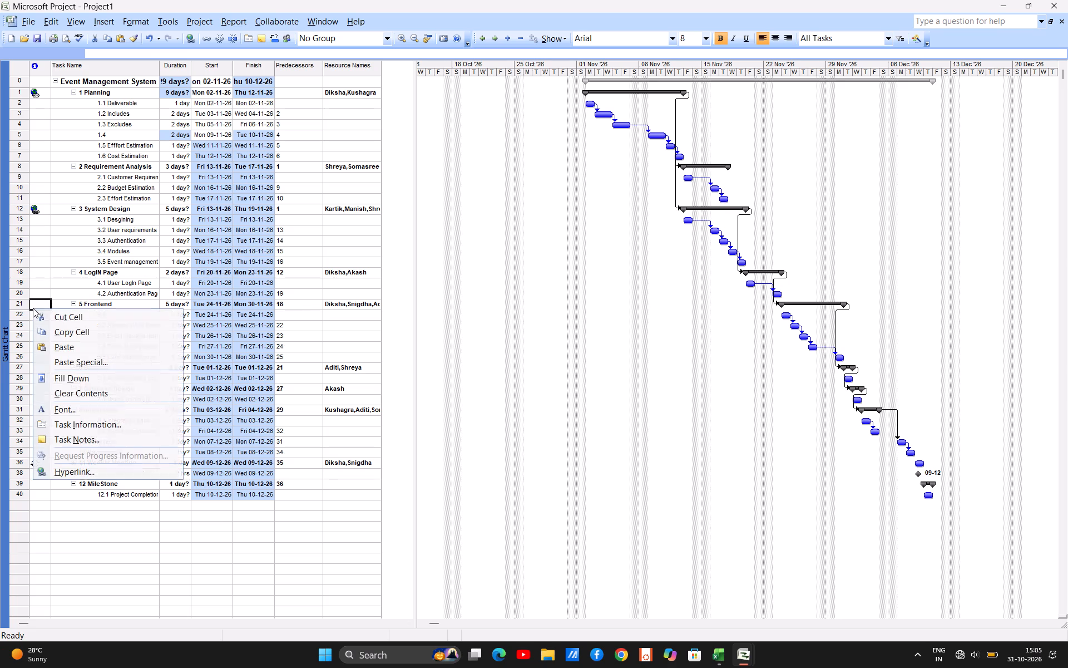
{"action": "left_click", "coordinate": [58, 435]}
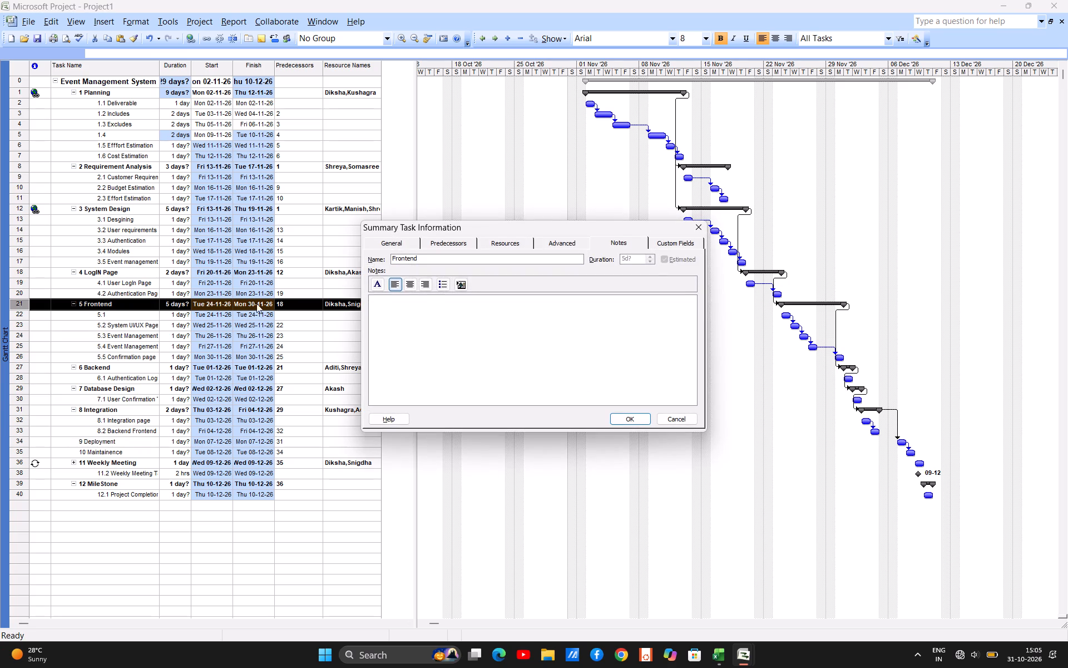
{"action": "left_click", "coordinate": [422, 301]}
{"action": "key", "text": "BackSpace"}
{"action": "key", "text": "BackSpace"}
{"action": "type", "text": "days"}
{"action": "left_click", "coordinate": [638, 420]}
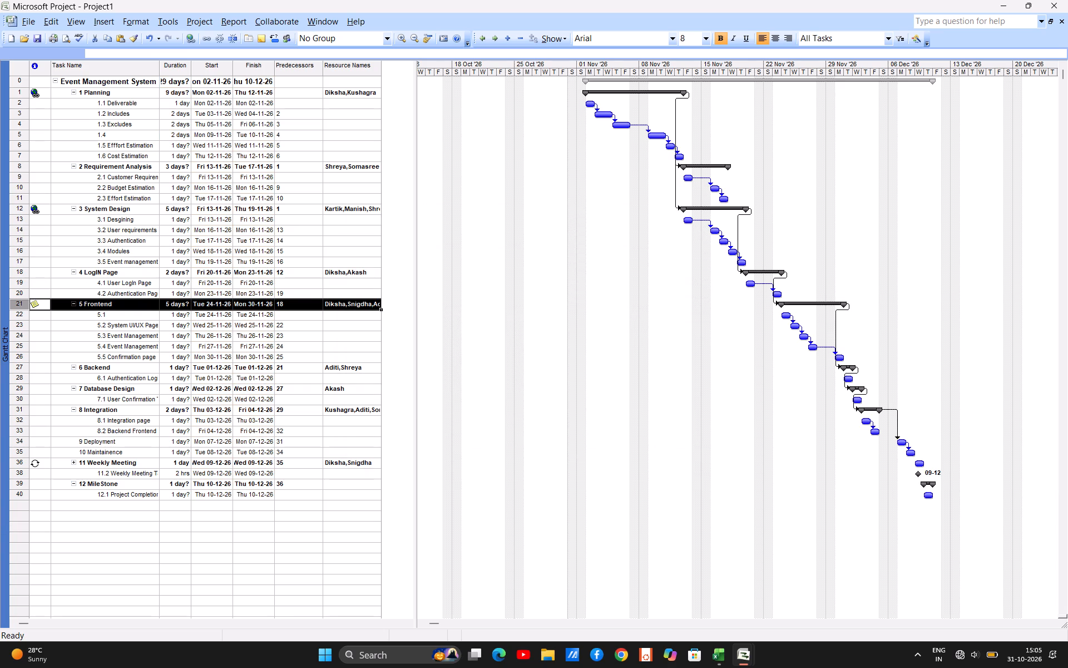
Add the task note "this is extra procedure" to the LogIN Page phase.
{"action": "left_click", "coordinate": [39, 276]}
{"action": "right_click", "coordinate": [39, 276]}
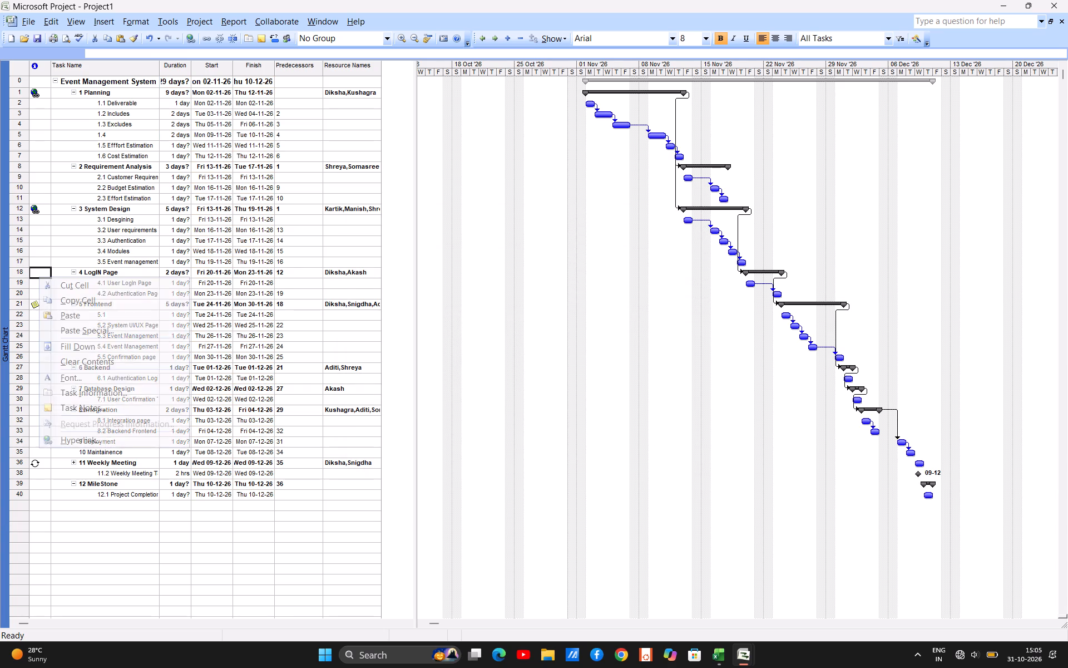
{"action": "left_click", "coordinate": [56, 392]}
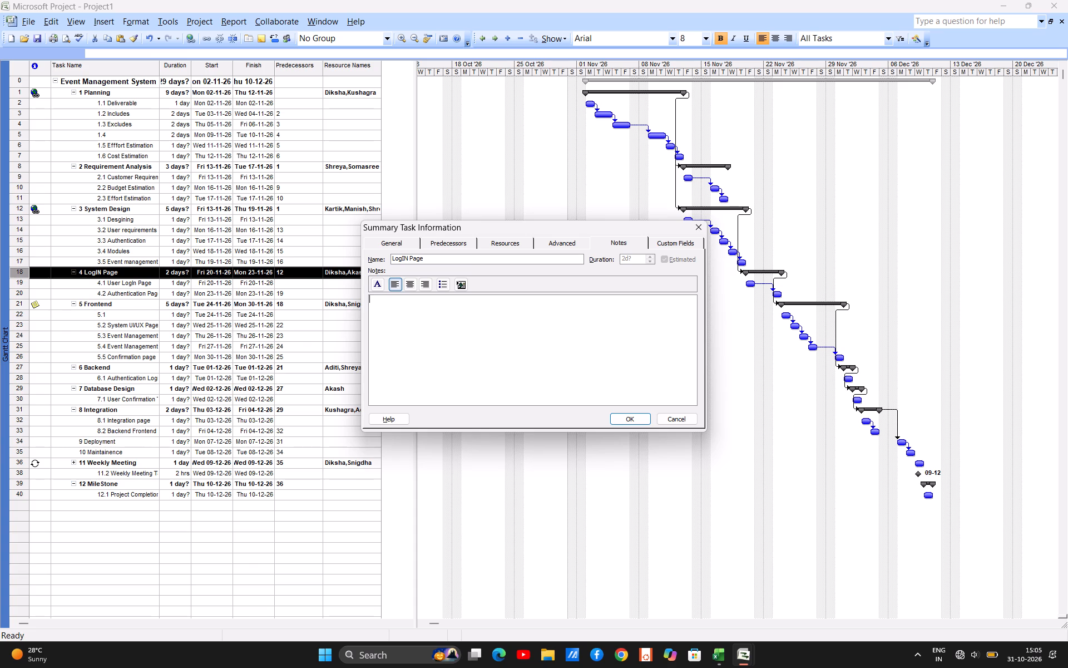
{"action": "type", "text": "th"}
{"action": "type", "text": "i s"}
{"action": "key", "text": "space"}
{"action": "key", "text": "BackSpace"}
{"action": "key", "text": "BackSpace"}
{"action": "key", "text": "BackSpace"}
{"action": "type", "text": "s"}
{"action": "key", "text": "space"}
{"action": "type", "text": "is extra prose"}
{"action": "key", "text": "BackSpace"}
{"action": "key", "text": "BackSpace"}
{"action": "type", "text": "cedure"}
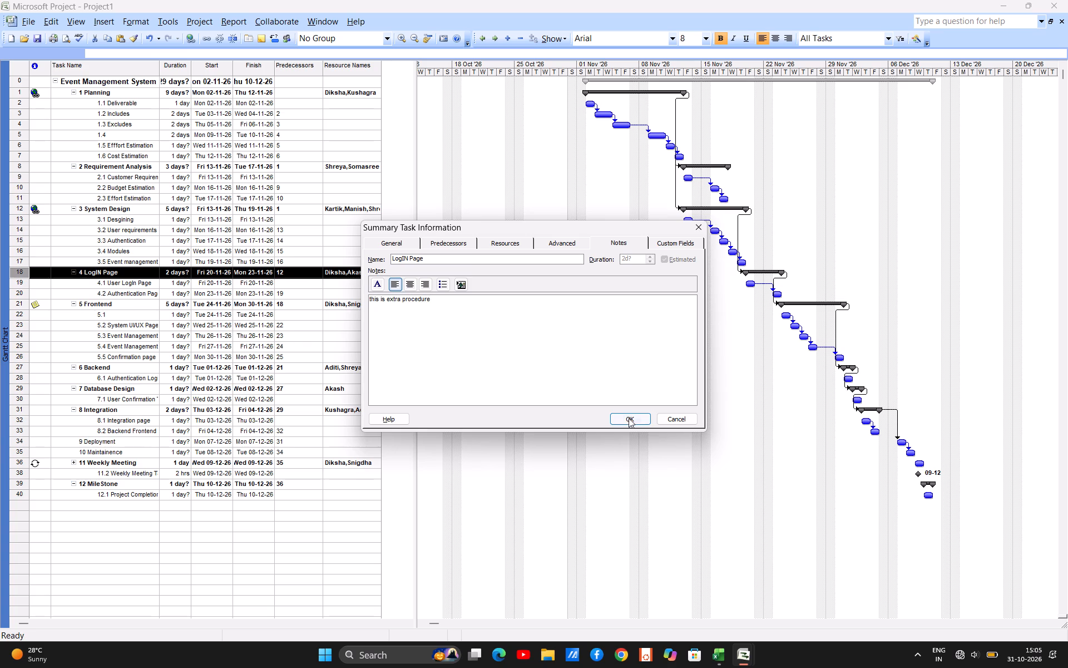
{"action": "left_click", "coordinate": [629, 420]}
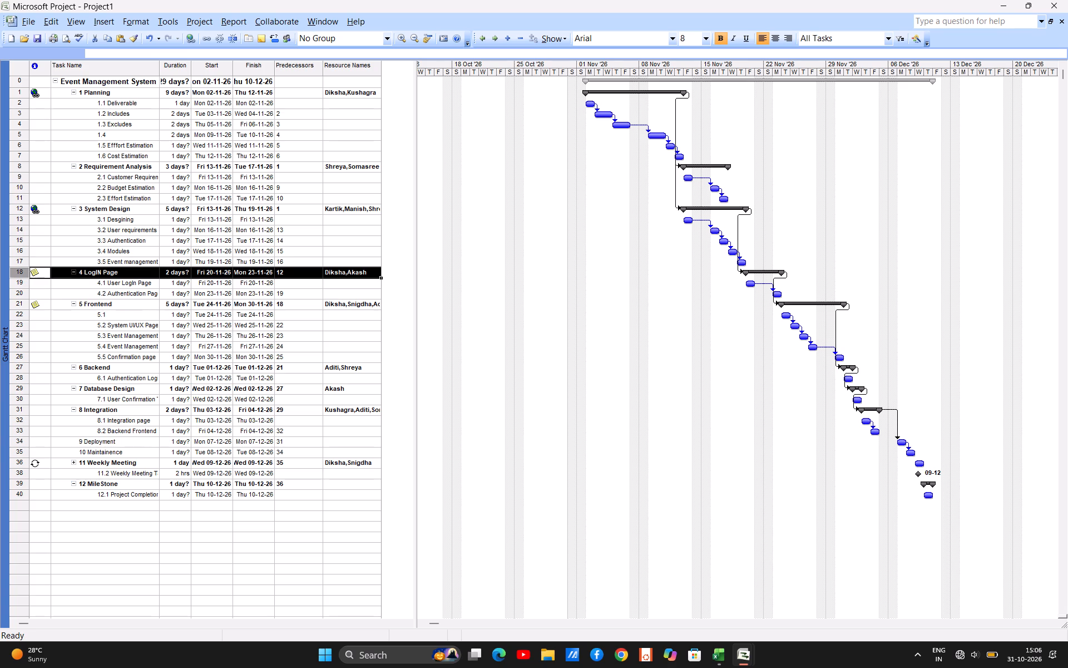
Set the Requirement Analysis phase's deadline to Fri 23-10-26.
{"action": "left_click", "coordinate": [241, 166]}
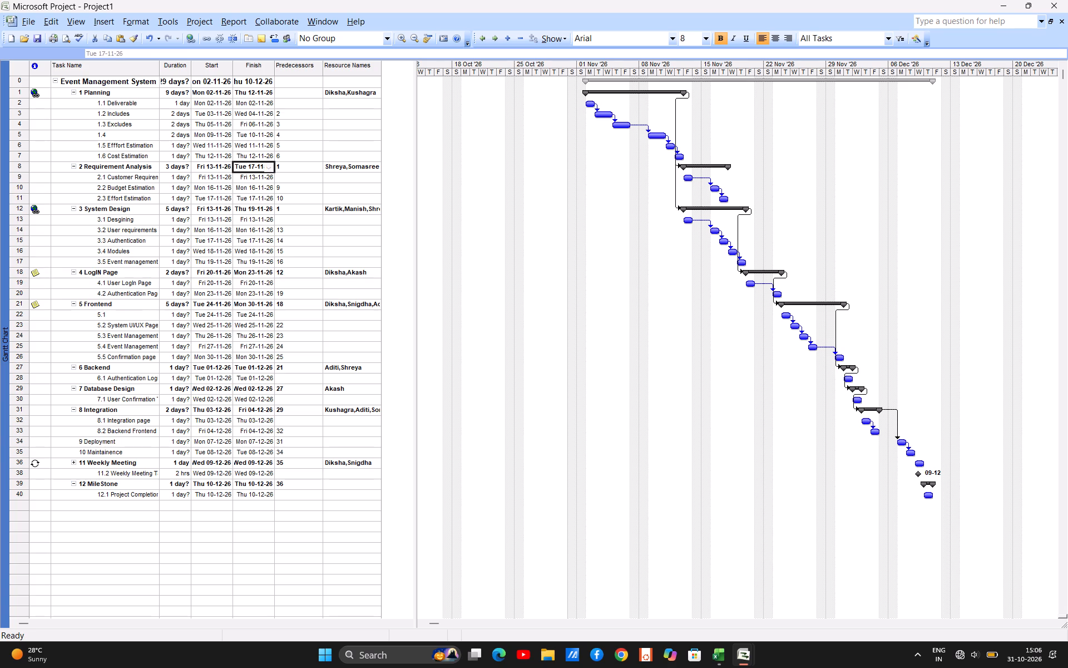
{"action": "right_click", "coordinate": [210, 164]}
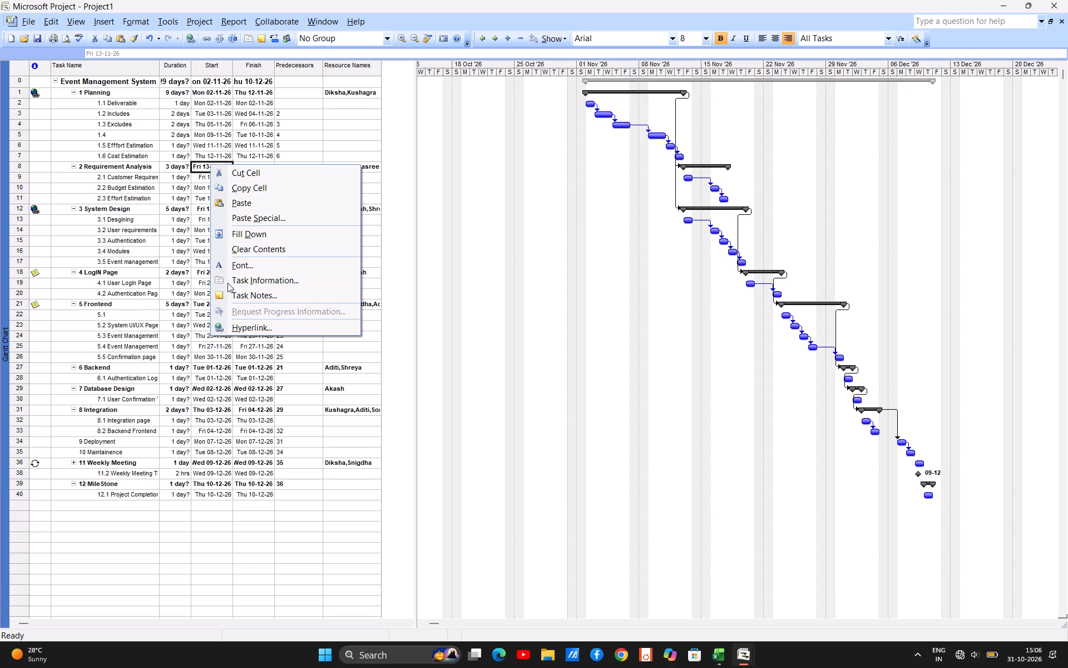
{"action": "left_click", "coordinate": [228, 283]}
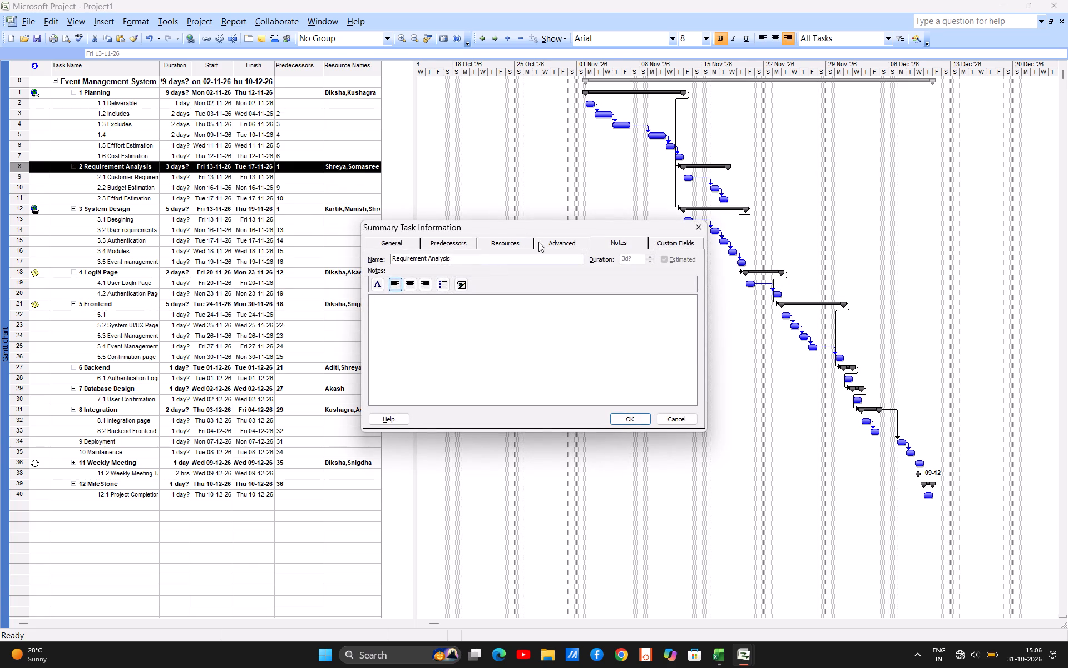
{"action": "left_click", "coordinate": [512, 244]}
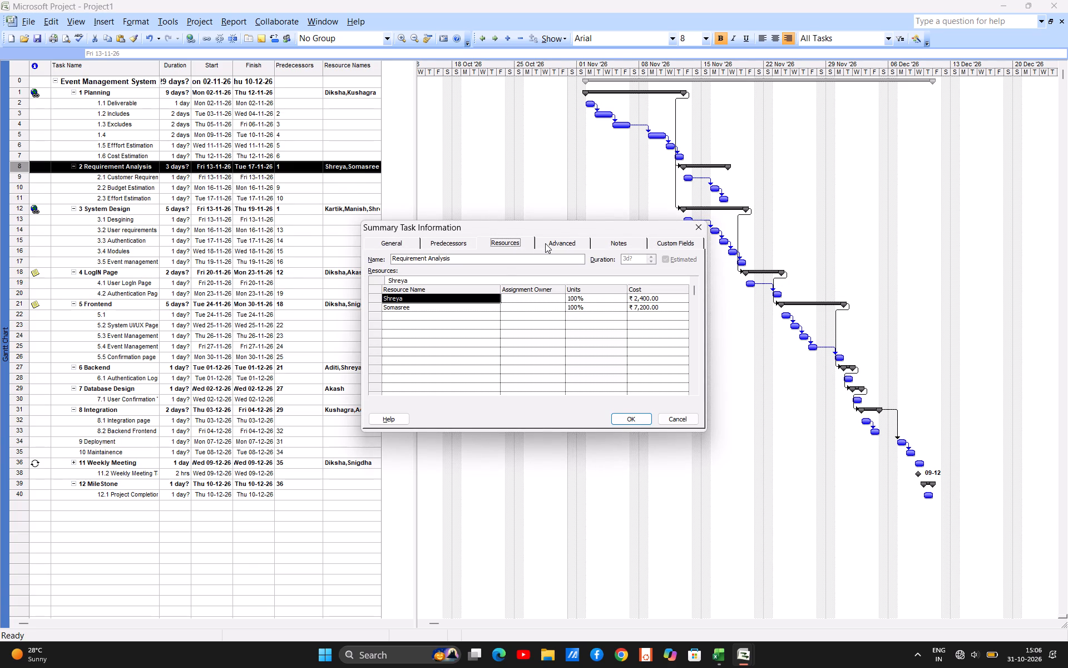
{"action": "left_click", "coordinate": [548, 241]}
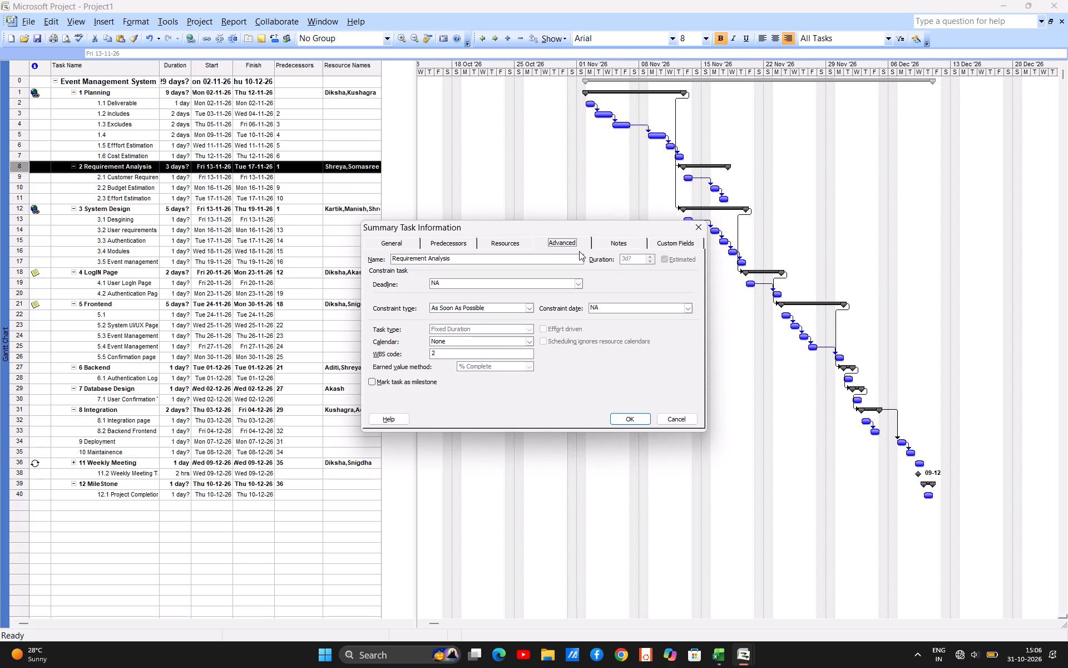
{"action": "left_click", "coordinate": [577, 279]}
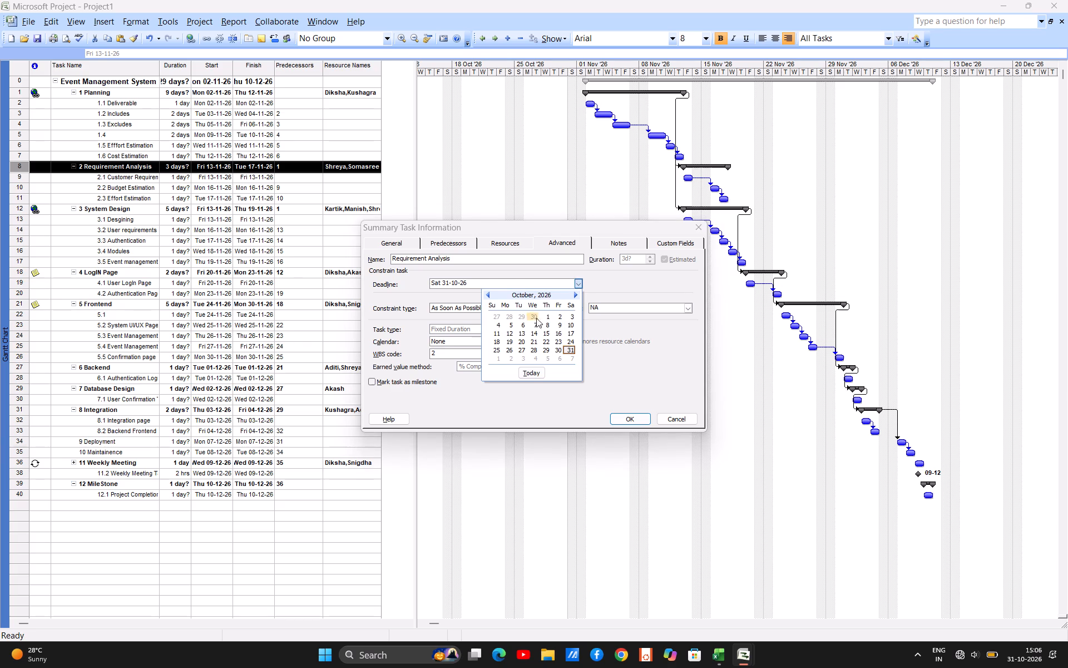
{"action": "left_click", "coordinate": [555, 338]}
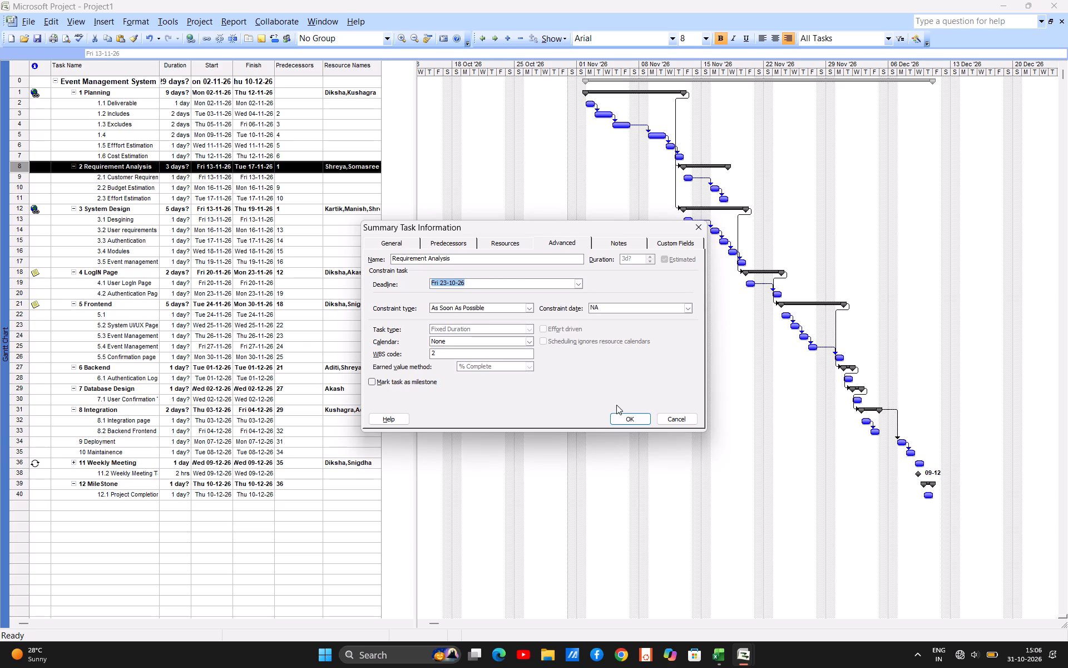
{"action": "left_click", "coordinate": [637, 419]}
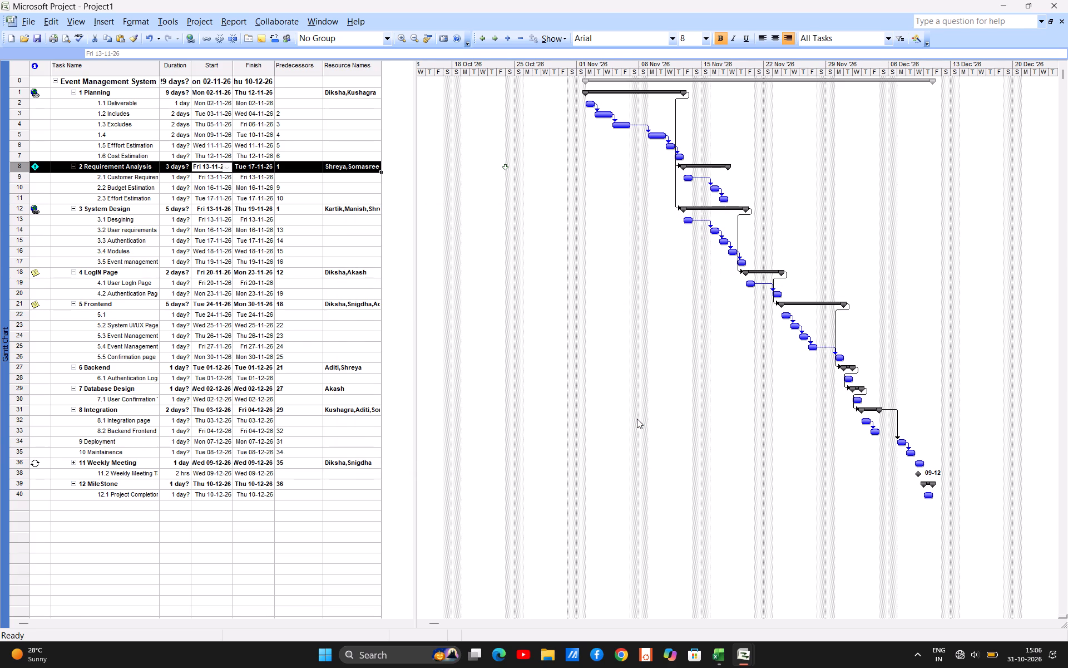
Set the Frontend phase's deadline to Sat 07-11-26.
{"action": "right_click", "coordinate": [176, 304]}
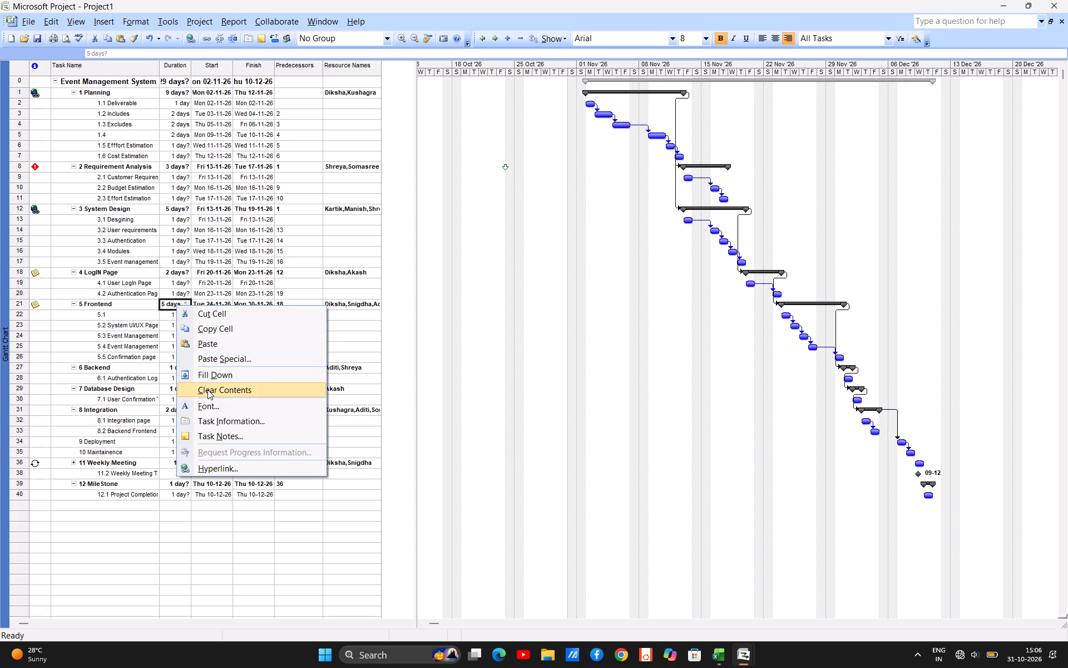
{"action": "left_click", "coordinate": [204, 421]}
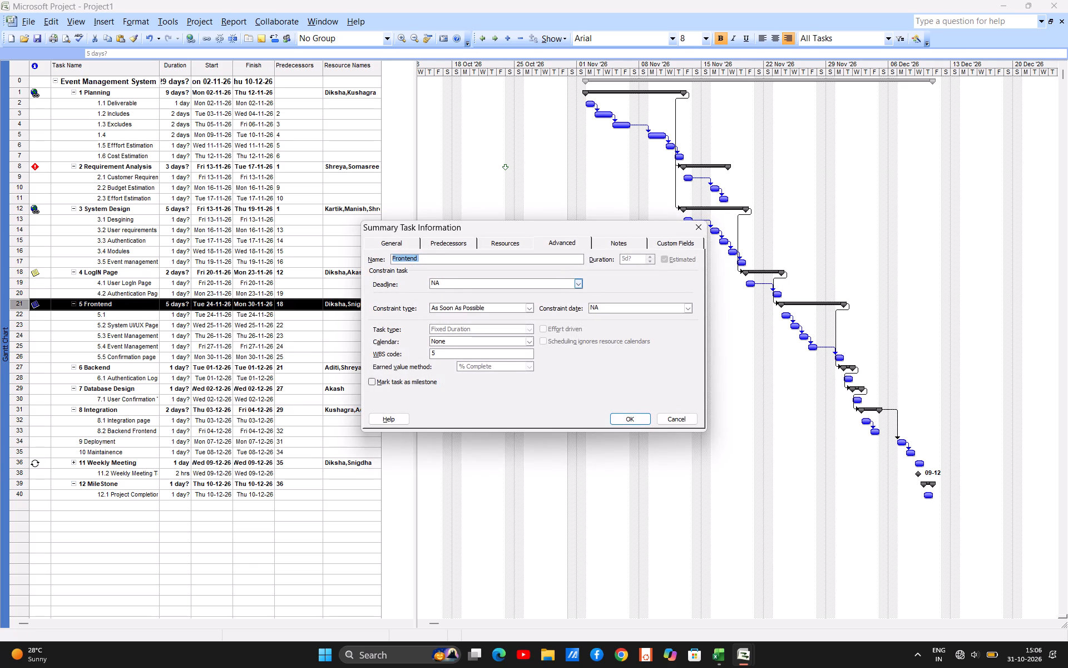
{"action": "left_click", "coordinate": [573, 286]}
{"action": "left_click", "coordinate": [576, 285]}
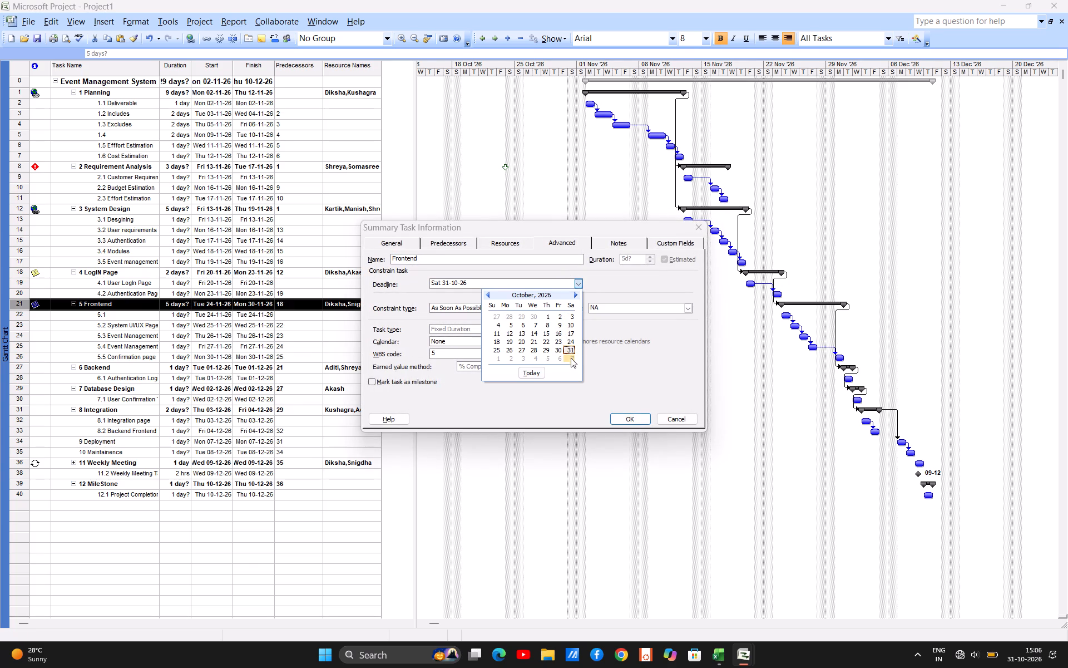
{"action": "left_click", "coordinate": [567, 358]}
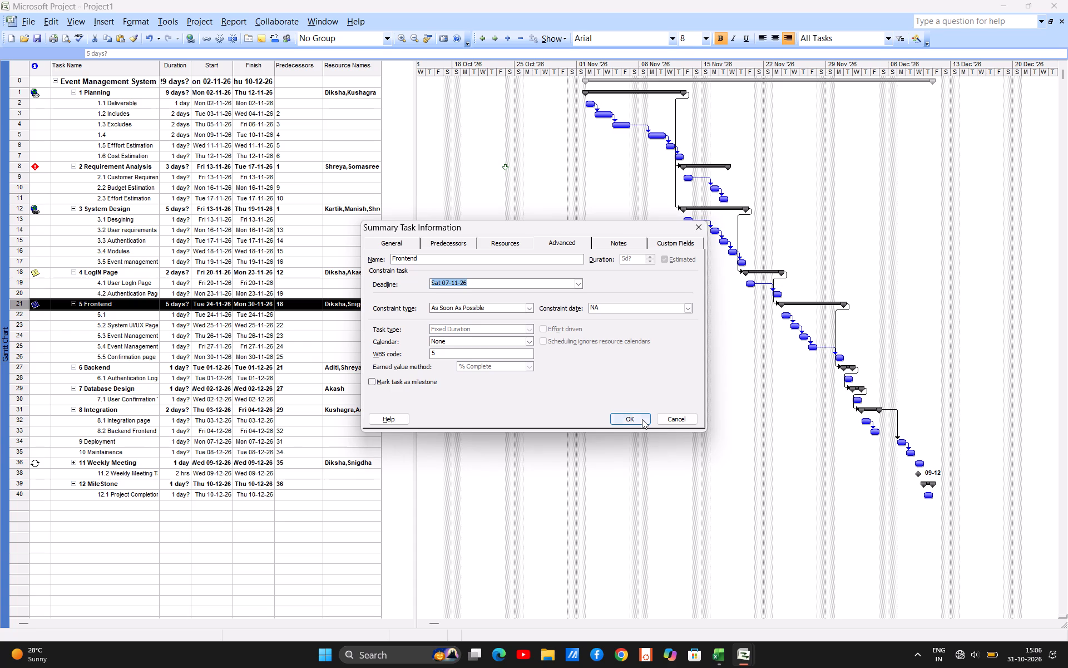
{"action": "left_click", "coordinate": [642, 419]}
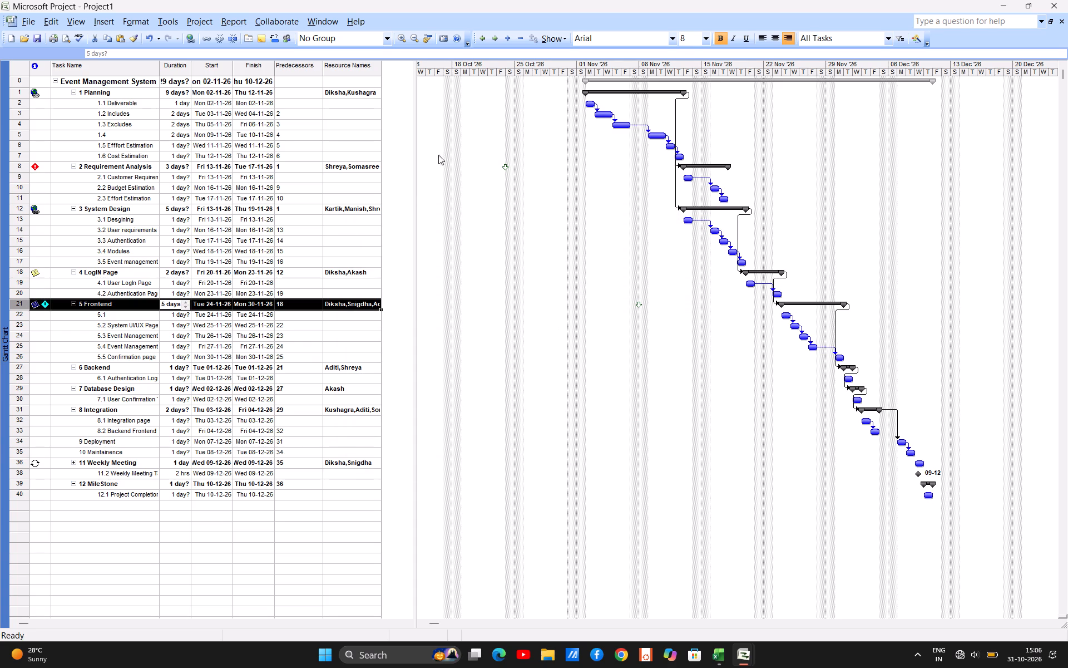
Set the System Design phase's deadline to Thu 05-11-26.
{"action": "left_click", "coordinate": [194, 208]}
{"action": "right_click", "coordinate": [194, 208]}
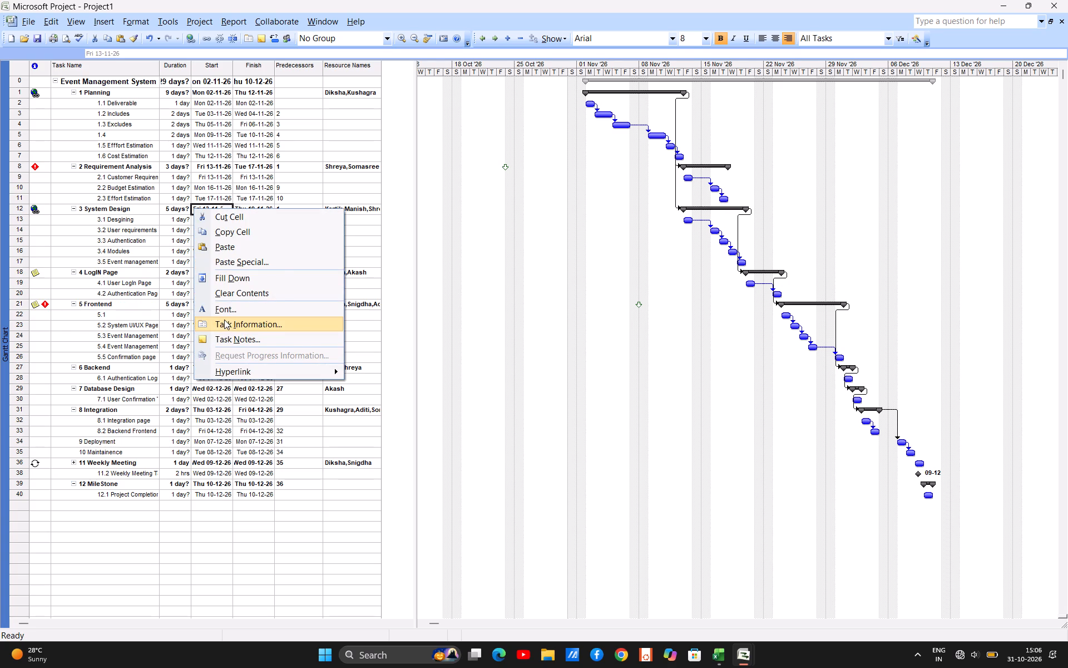
{"action": "left_click", "coordinate": [224, 320]}
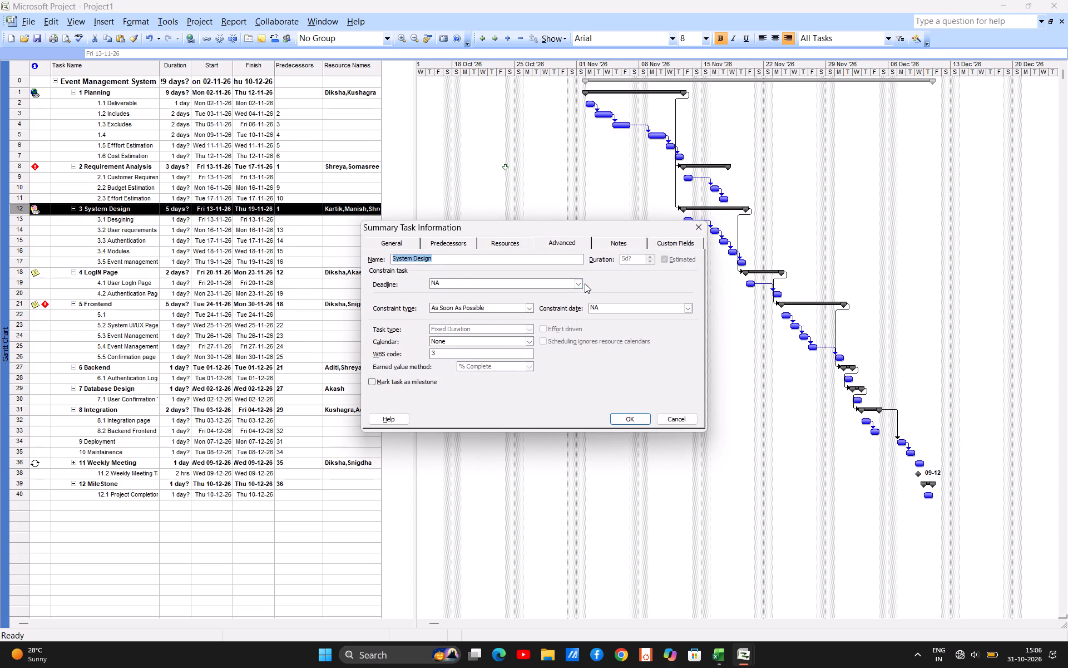
{"action": "left_click", "coordinate": [582, 284]}
{"action": "left_click", "coordinate": [547, 356]}
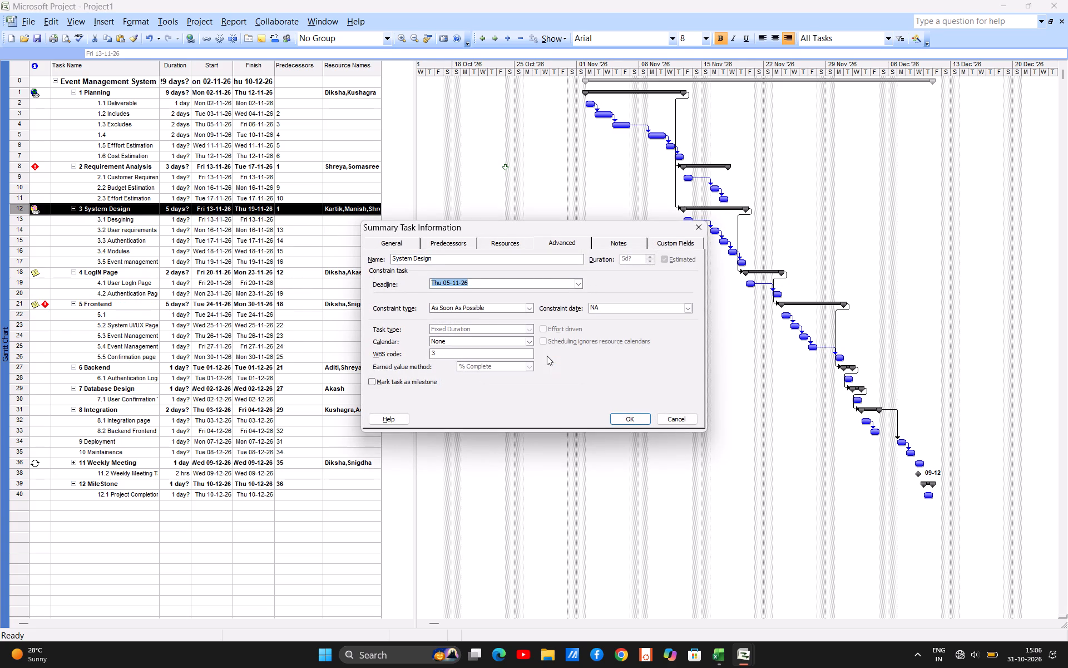
{"action": "left_click", "coordinate": [626, 422]}
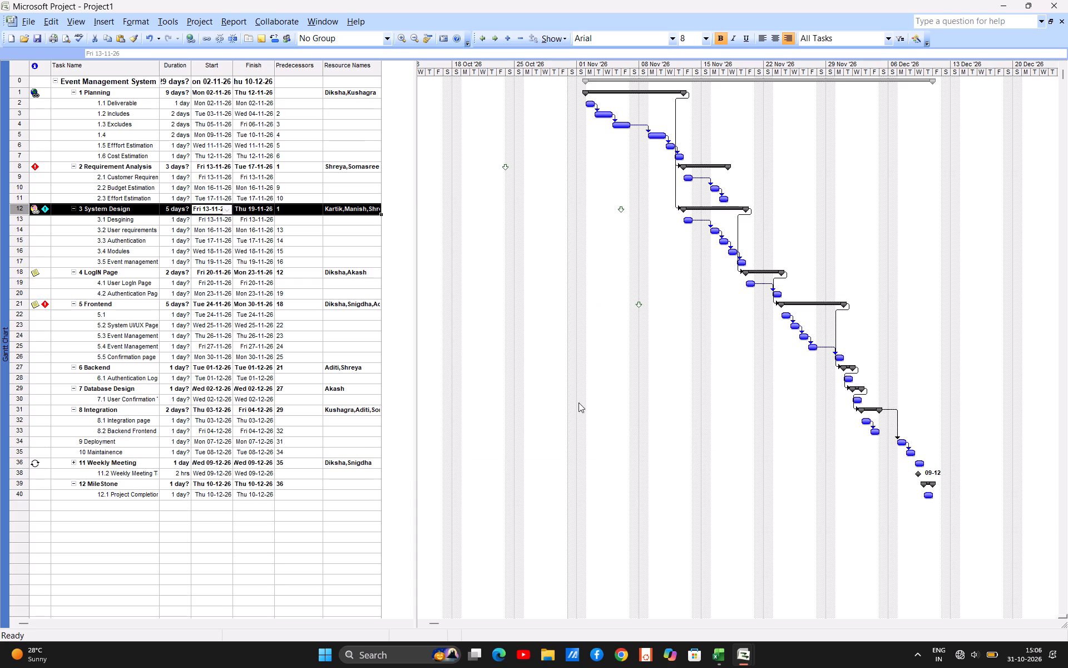
Review the project information, including the project dates, scheduling basis and calendar.
{"action": "left_click", "coordinate": [82, 22]}
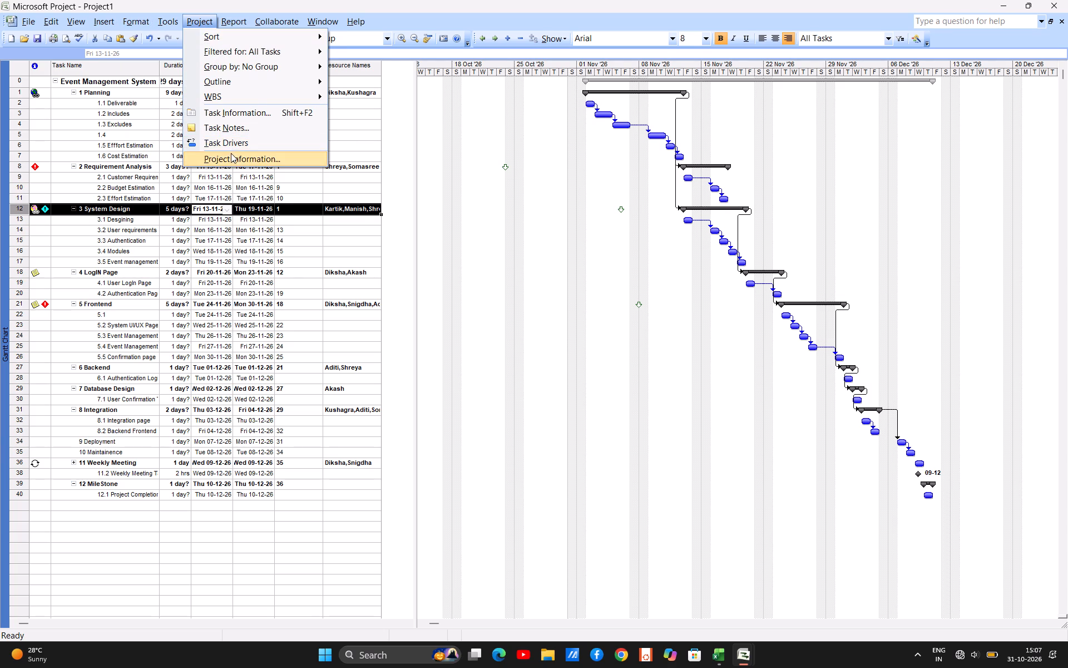
{"action": "left_click", "coordinate": [231, 155]}
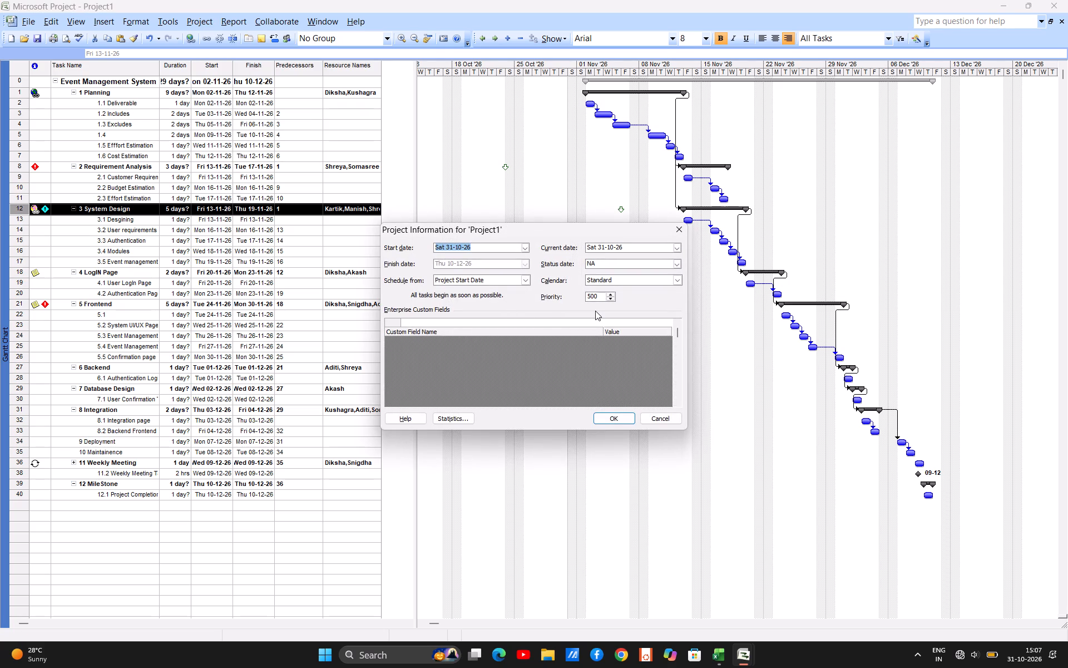
{"action": "left_click", "coordinate": [612, 415]}
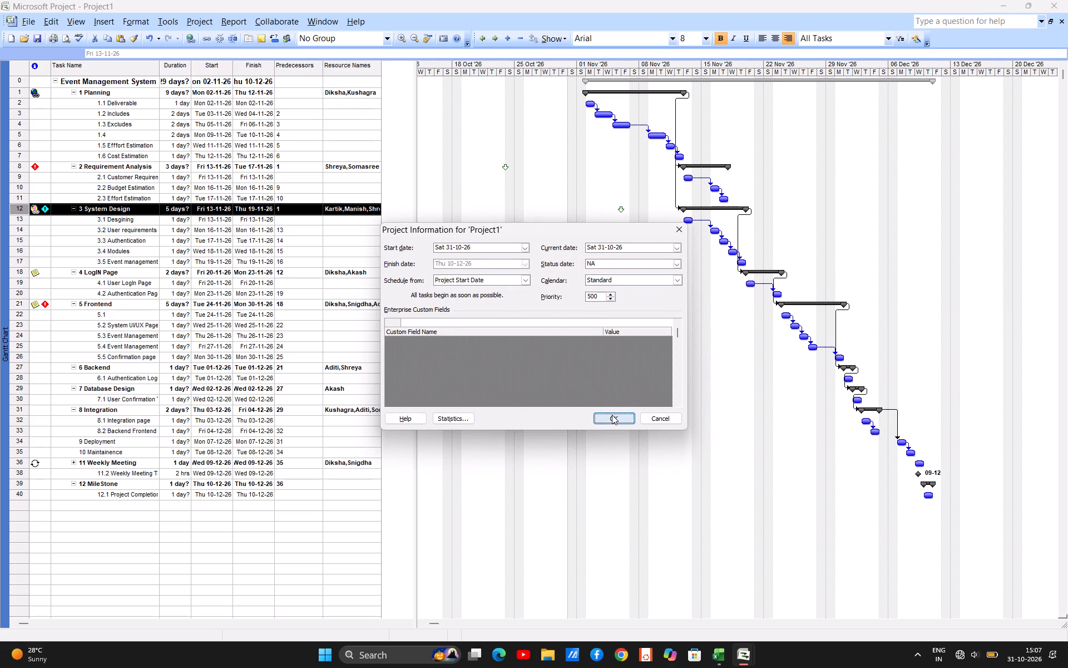
Create a new base calendar named Event Management System, built from scratch rather than copied from Standard.
{"action": "left_click", "coordinate": [170, 22]}
{"action": "left_click", "coordinate": [187, 109]}
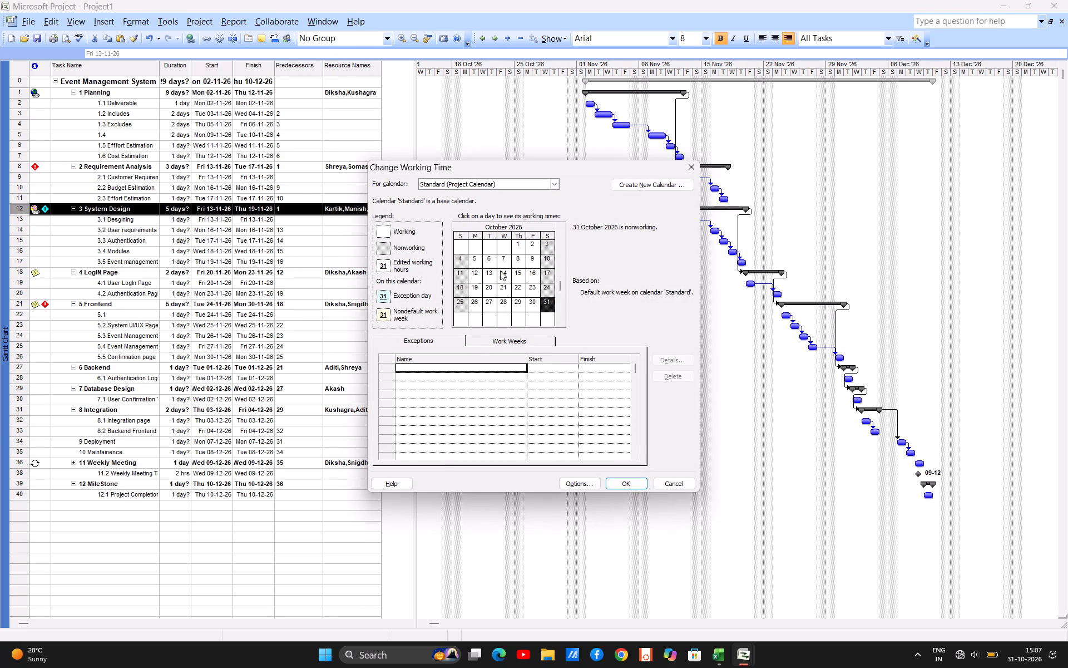
{"action": "left_click", "coordinate": [551, 185]}
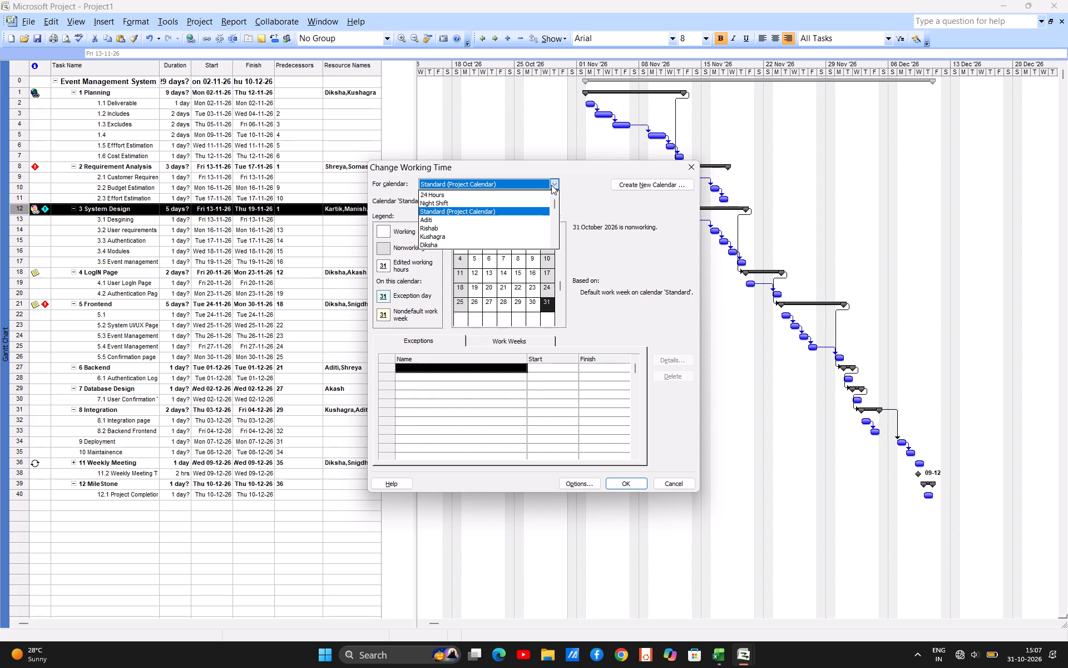
{"action": "left_click", "coordinate": [627, 189]}
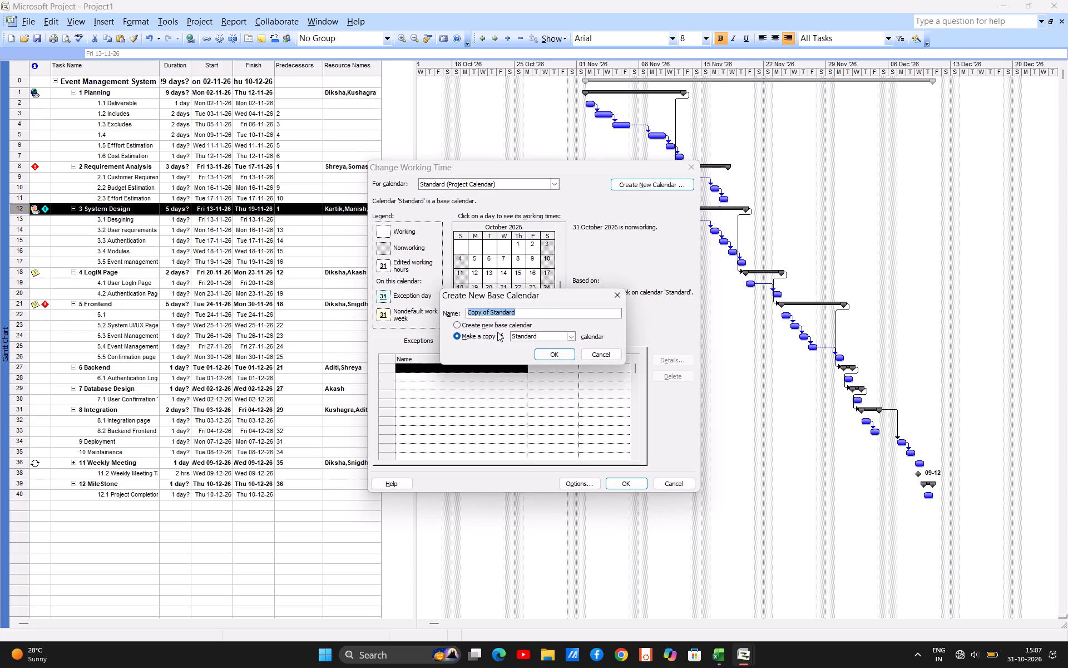
{"action": "key", "text": "BackSpace"}
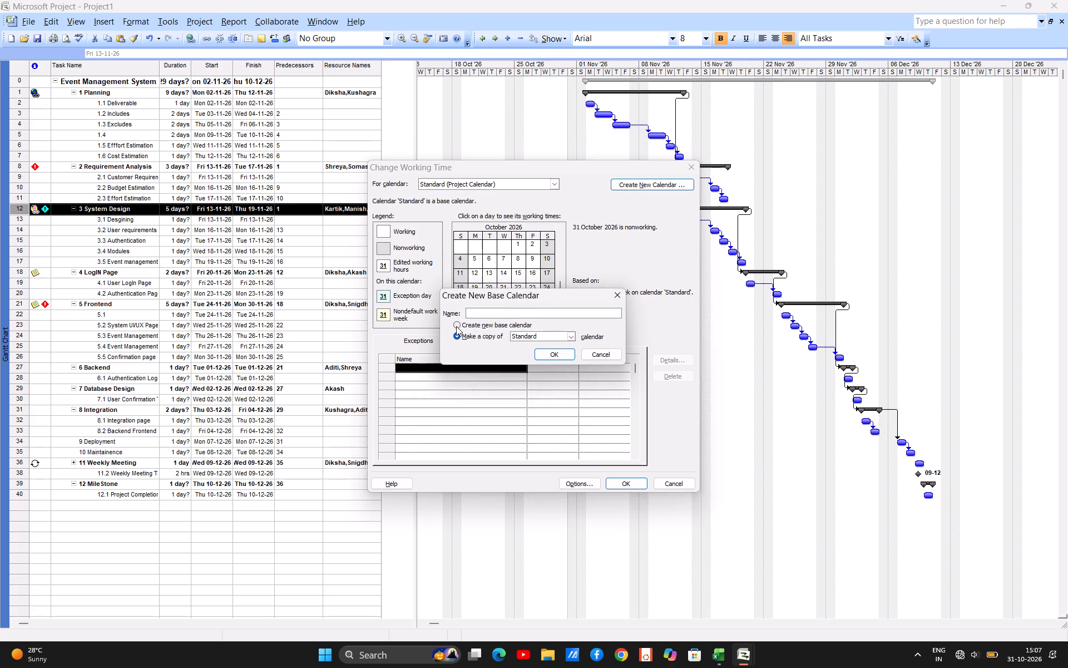
{"action": "left_click", "coordinate": [456, 326]}
{"action": "left_click_drag", "start_coordinate": [513, 317], "coordinate": [472, 312]}
{"action": "left_click_drag", "start_coordinate": [472, 312], "coordinate": [460, 313]}
{"action": "key", "text": "BackSpace"}
{"action": "key", "text": "BackSpace"}
{"action": "key", "text": "BackSpace"}
{"action": "key", "text": "BackSpace"}
{"action": "key", "text": "BackSpace"}
{"action": "key", "text": "BackSpace"}
{"action": "key", "text": "BackSpace"}
{"action": "key", "text": "BackSpace"}
{"action": "key", "text": "BackSpace"}
{"action": "key", "text": "BackSpace"}
{"action": "key", "text": "BackSpace"}
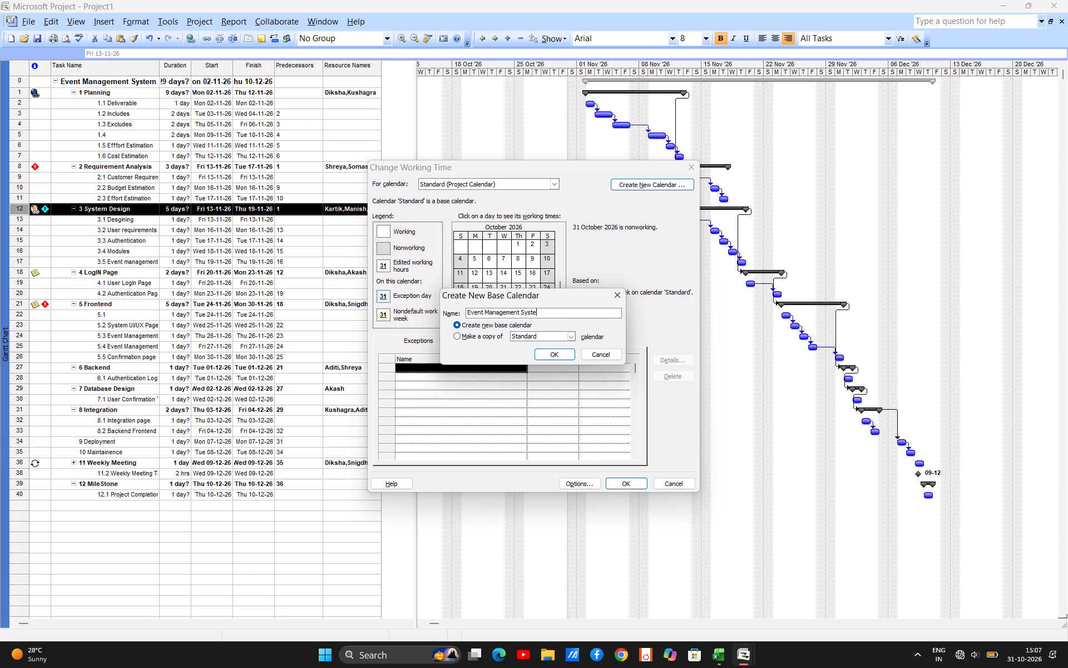
{"action": "left_click", "coordinate": [563, 353]}
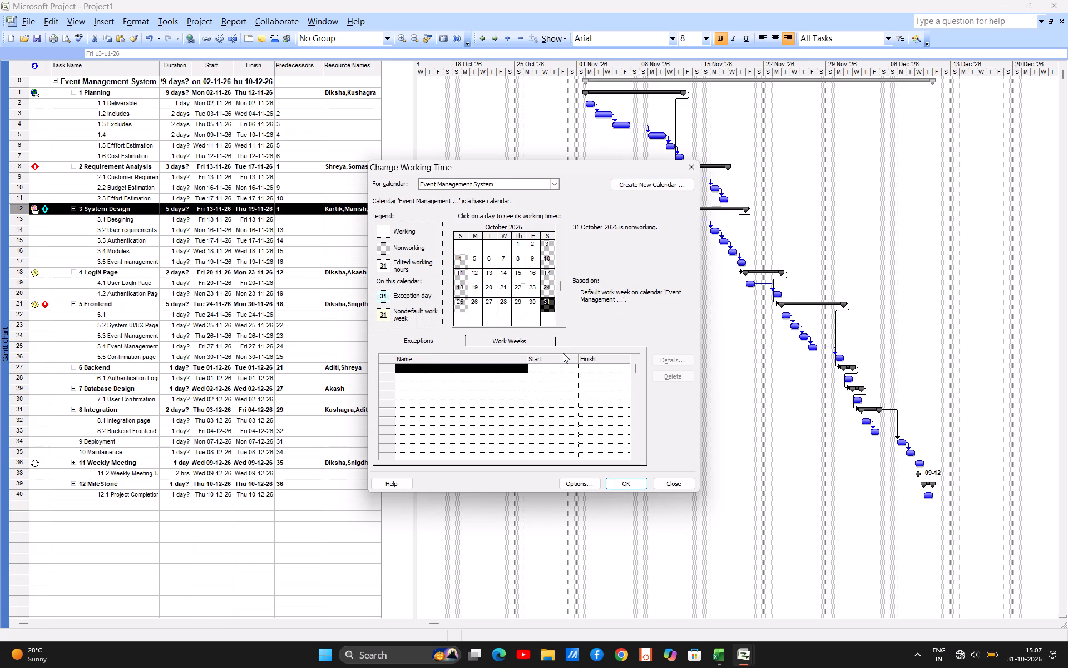
Set Sunday and Saturday to nonworking time in the default work week of the Event Management System calendar.
{"action": "left_click", "coordinate": [507, 342]}
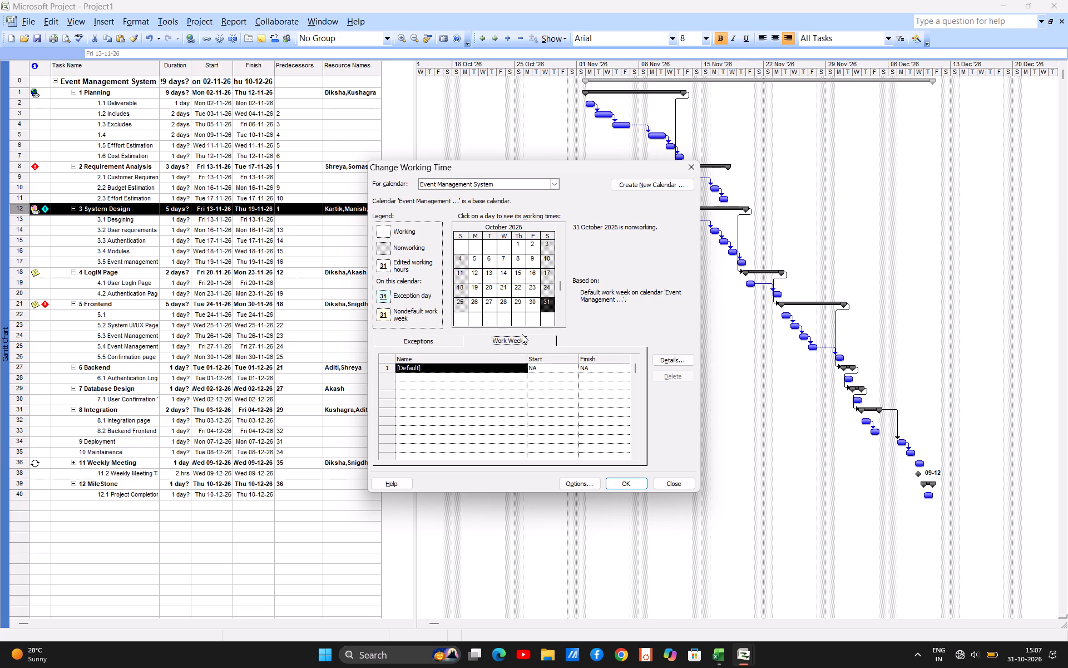
{"action": "left_click", "coordinate": [678, 360]}
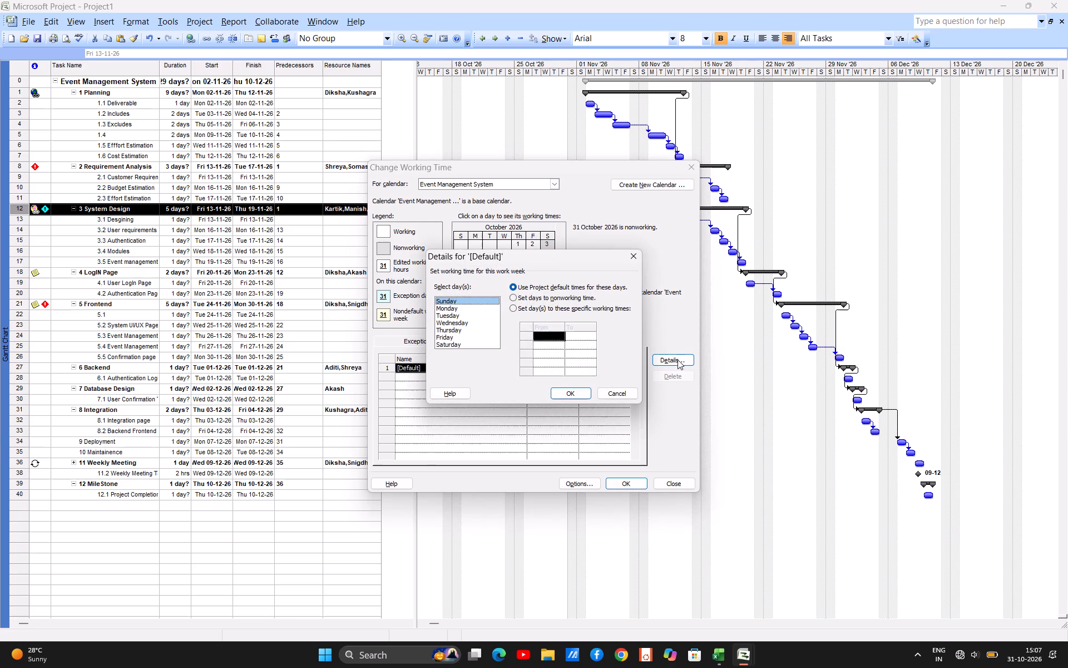
{"action": "left_click", "coordinate": [516, 298]}
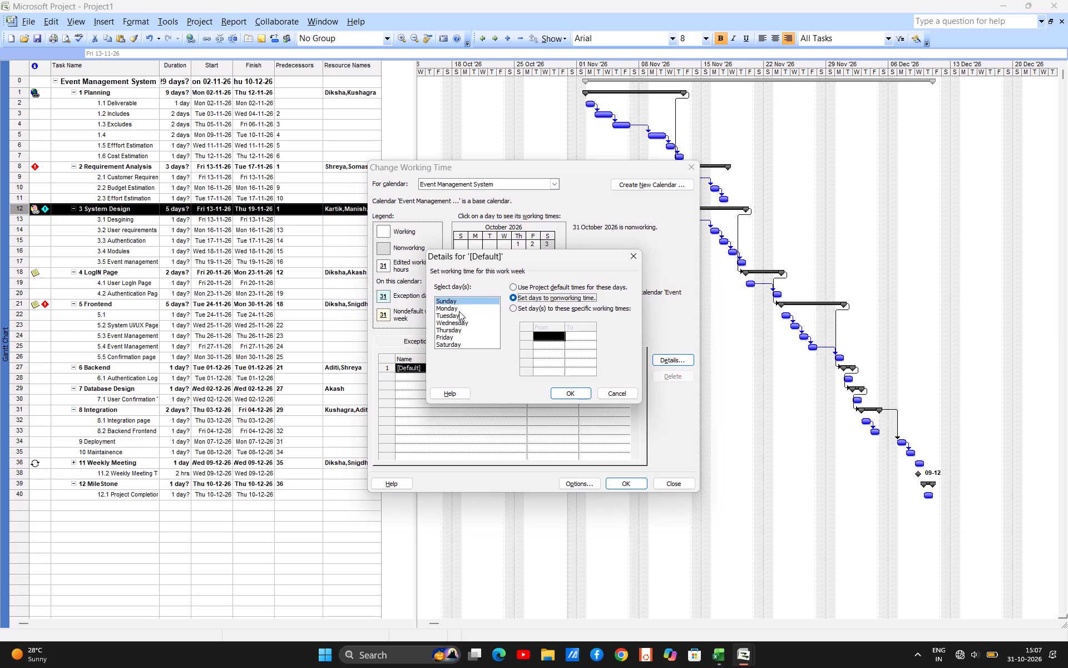
{"action": "left_click", "coordinate": [451, 342], "text": "ctrl"}
{"action": "left_click", "coordinate": [514, 296]}
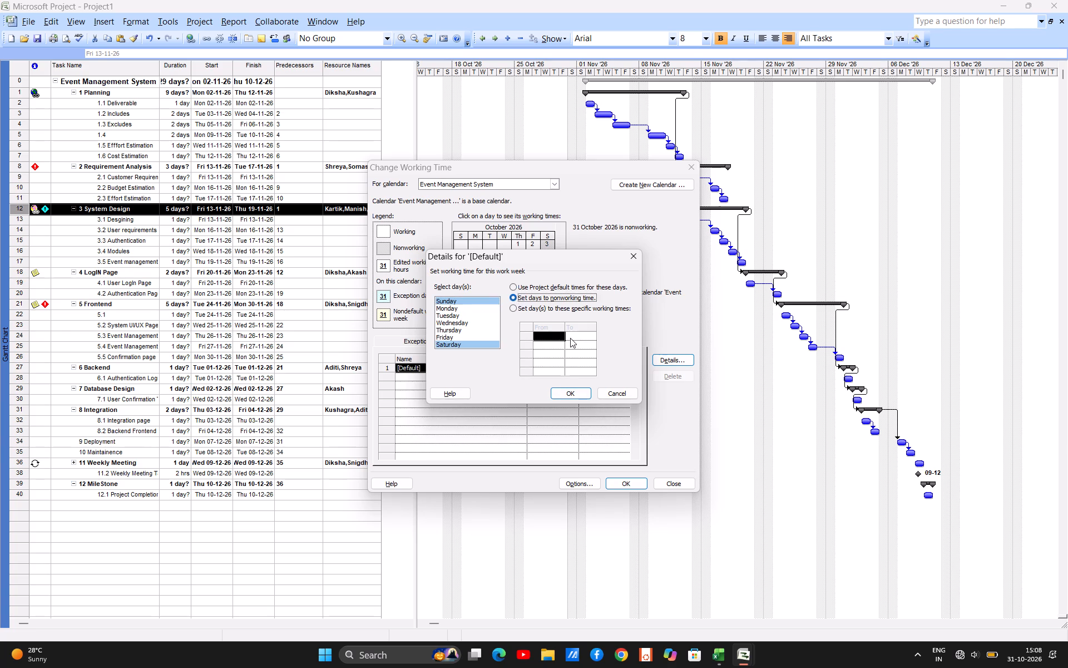
{"action": "left_click", "coordinate": [572, 393]}
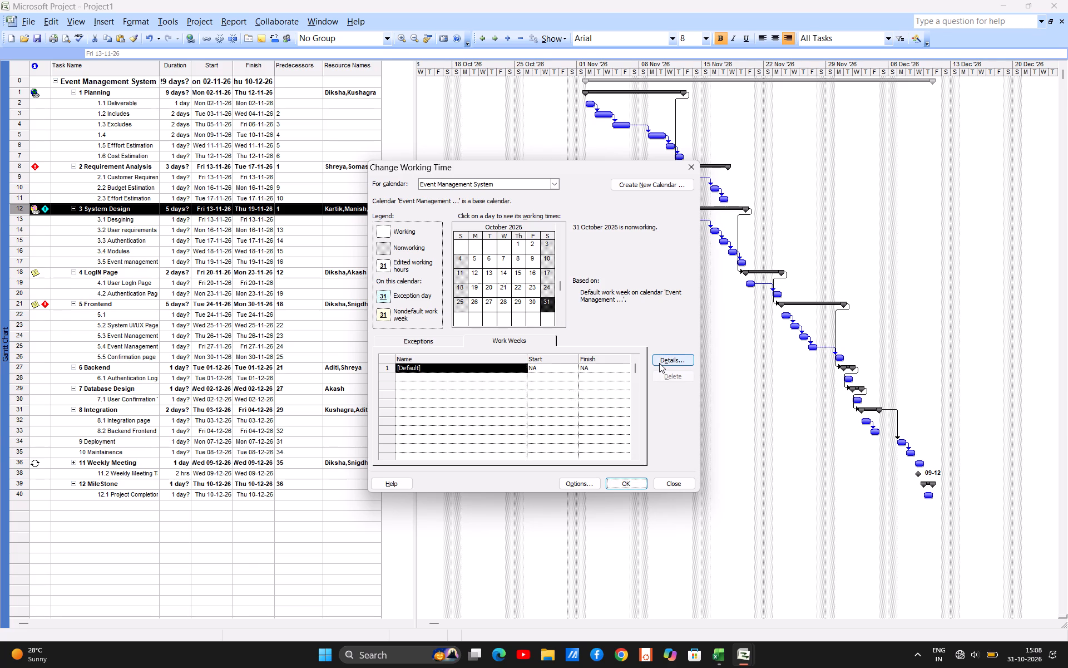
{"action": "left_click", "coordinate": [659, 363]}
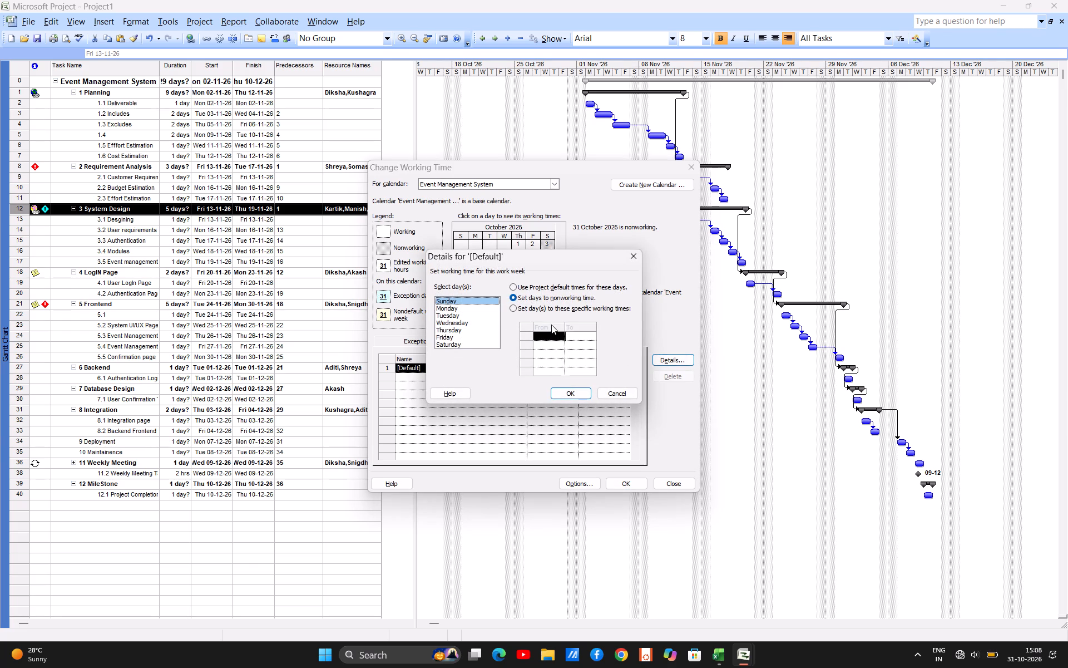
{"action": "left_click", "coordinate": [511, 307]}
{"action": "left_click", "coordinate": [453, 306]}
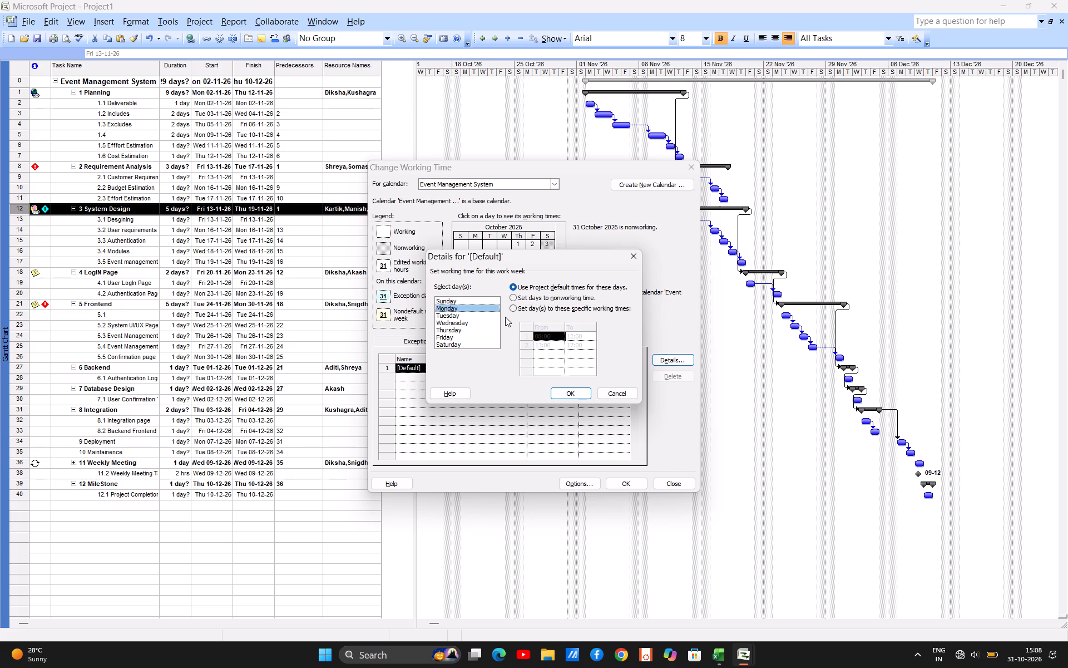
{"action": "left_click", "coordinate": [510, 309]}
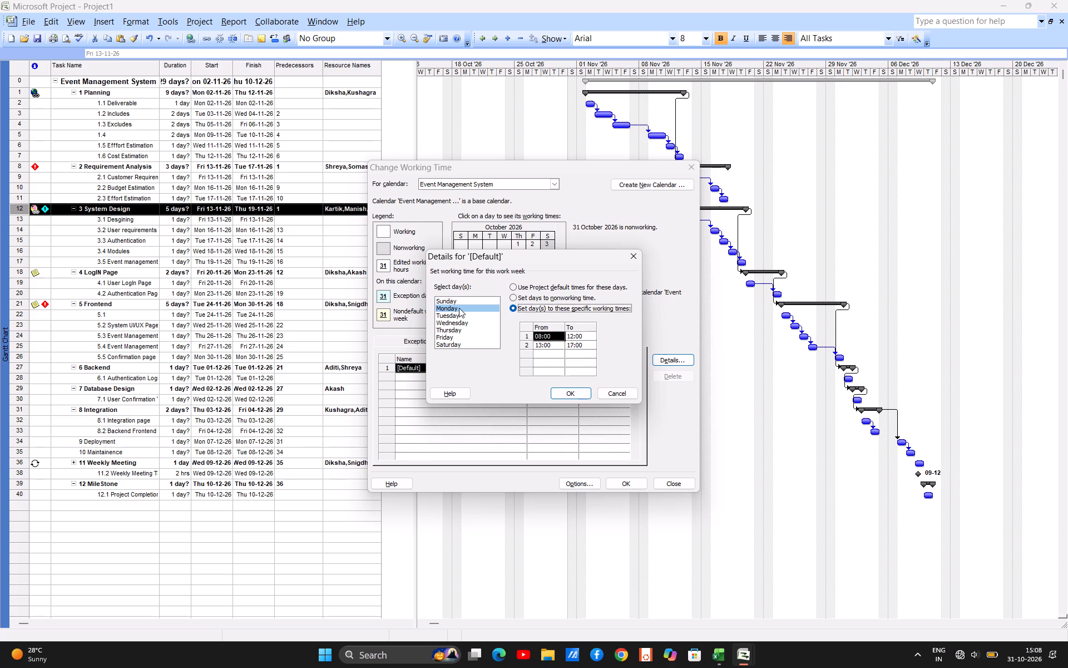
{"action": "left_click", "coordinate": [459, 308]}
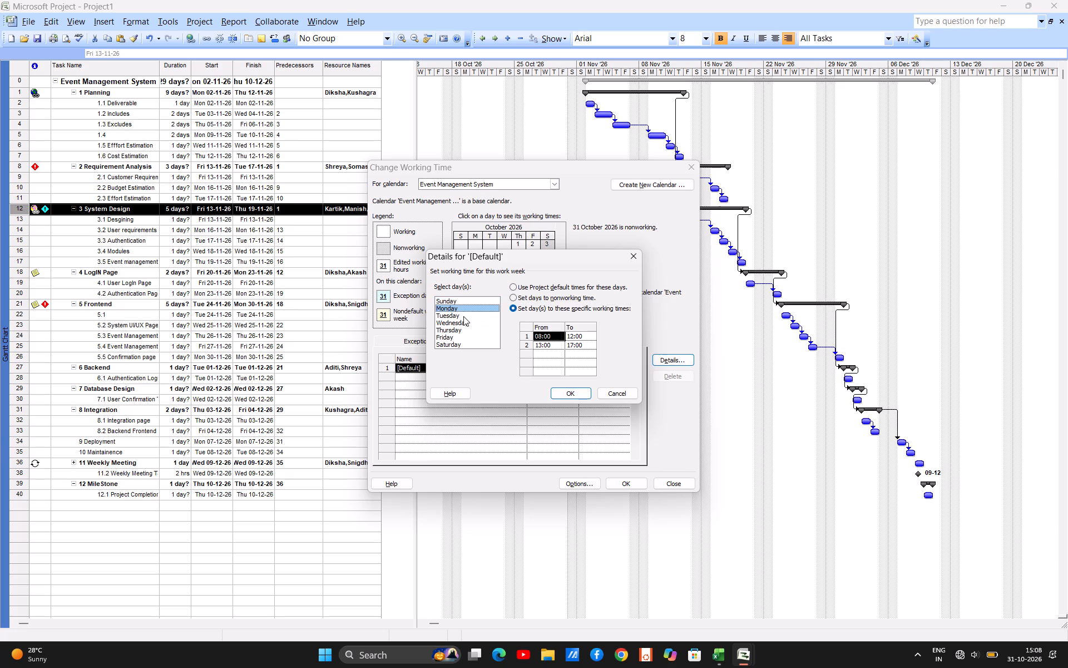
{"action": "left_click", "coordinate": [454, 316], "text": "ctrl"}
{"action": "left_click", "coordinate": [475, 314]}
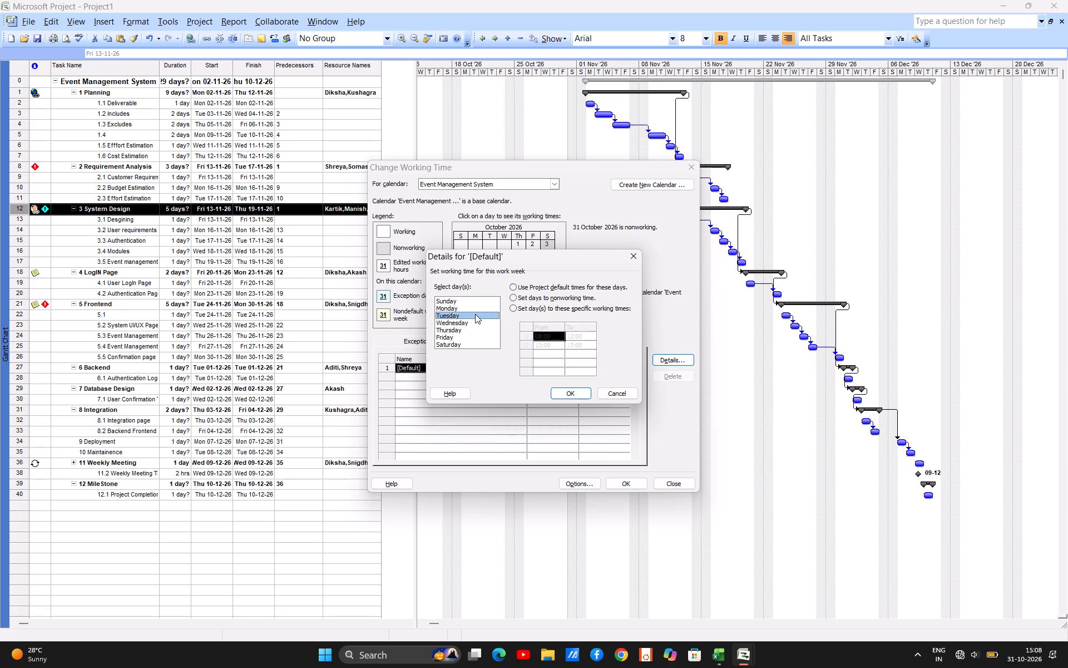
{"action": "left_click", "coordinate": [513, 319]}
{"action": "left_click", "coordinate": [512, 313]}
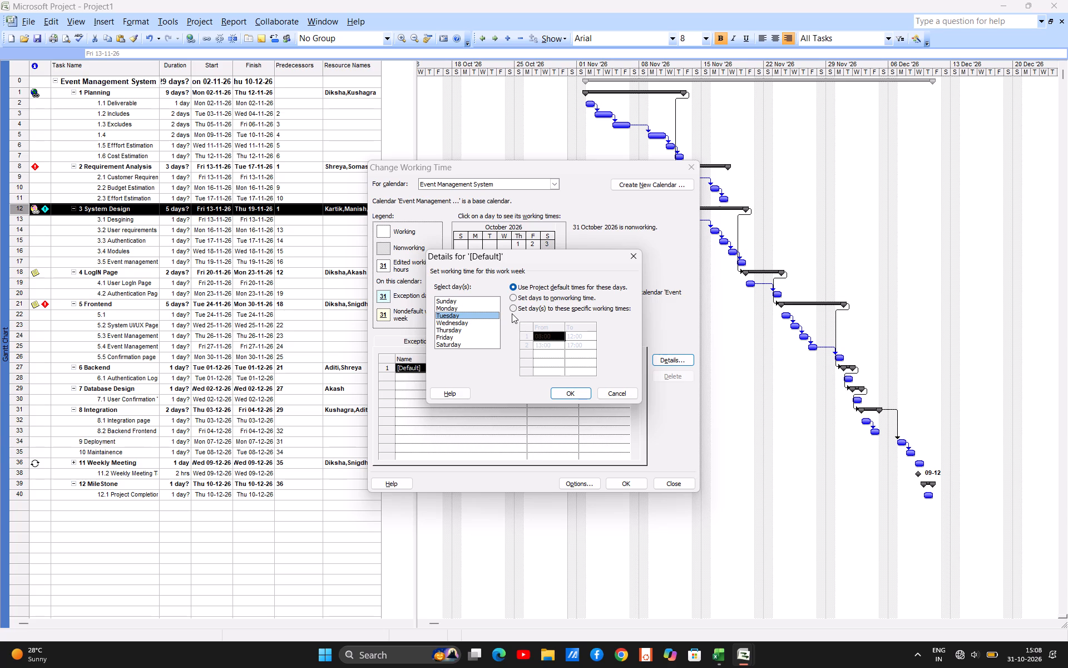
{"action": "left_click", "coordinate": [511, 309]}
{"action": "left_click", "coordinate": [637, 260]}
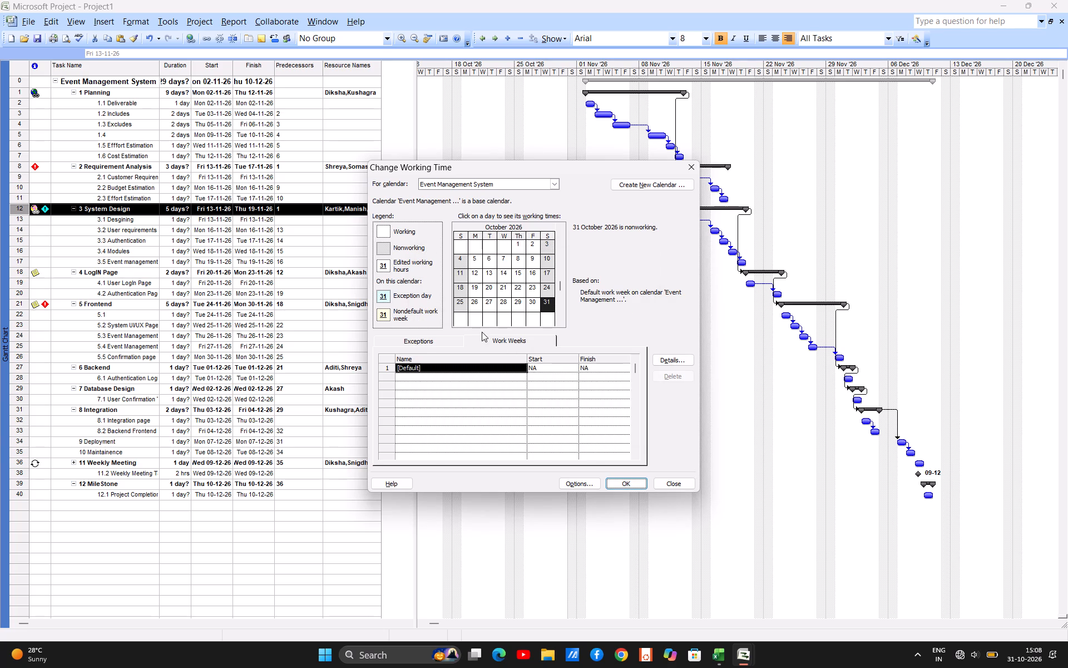
Add a calendar exception named 2 OCT that starts and finishes on 02-10-2026.
{"action": "left_click", "coordinate": [436, 339]}
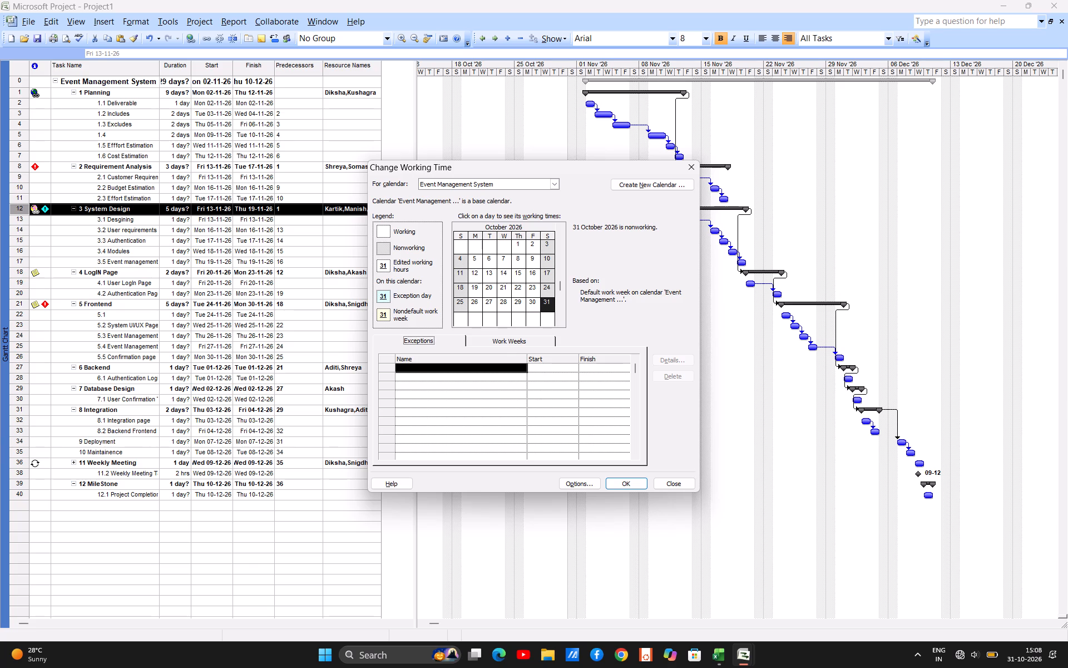
{"action": "left_click", "coordinate": [419, 367]}
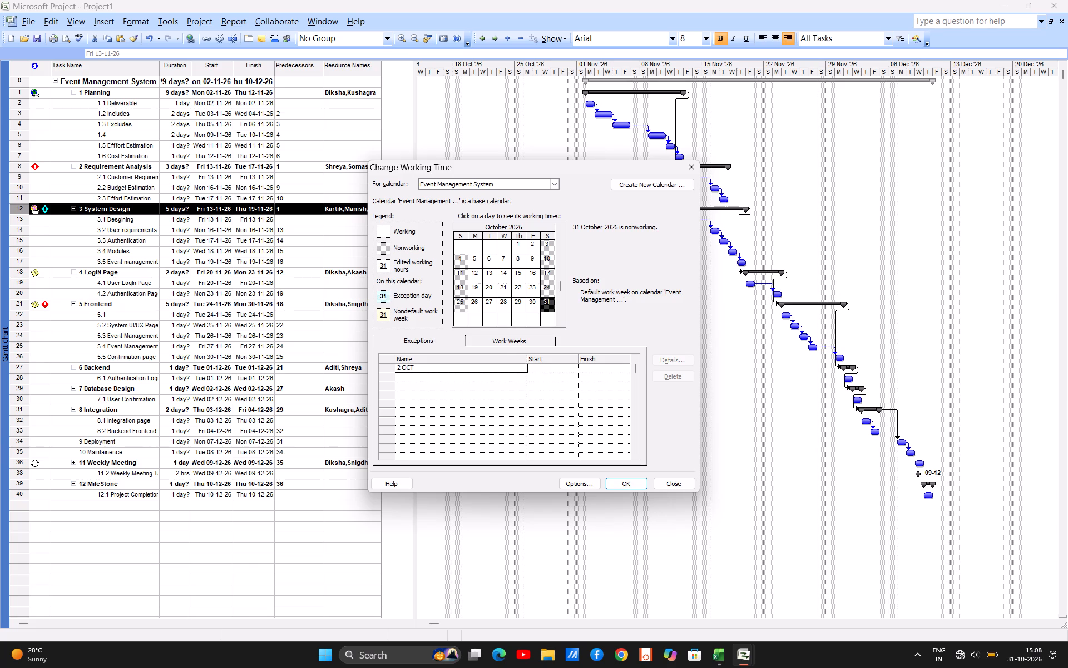
{"action": "left_click", "coordinate": [550, 367]}
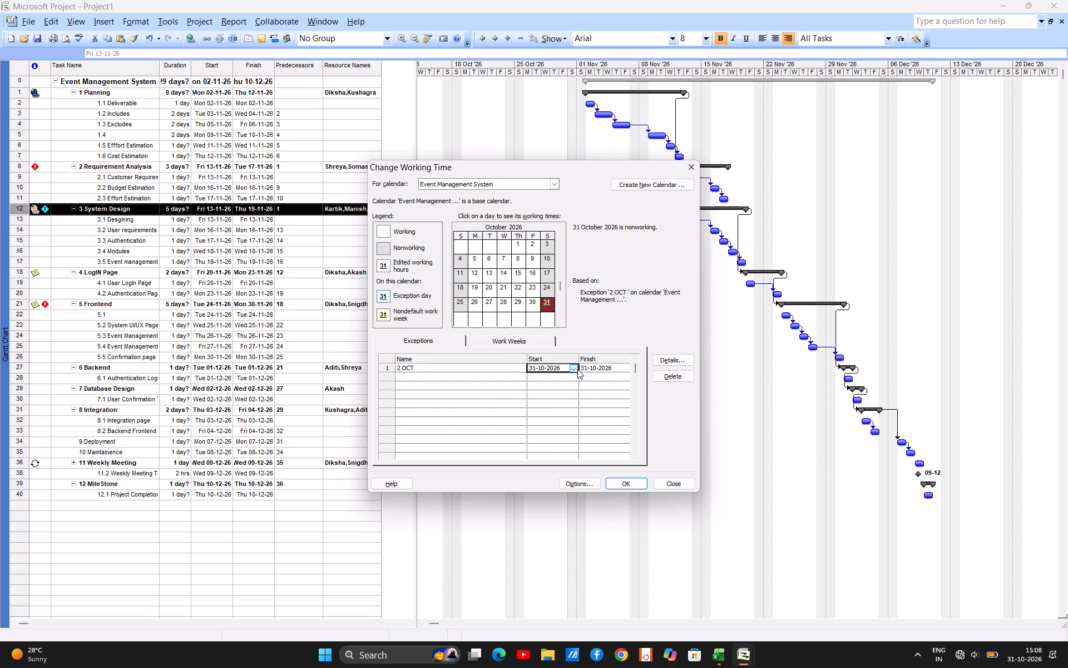
{"action": "left_click", "coordinate": [575, 370]}
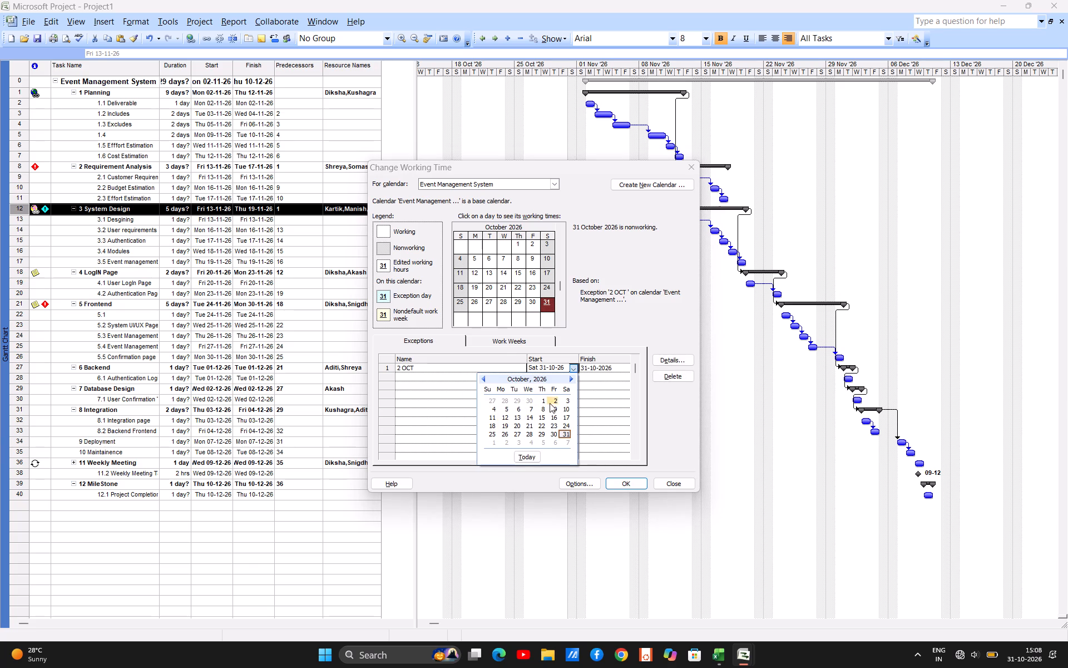
{"action": "left_click", "coordinate": [555, 403]}
{"action": "left_click", "coordinate": [612, 370]}
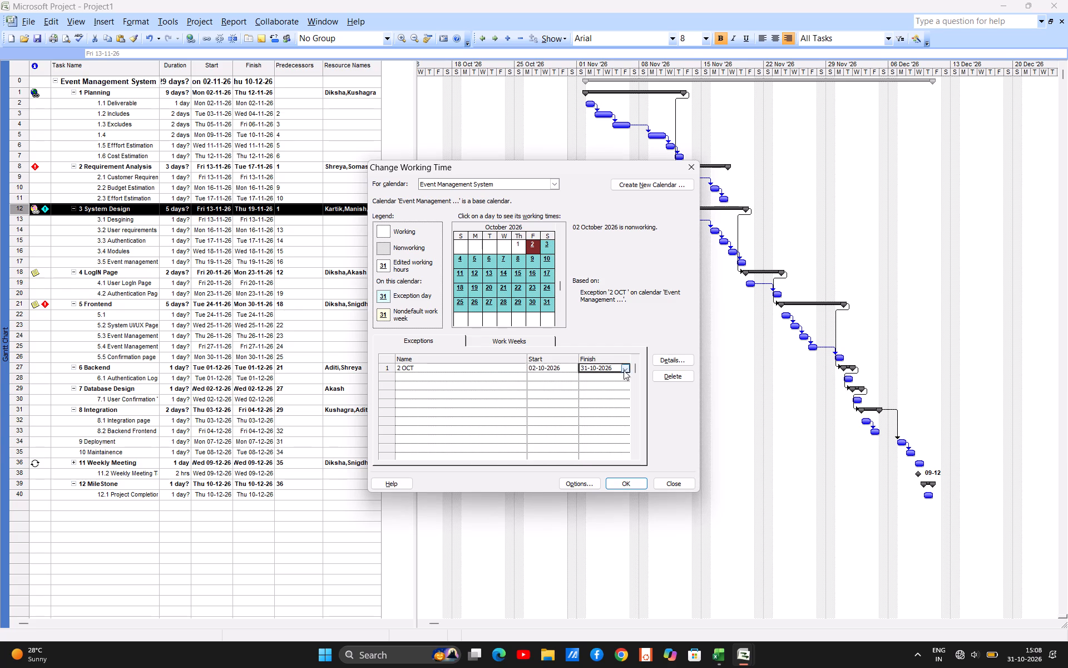
{"action": "left_click", "coordinate": [625, 370]}
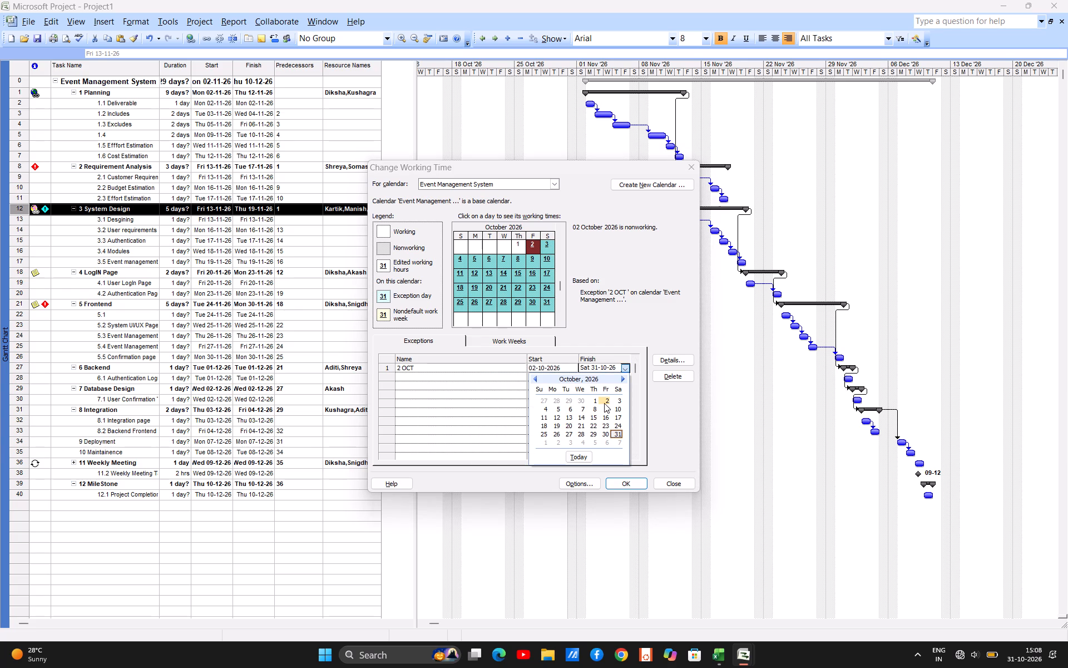
{"action": "left_click", "coordinate": [604, 404]}
Rename the 02-10-2026 exception as Gandhi Jaynti and save the working time changes.
{"action": "left_click", "coordinate": [441, 370]}
{"action": "key", "text": "BackSpace"}
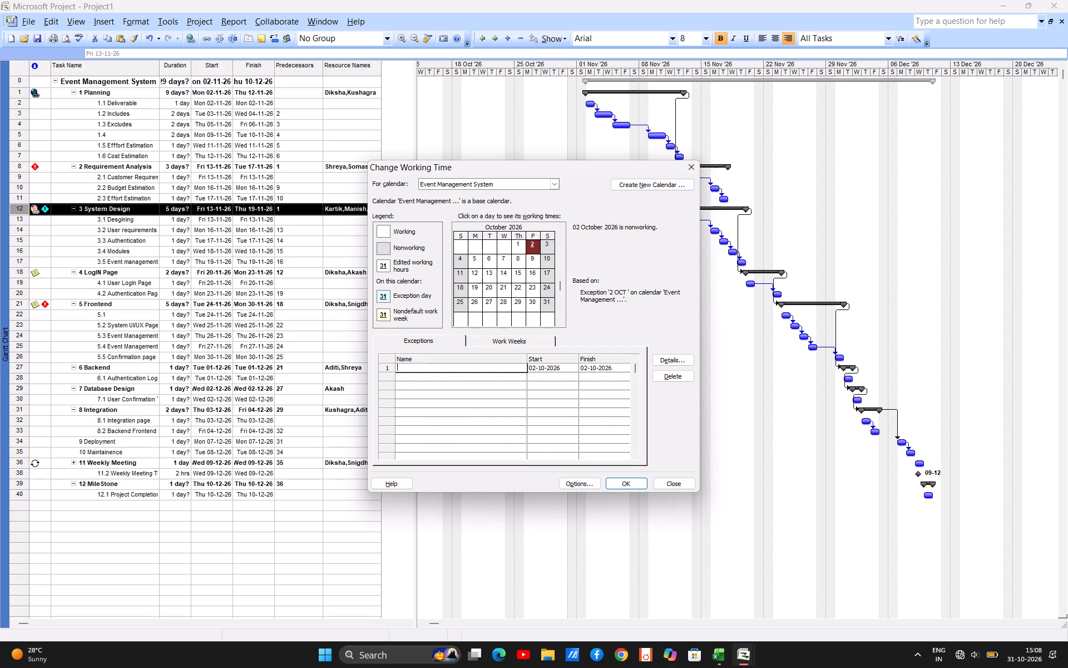
{"action": "key", "text": "BackSpace"}
{"action": "type", "text": "anshi"}
{"action": "key", "text": "space"}
{"action": "key", "text": "BackSpace"}
{"action": "key", "text": "BackSpace"}
{"action": "key", "text": "BackSpace"}
{"action": "key", "text": "BackSpace"}
{"action": "key", "text": "s"}
{"action": "key", "text": "BackSpace"}
{"action": "left_click", "coordinate": [638, 482]}
{"action": "left_click", "coordinate": [632, 483]}
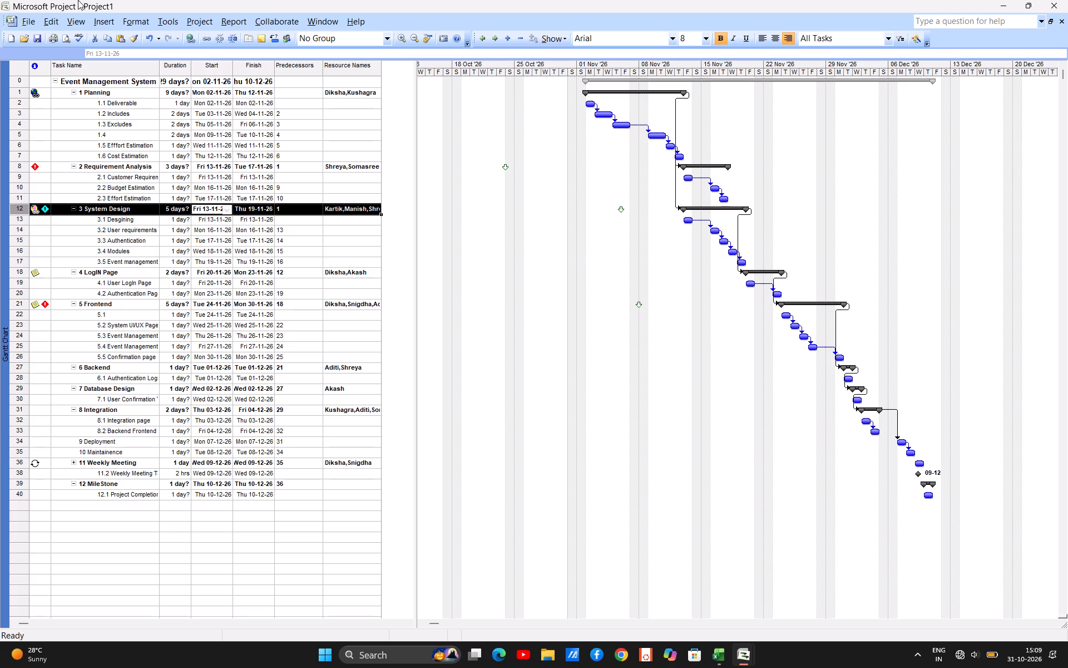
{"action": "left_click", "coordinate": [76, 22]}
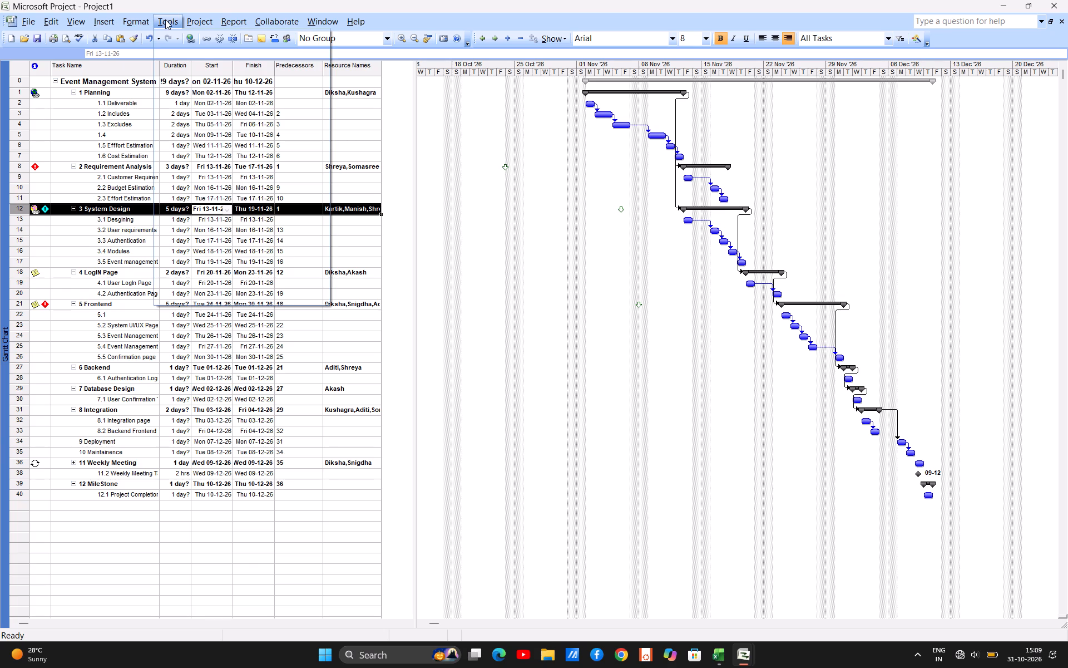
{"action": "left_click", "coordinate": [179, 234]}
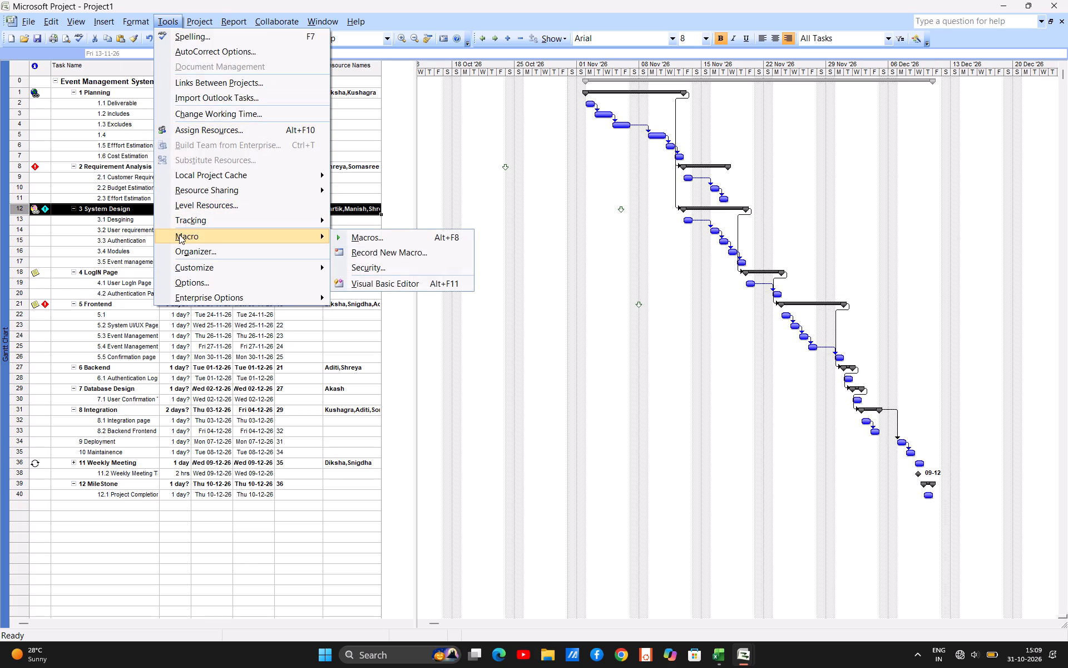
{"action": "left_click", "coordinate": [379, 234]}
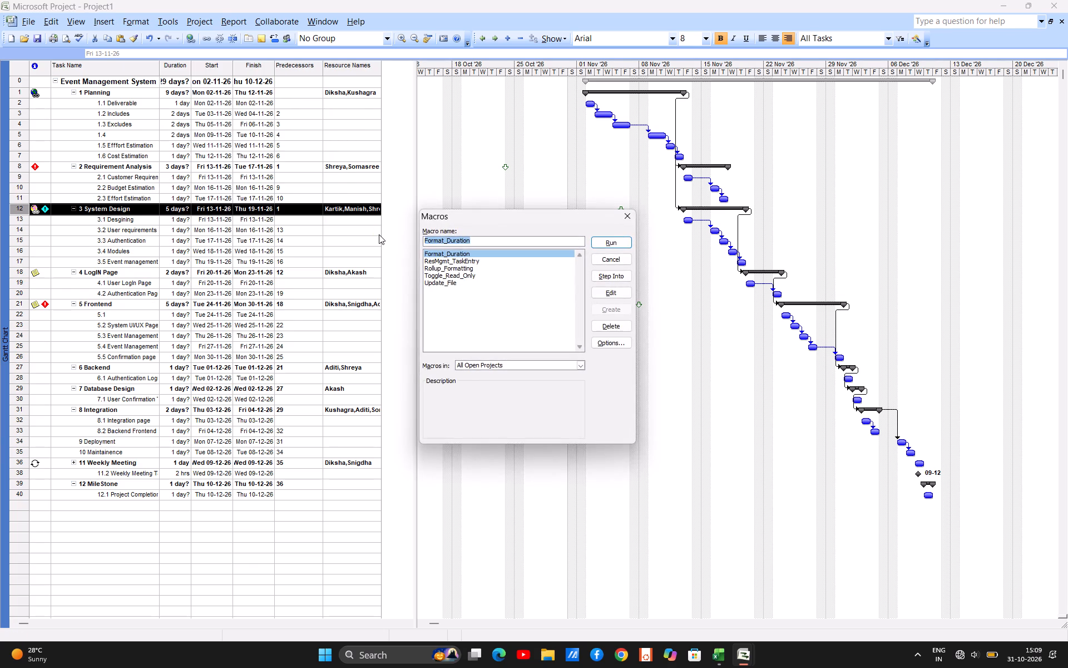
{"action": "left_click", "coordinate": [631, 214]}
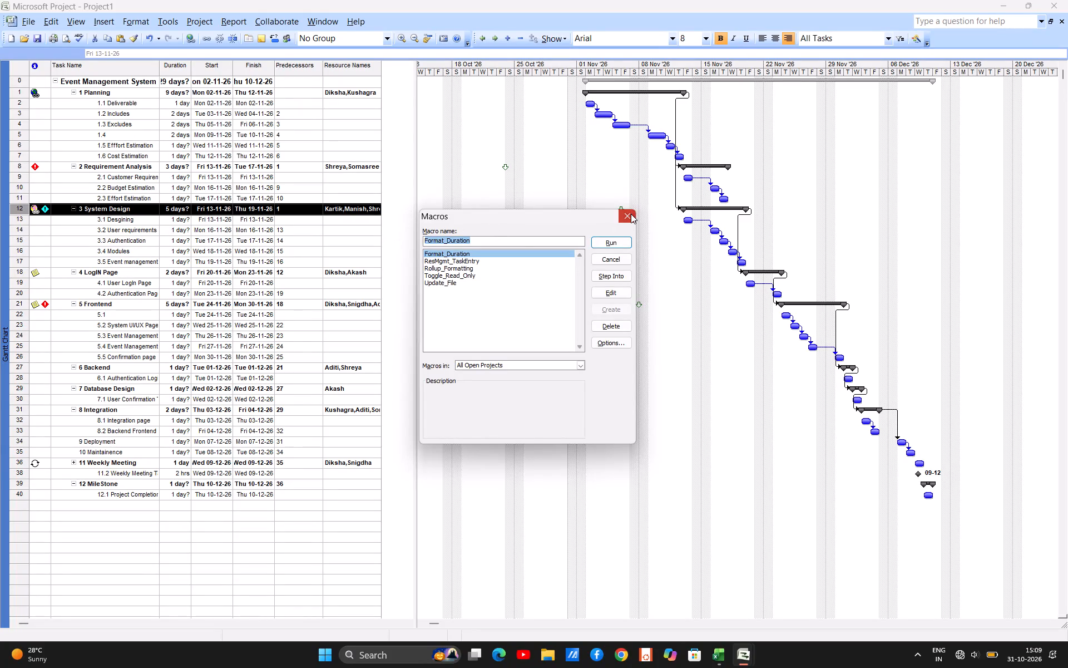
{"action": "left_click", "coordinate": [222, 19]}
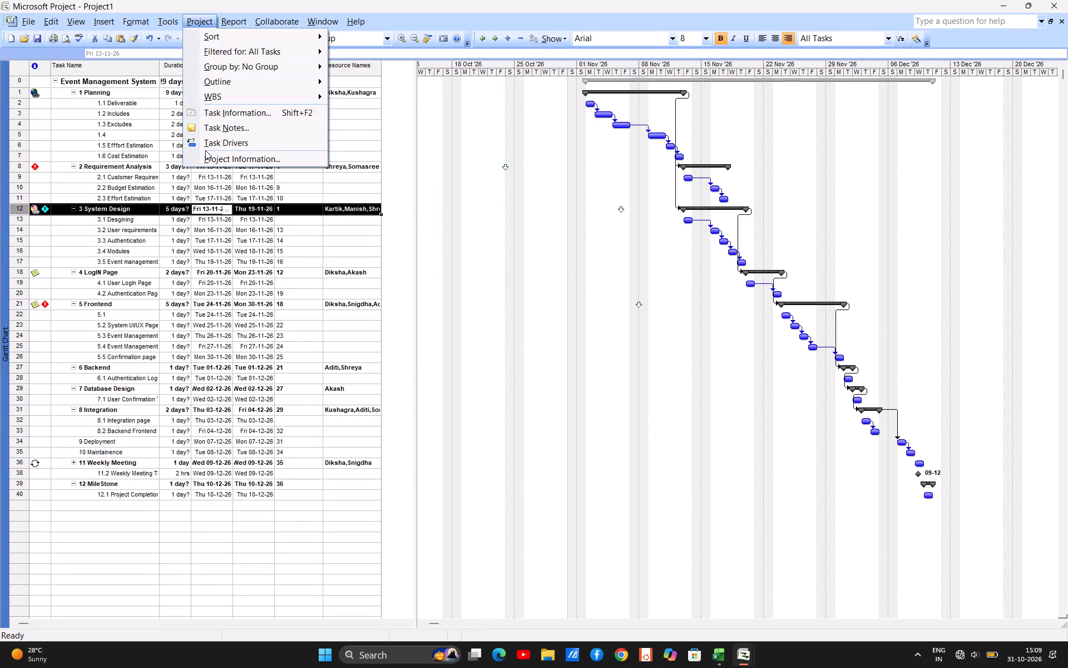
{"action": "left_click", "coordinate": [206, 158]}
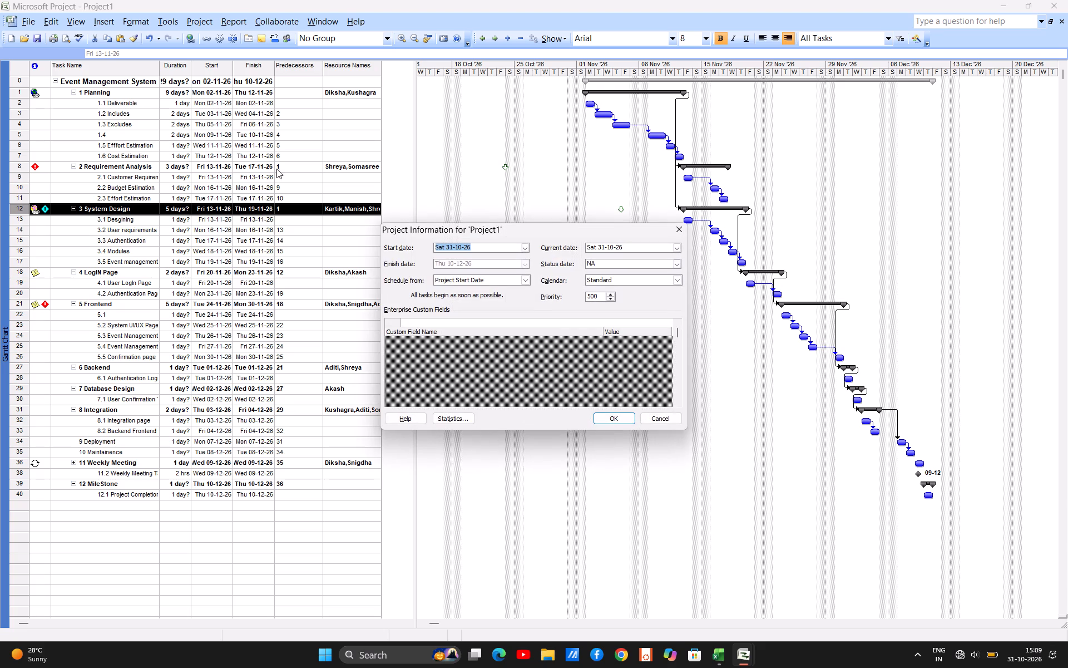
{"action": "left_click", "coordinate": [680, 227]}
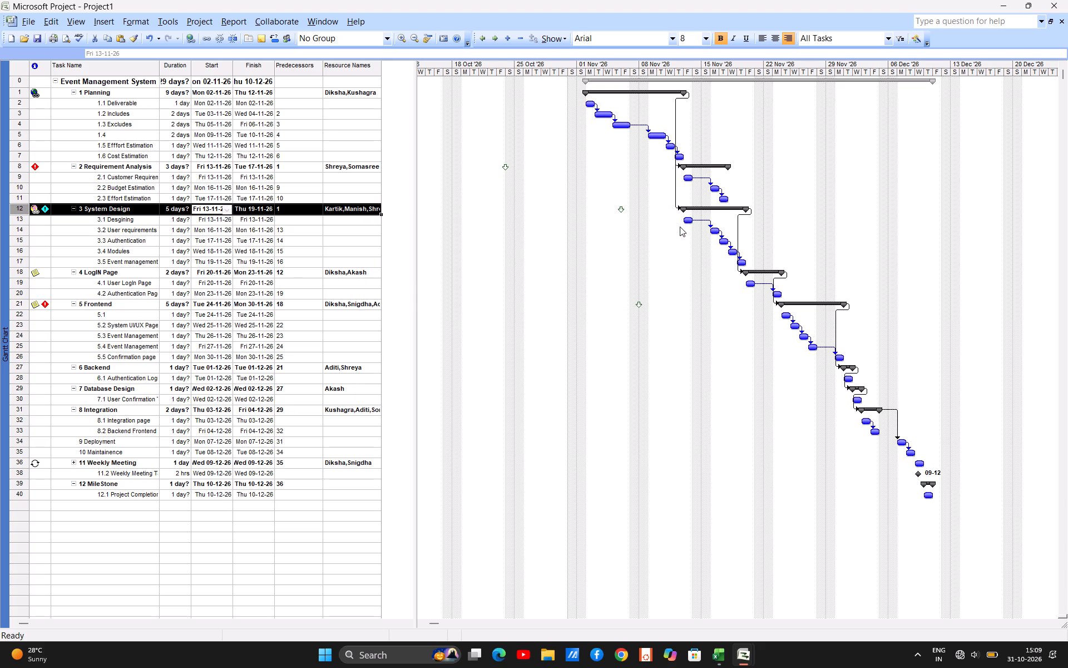
Format the System Design summary bar with a hatched middle pattern and a red diamond as its start shape.
{"action": "right_click", "coordinate": [713, 209]}
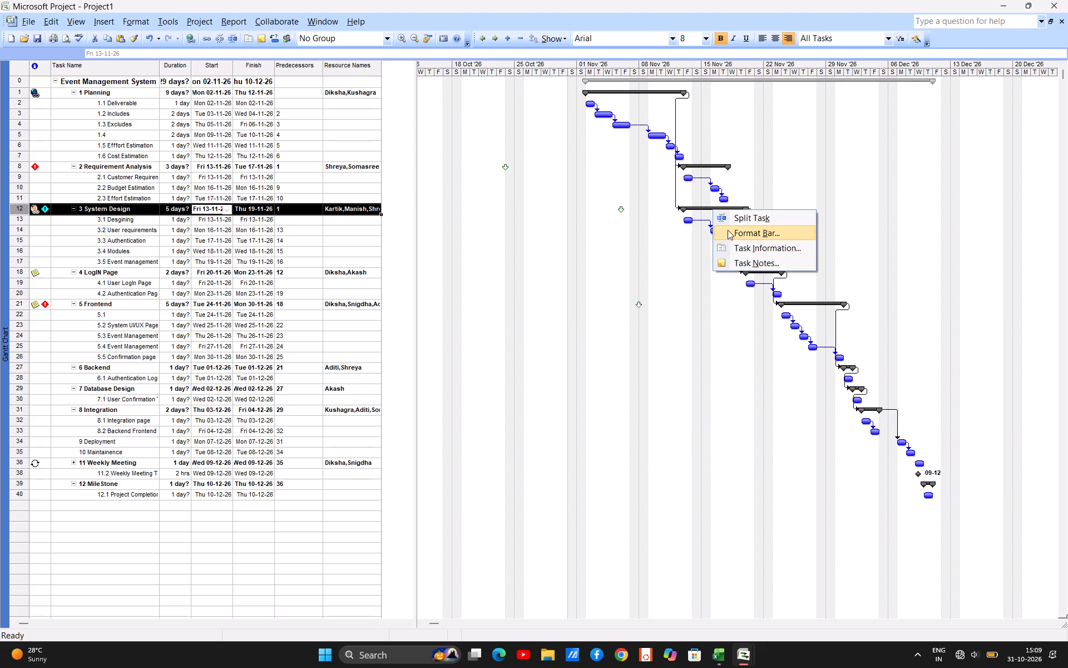
{"action": "left_click", "coordinate": [728, 231]}
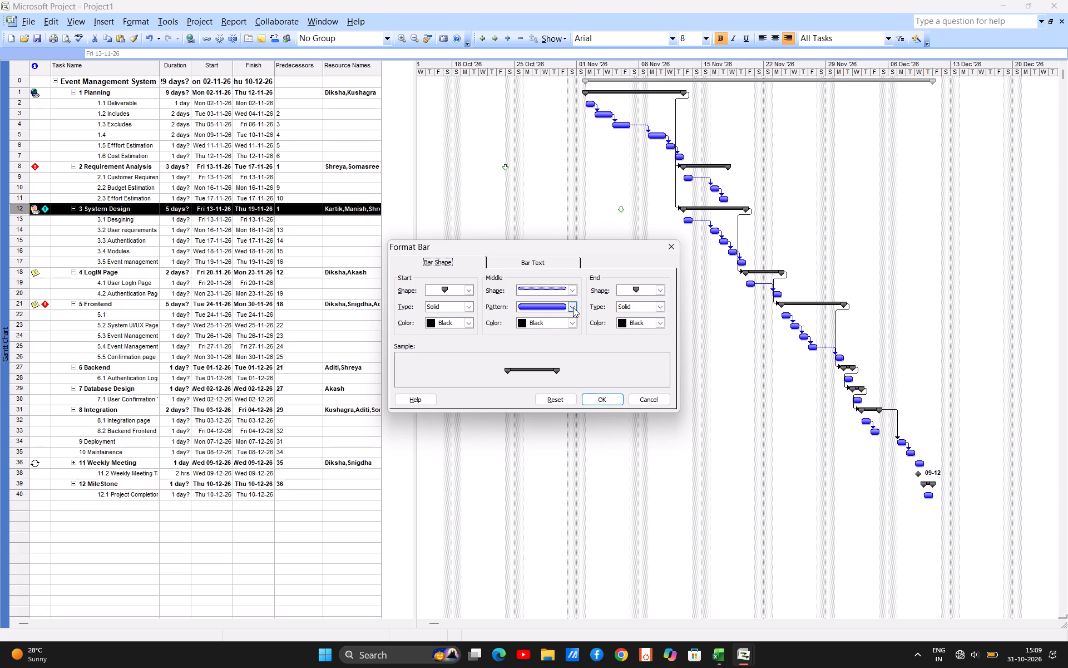
{"action": "left_click", "coordinate": [571, 308]}
{"action": "left_click", "coordinate": [549, 357]}
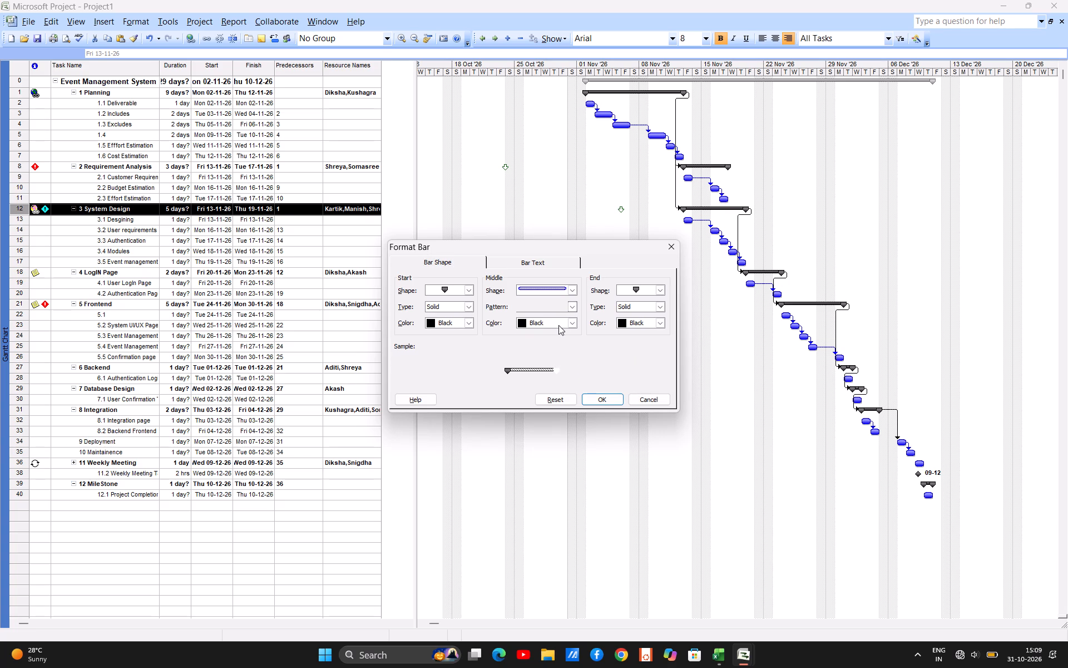
{"action": "left_click", "coordinate": [573, 290]}
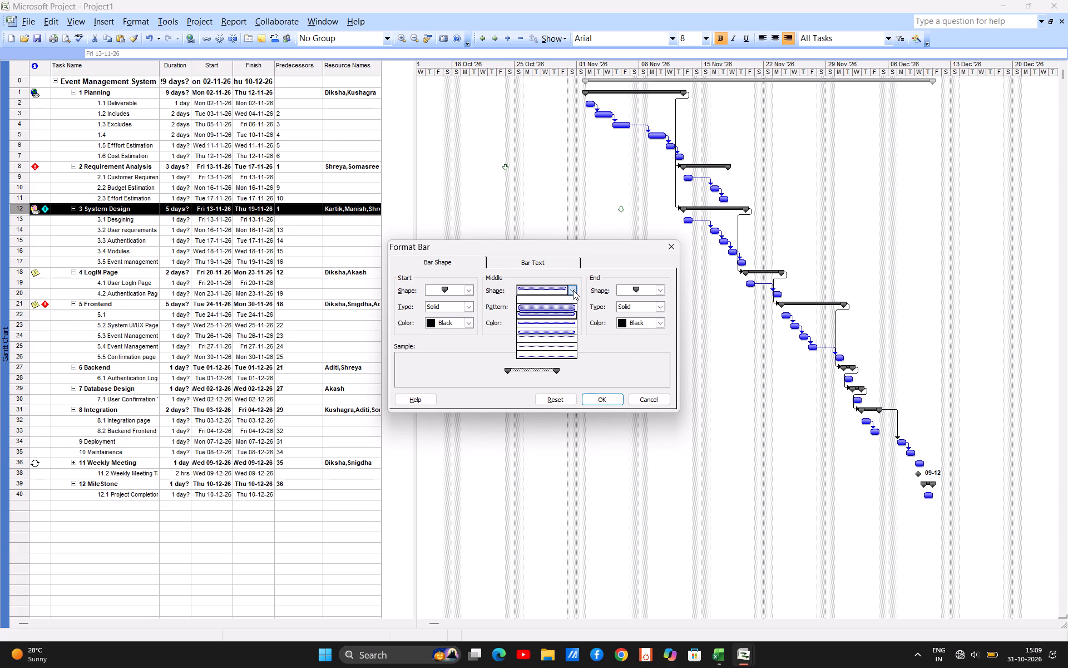
{"action": "left_click", "coordinate": [467, 360]}
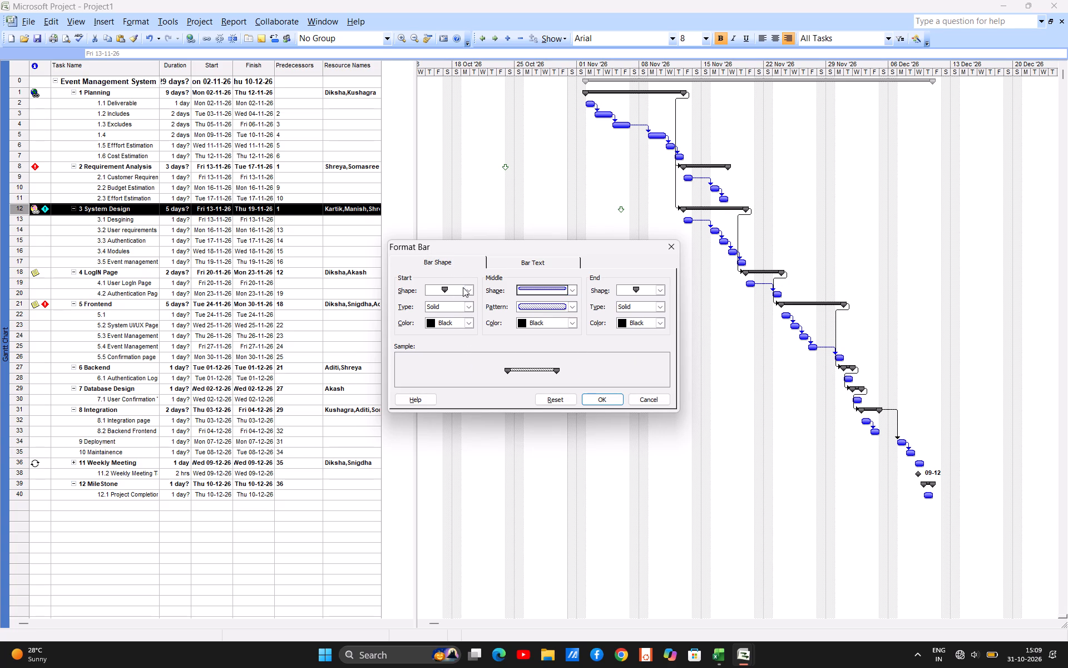
{"action": "left_click", "coordinate": [466, 289]}
{"action": "left_click", "coordinate": [447, 323]}
{"action": "left_click", "coordinate": [473, 321]}
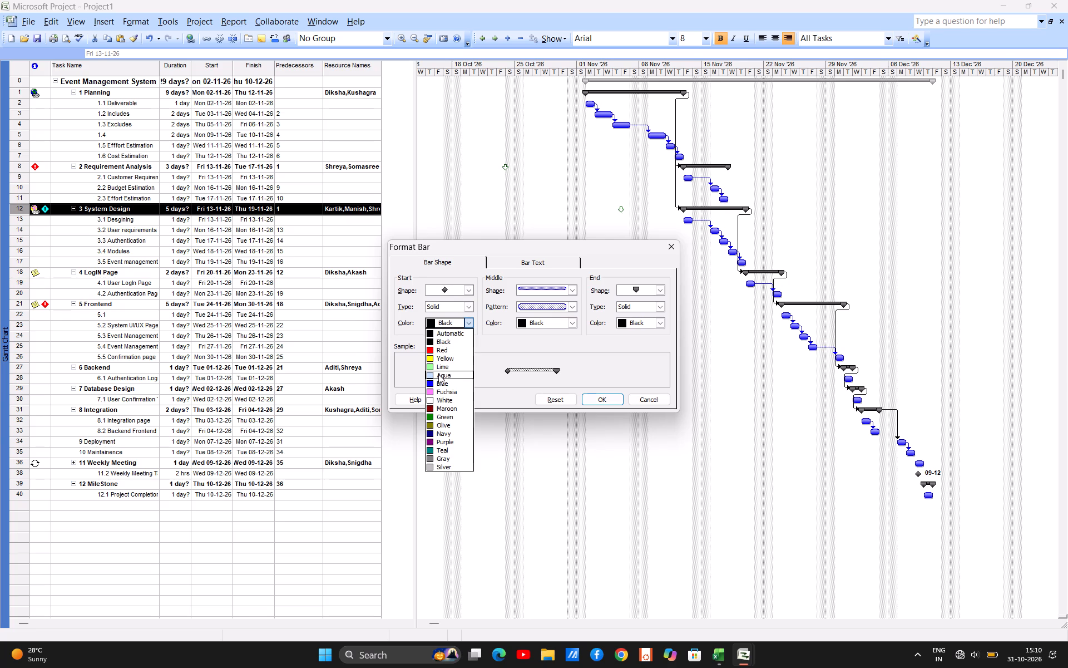
{"action": "left_click", "coordinate": [431, 353]}
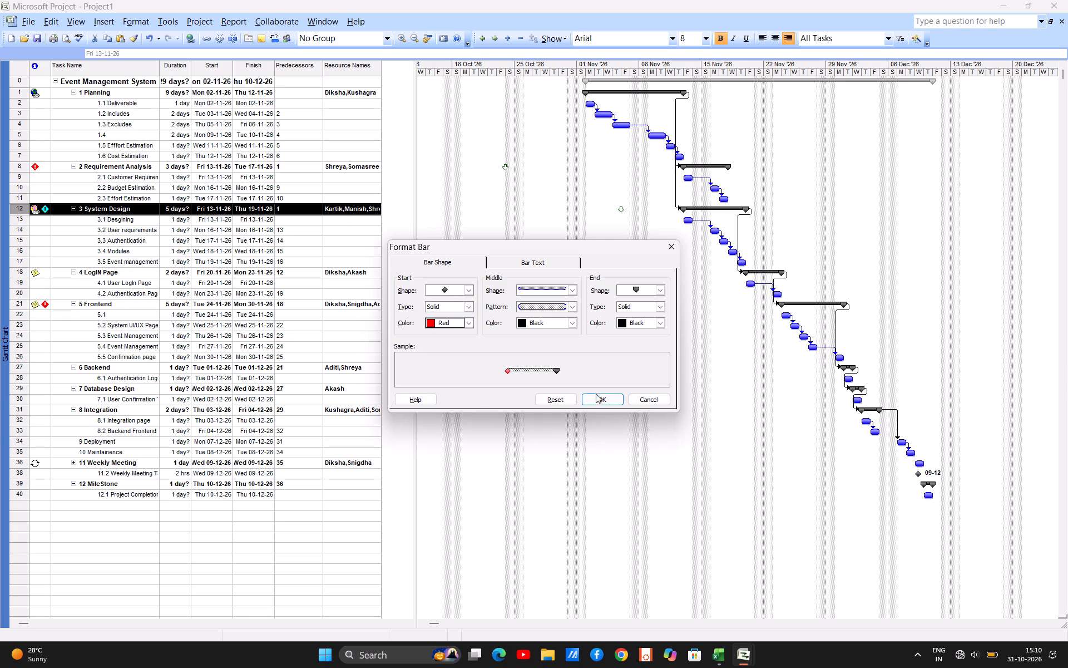
{"action": "left_click", "coordinate": [596, 397]}
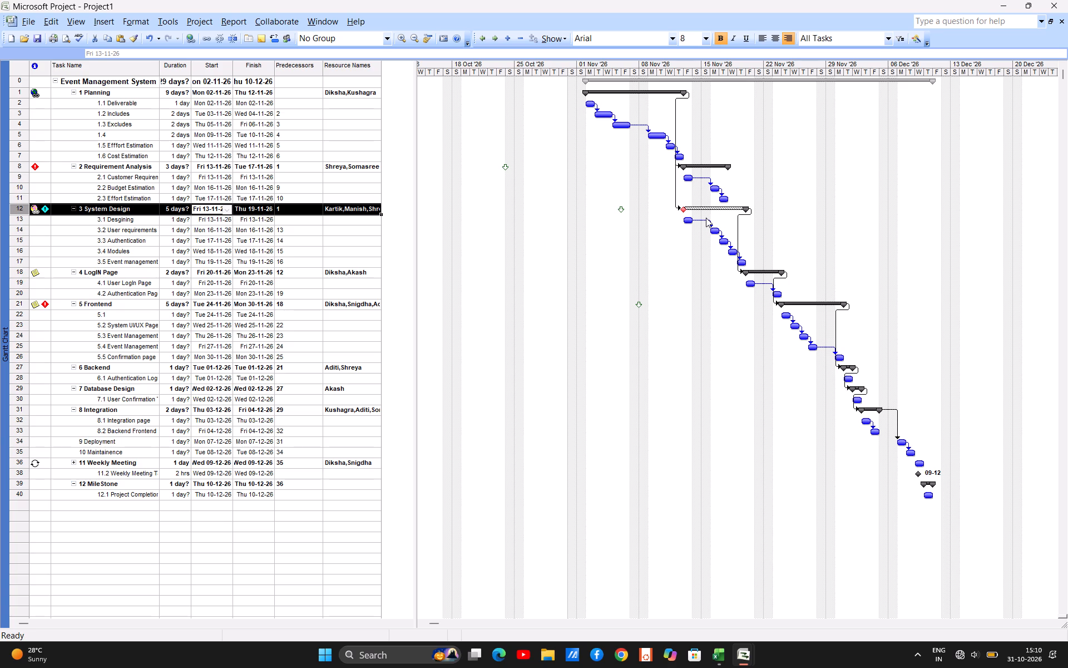
Set the middle colour of the LogIN Page summary bar to Olive, keeping its shape types solid.
{"action": "right_click", "coordinate": [762, 272]}
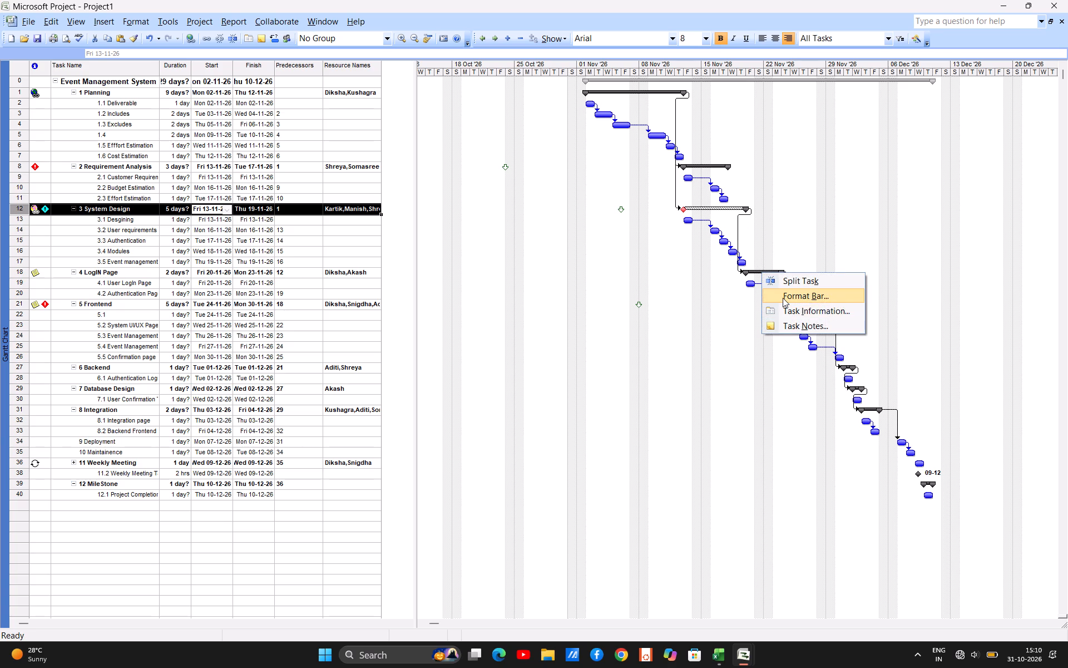
{"action": "left_click", "coordinate": [783, 298]}
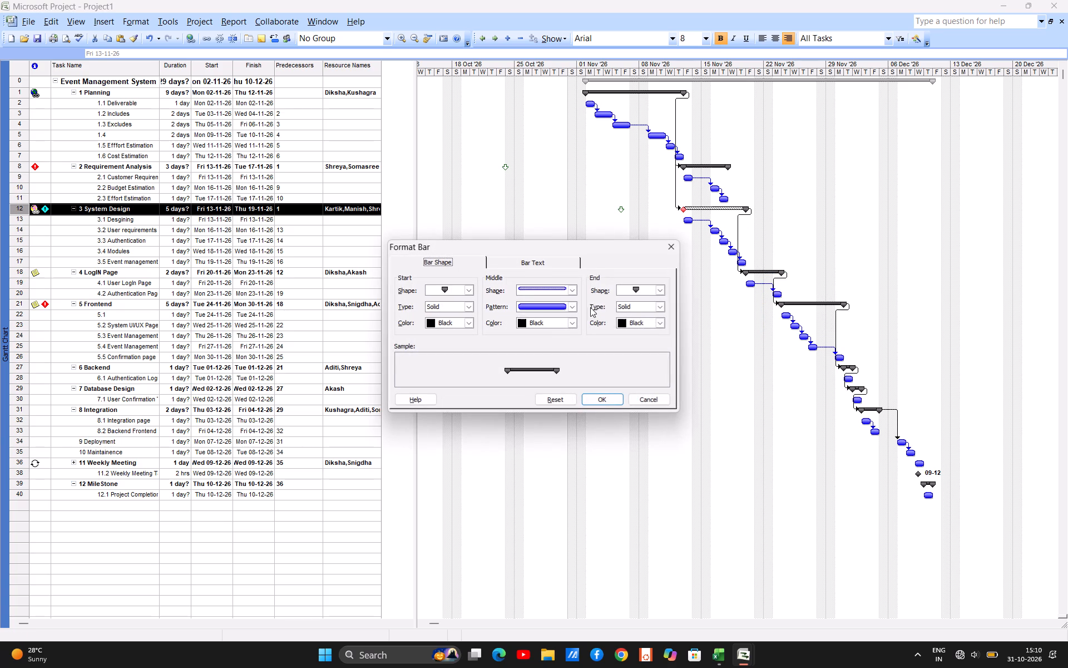
{"action": "left_click", "coordinate": [660, 306]}
{"action": "left_click", "coordinate": [469, 306]}
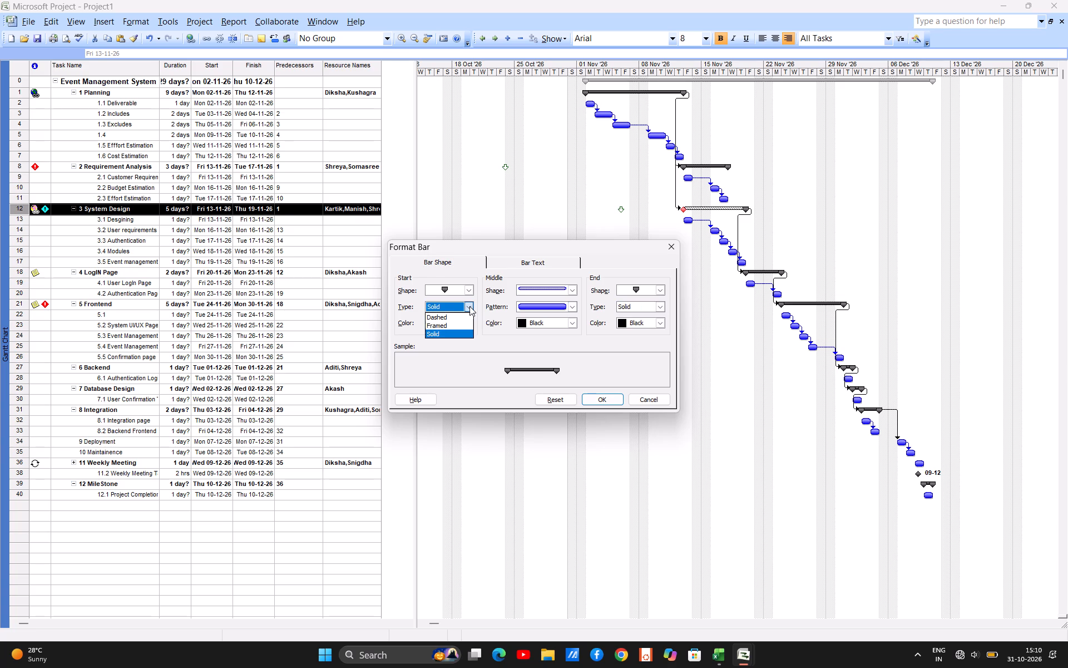
{"action": "left_click", "coordinate": [489, 352]}
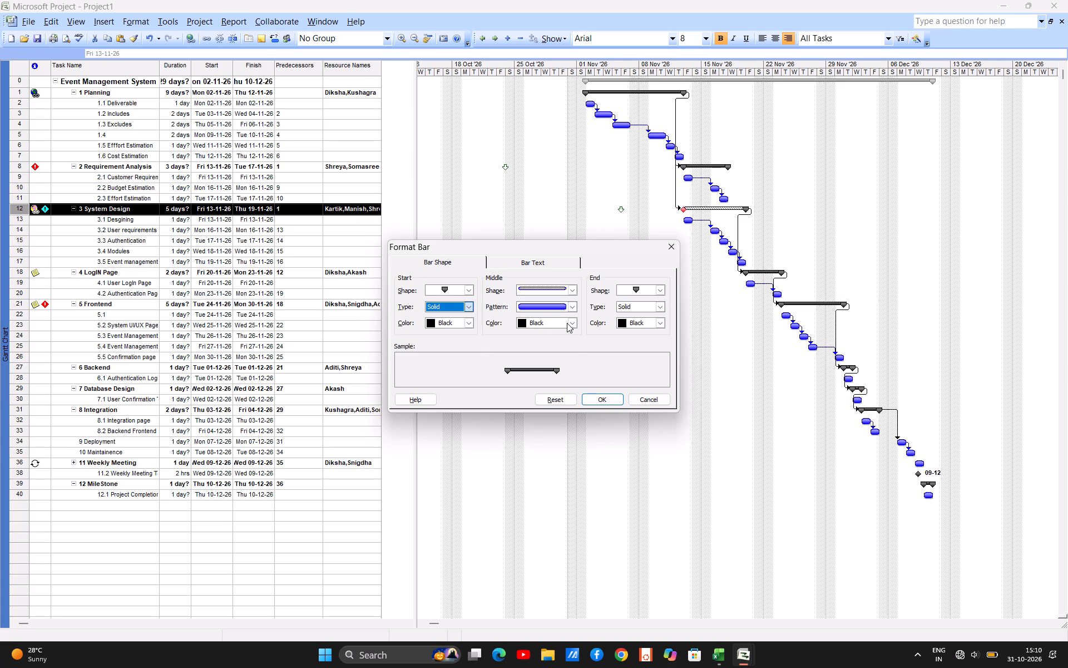
{"action": "left_click", "coordinate": [569, 323]}
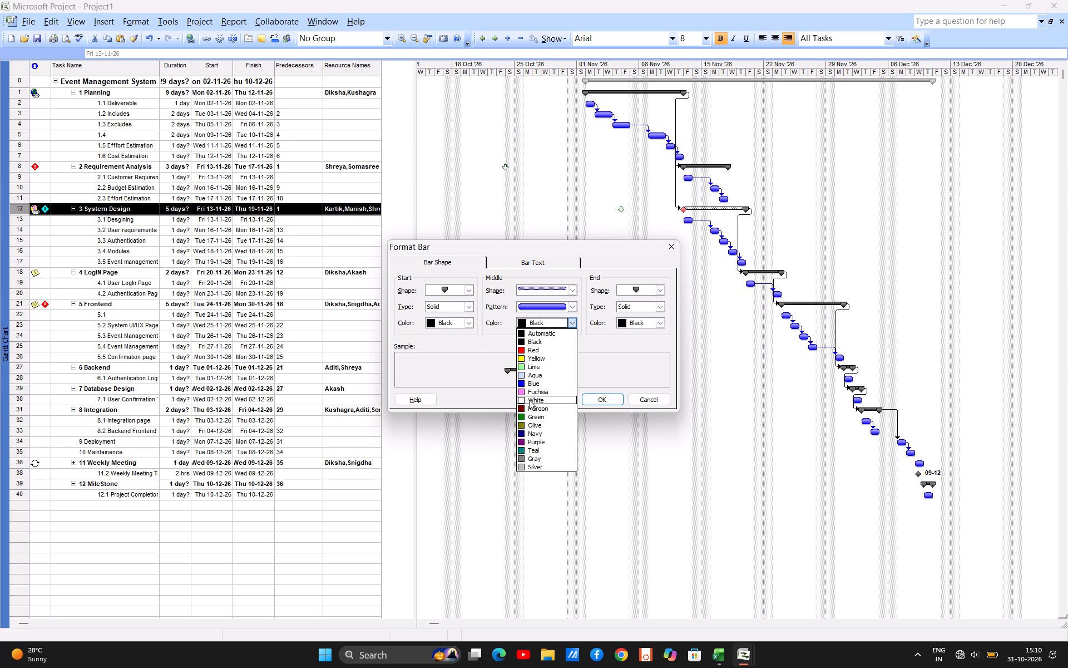
{"action": "left_click", "coordinate": [523, 424]}
{"action": "left_click", "coordinate": [609, 399]}
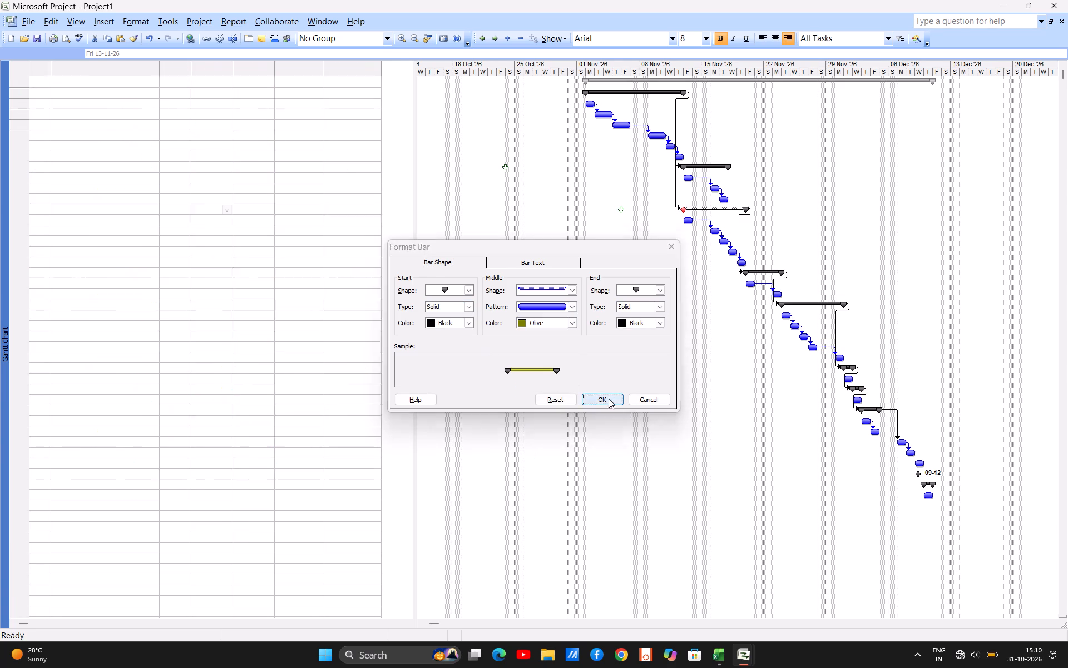
Set the middle colour of the Frontend summary bar to Red.
{"action": "right_click", "coordinate": [817, 302]}
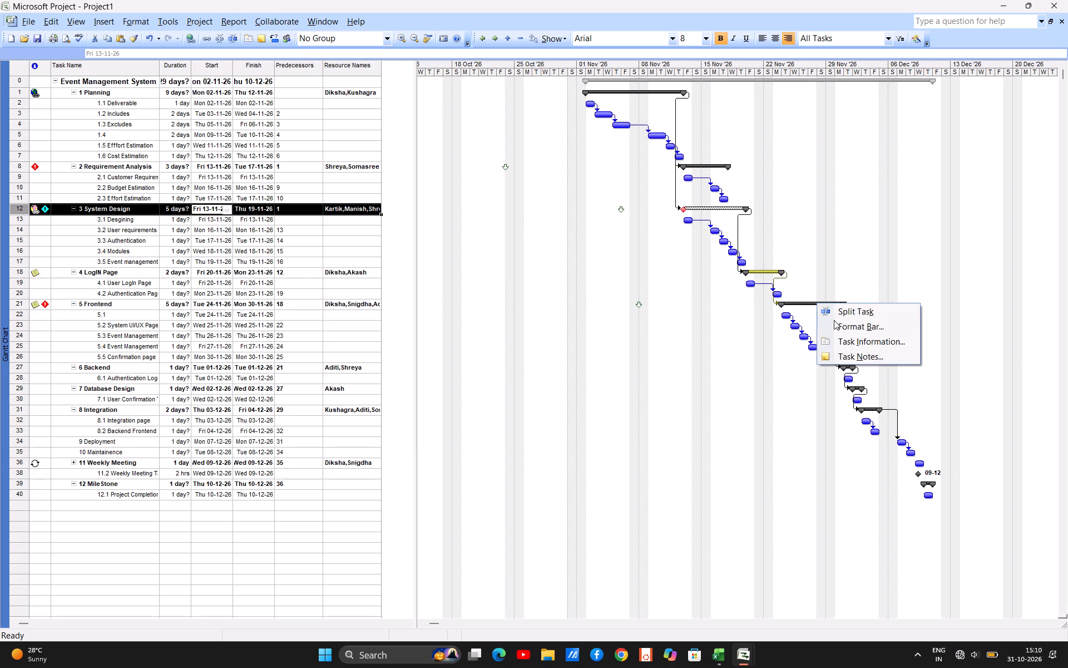
{"action": "left_click", "coordinate": [840, 325]}
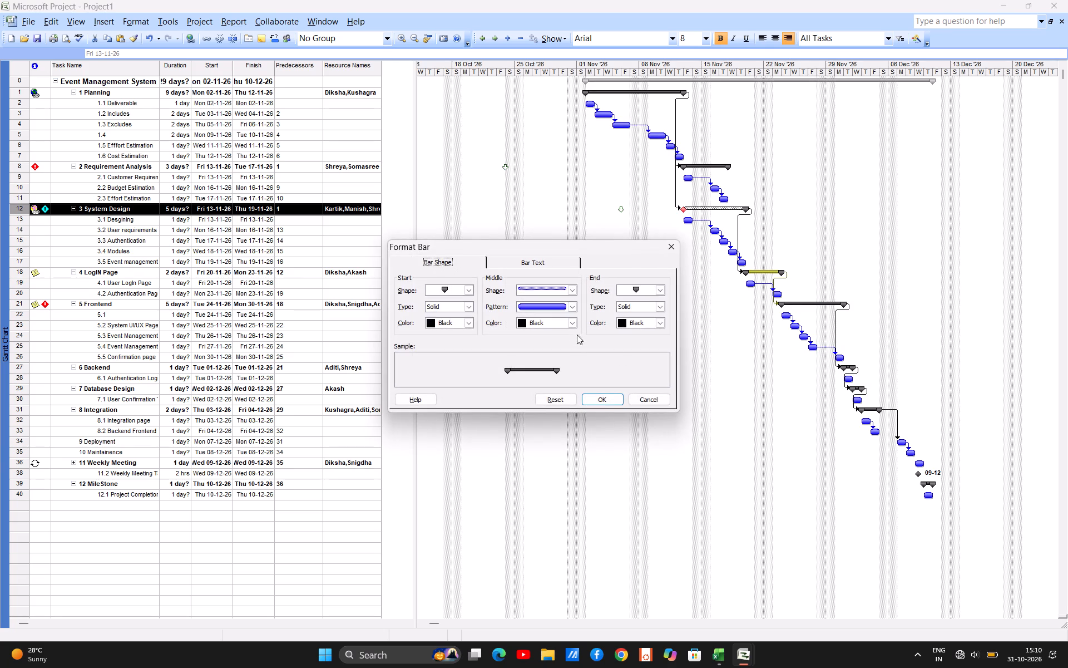
{"action": "left_click", "coordinate": [571, 322]}
{"action": "left_click", "coordinate": [528, 351]}
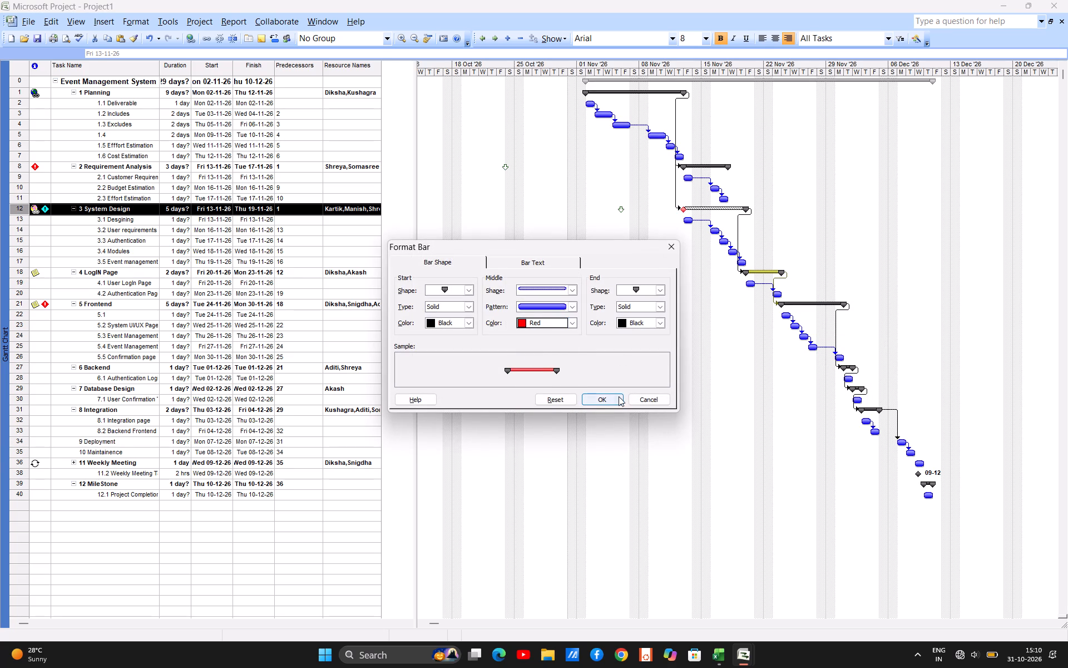
{"action": "left_click", "coordinate": [607, 400]}
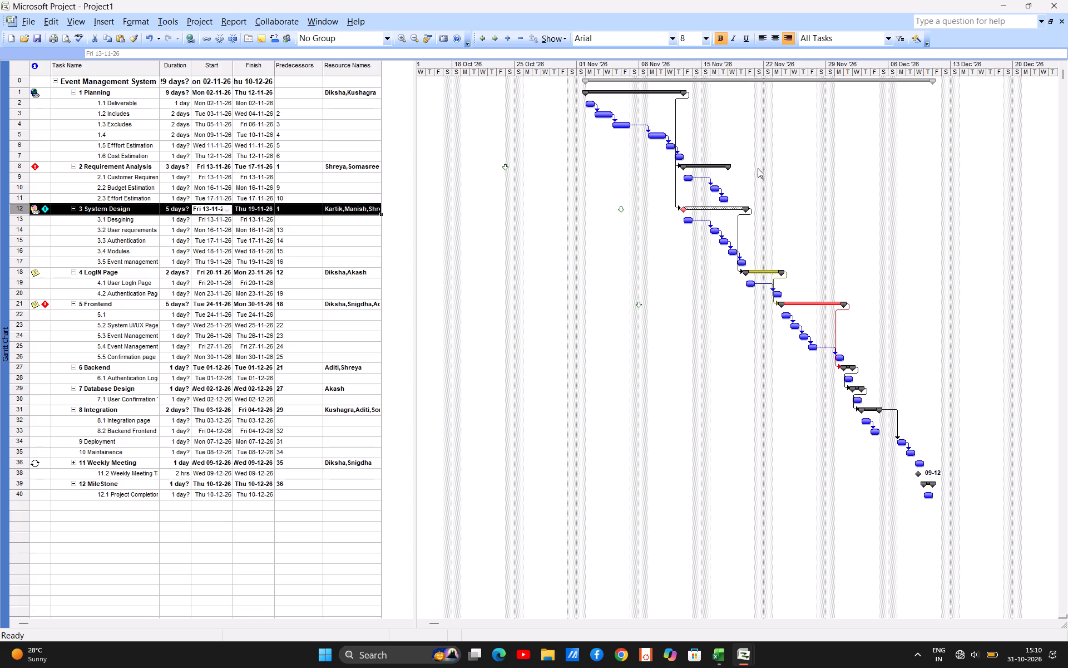
Change the Gantt bar style for normal tasks to a Green middle colour.
{"action": "right_click", "coordinate": [694, 163]}
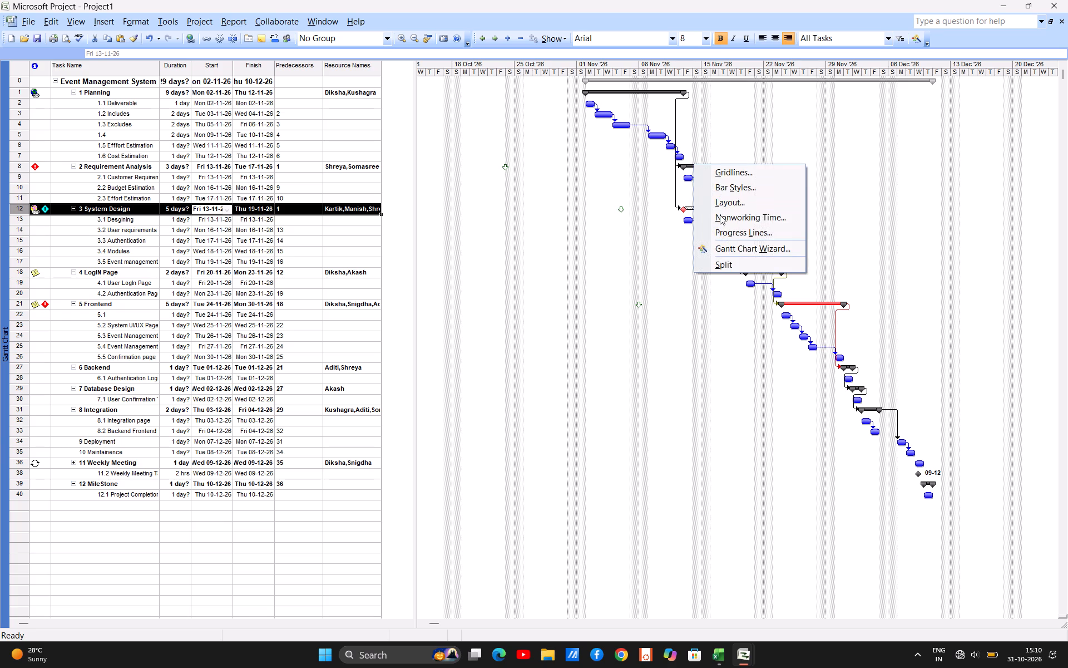
{"action": "left_click", "coordinate": [720, 185]}
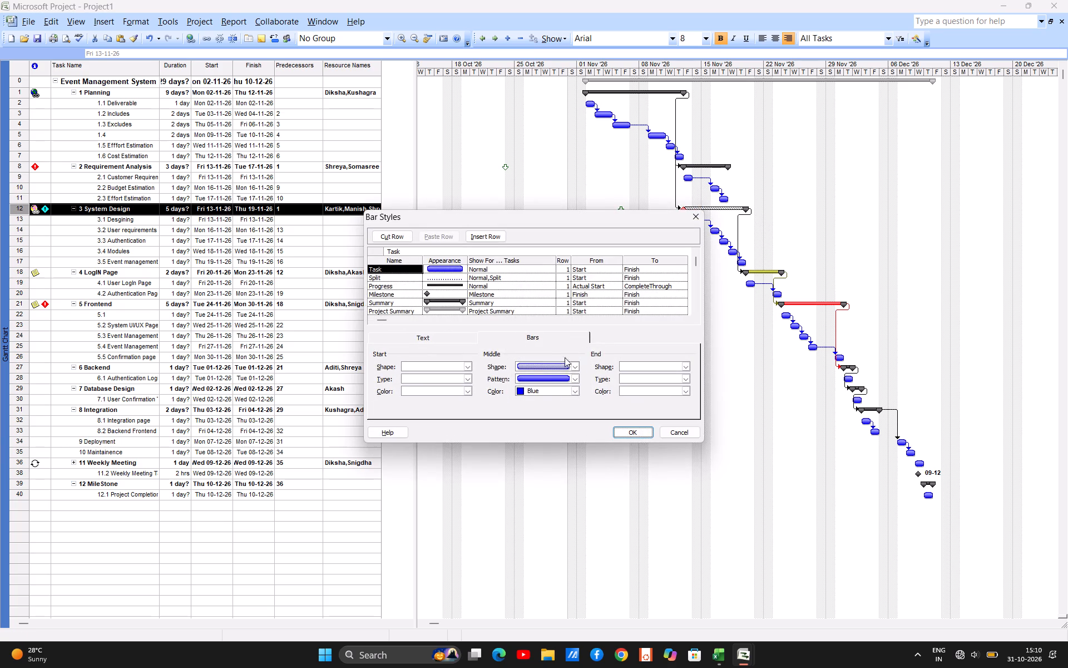
{"action": "left_click", "coordinate": [576, 378]}
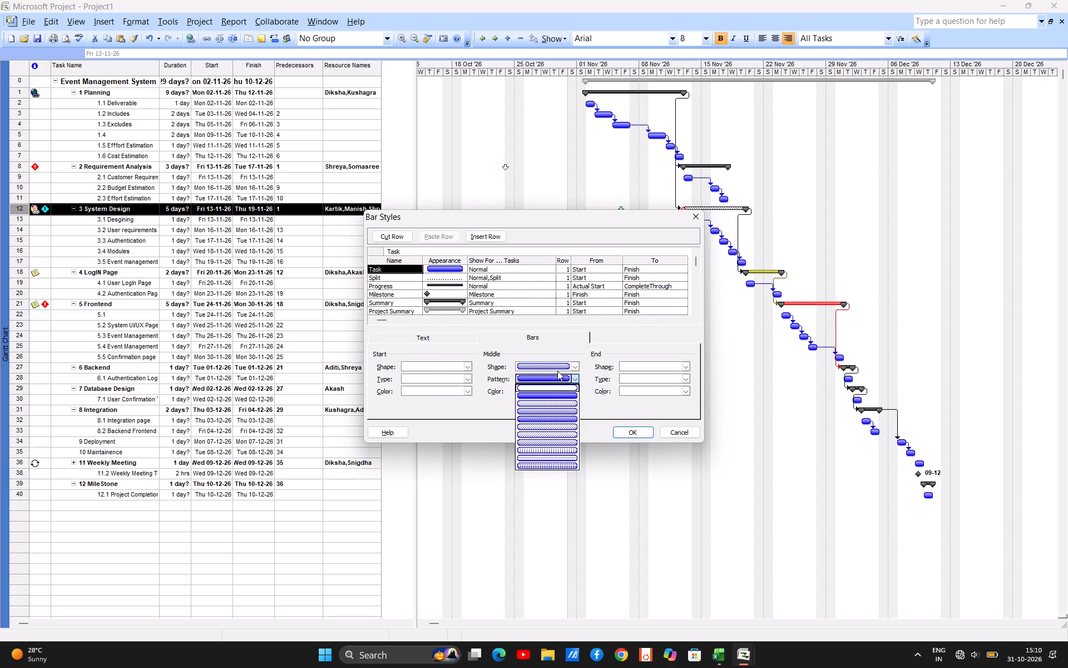
{"action": "left_click_drag", "start_coordinate": [592, 413], "coordinate": [574, 391]}
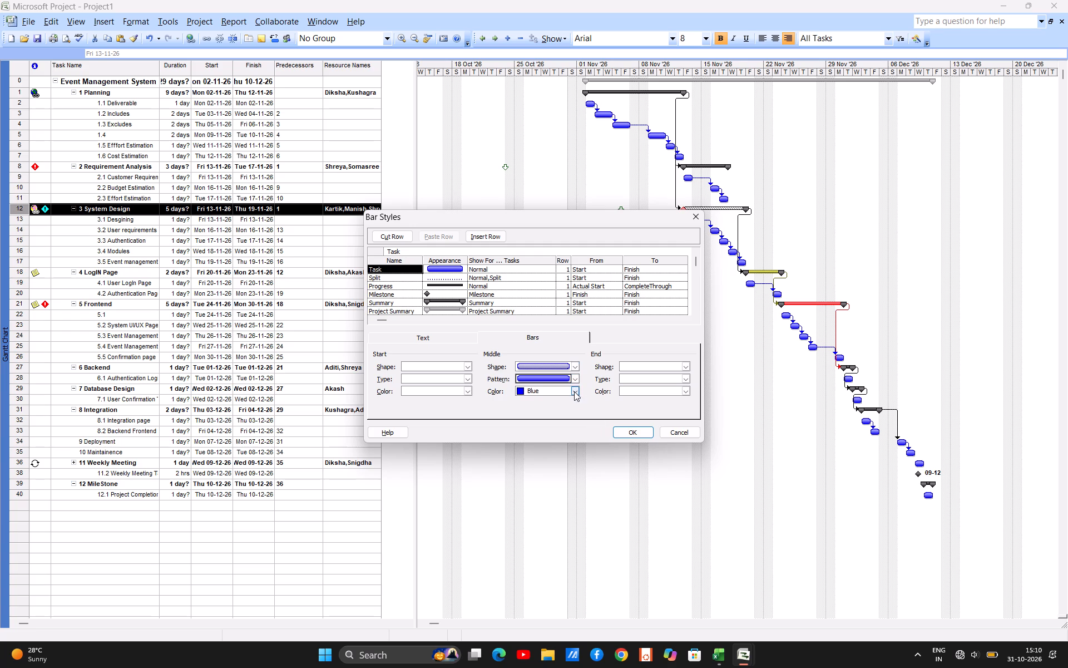
{"action": "left_click", "coordinate": [572, 389]}
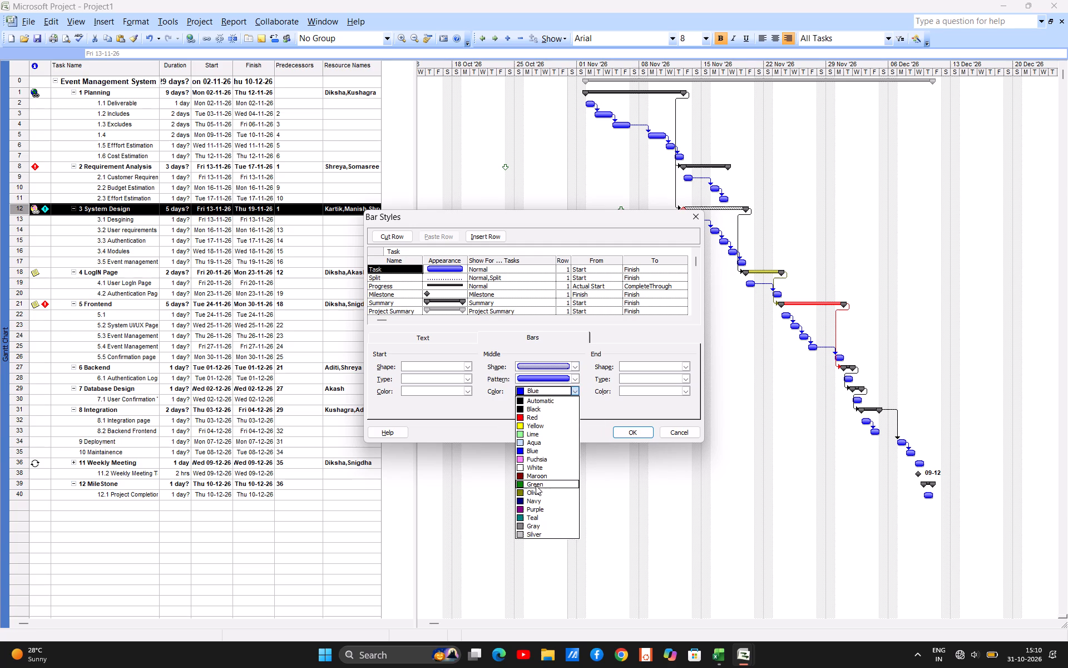
{"action": "left_click", "coordinate": [536, 485]}
{"action": "left_click", "coordinate": [632, 432]}
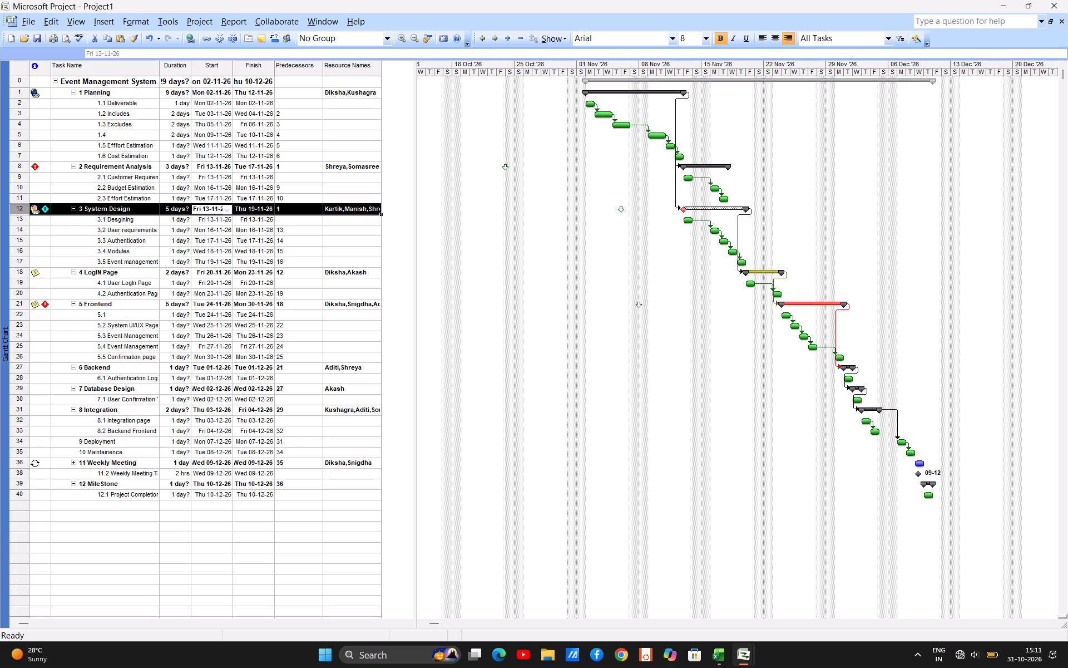
Review the summary information in the project's file properties.
{"action": "left_click", "coordinate": [29, 18]}
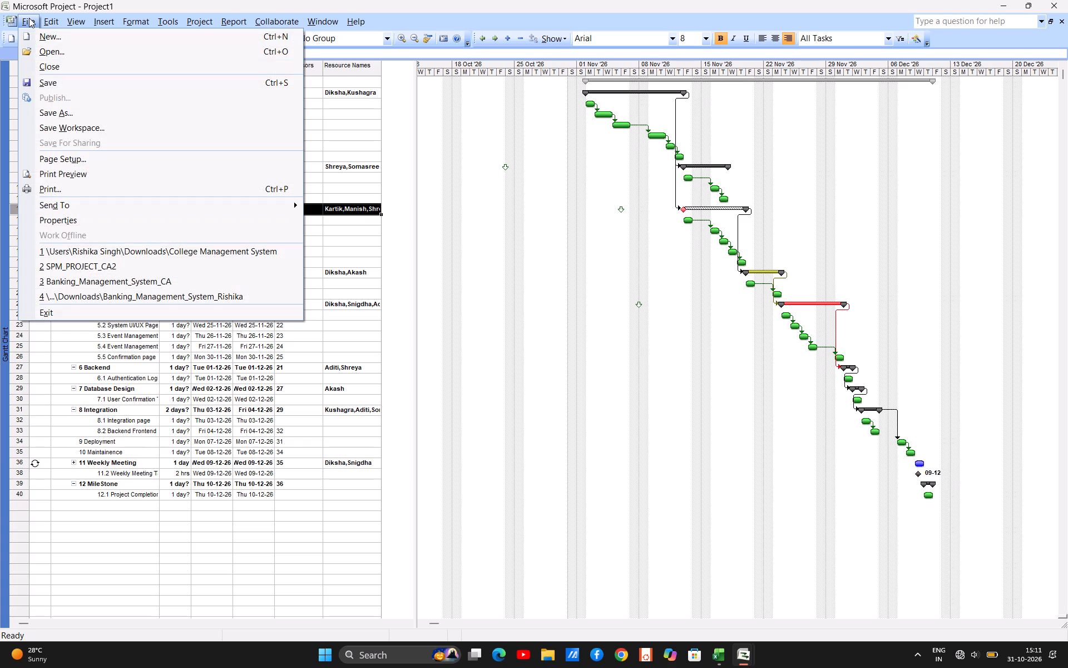
{"action": "left_click", "coordinate": [51, 216]}
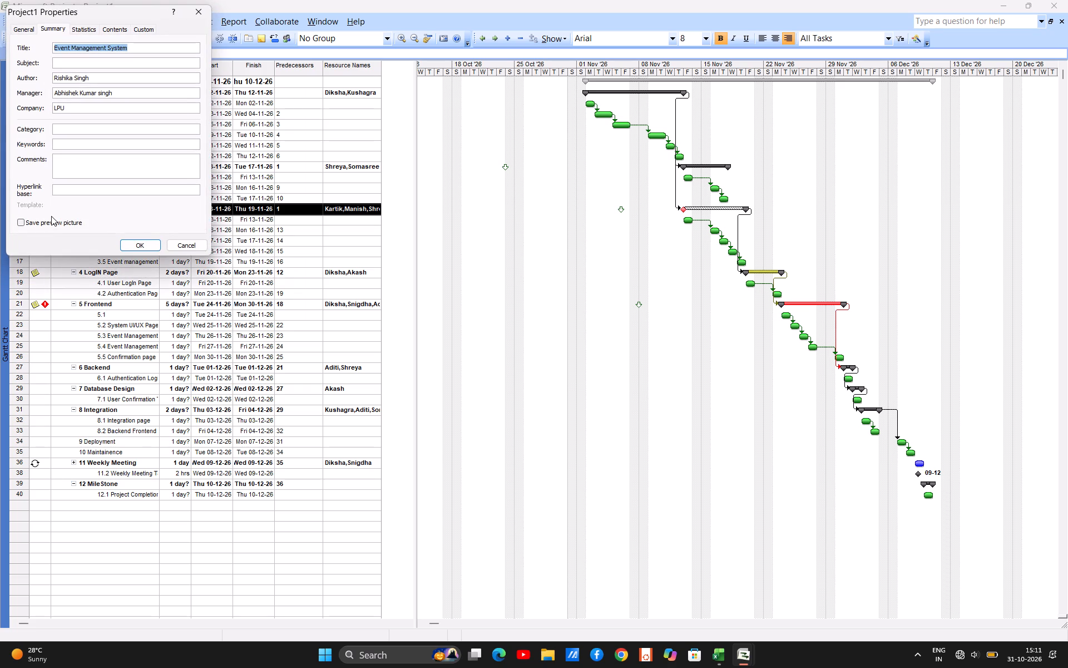
{"action": "left_click", "coordinate": [125, 243]}
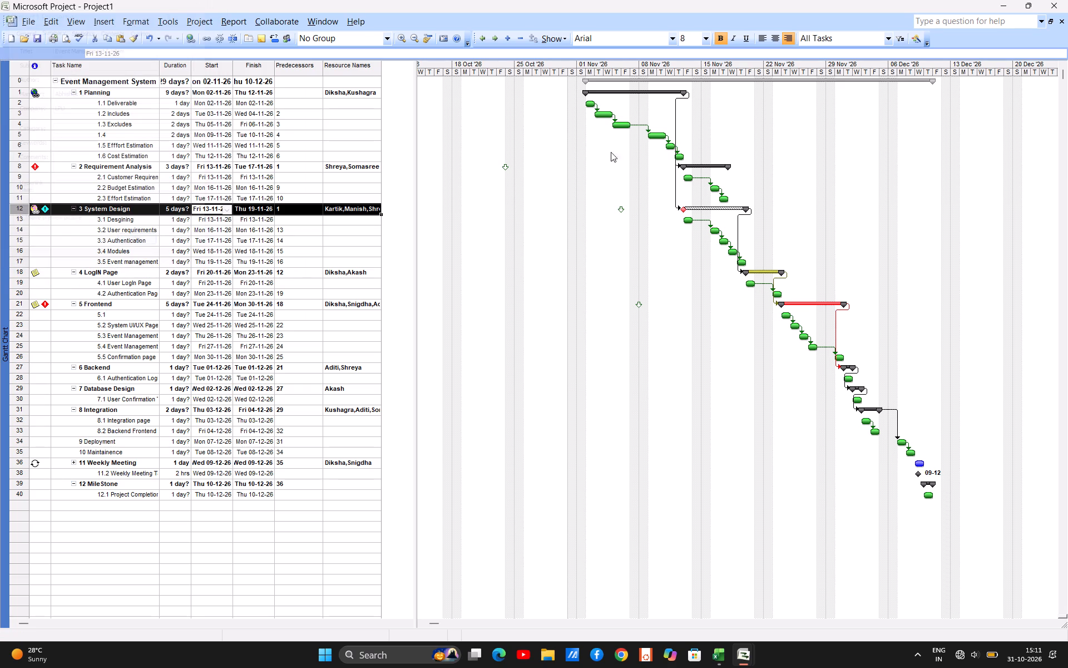
Set the middle colour of the 1.3 Excludes task's Gantt bar to Blue.
{"action": "right_click", "coordinate": [621, 125]}
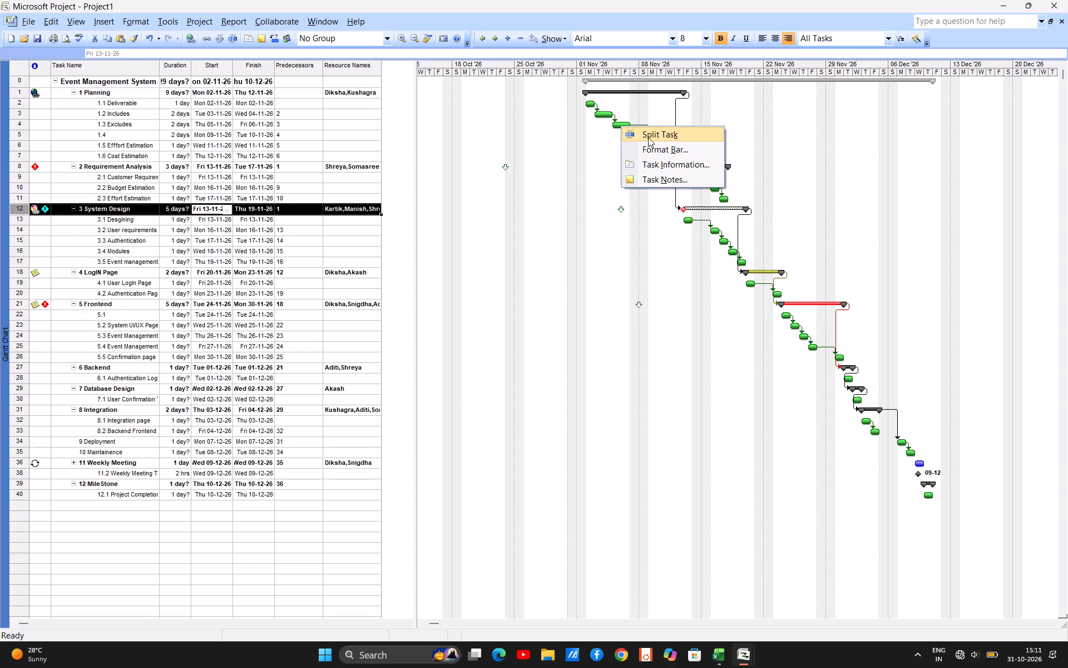
{"action": "left_click", "coordinate": [651, 148]}
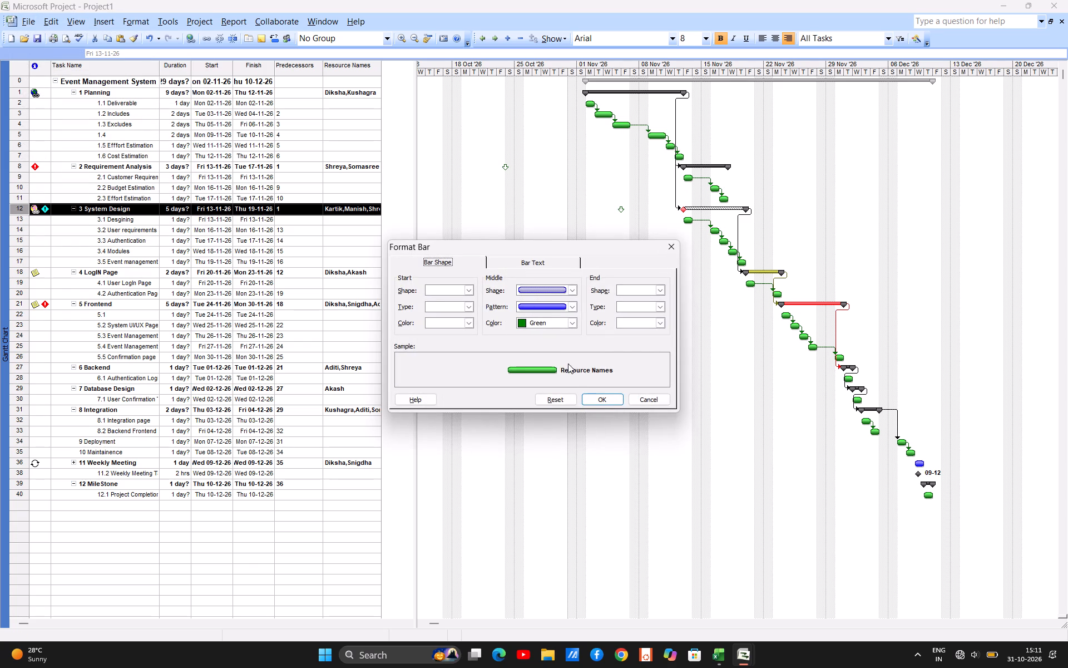
{"action": "left_click", "coordinate": [571, 320]}
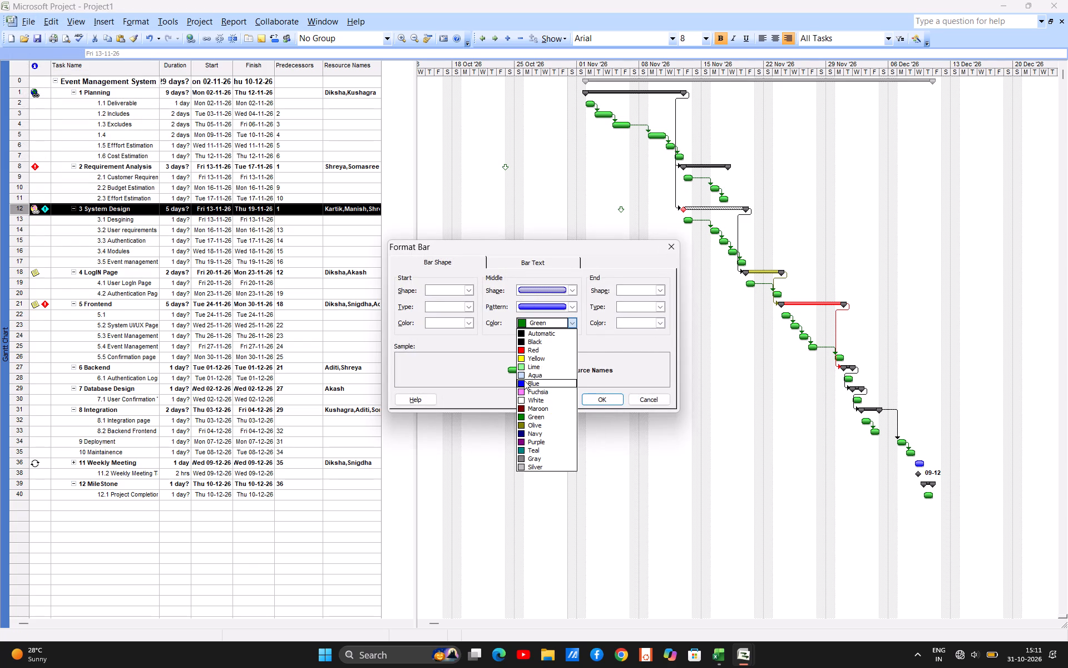
{"action": "left_click", "coordinate": [524, 380]}
{"action": "left_click", "coordinate": [601, 397]}
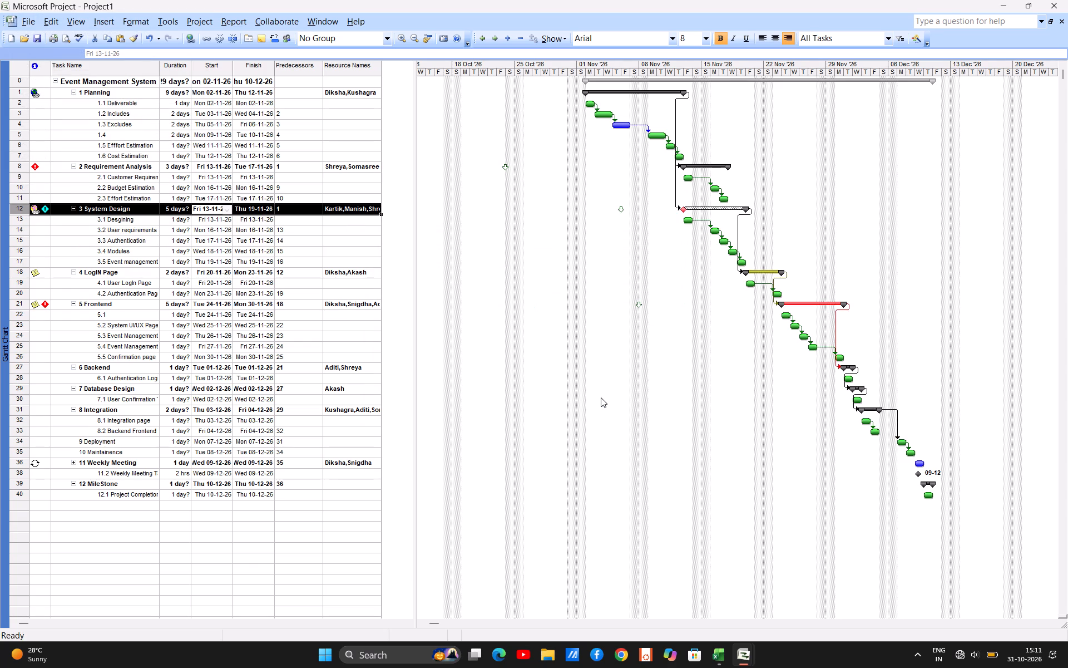
Set the middle colour of the 5.3 Event Management task's Gantt bar (row 24) to Blue.
{"action": "right_click", "coordinate": [805, 338]}
{"action": "left_click", "coordinate": [828, 358]}
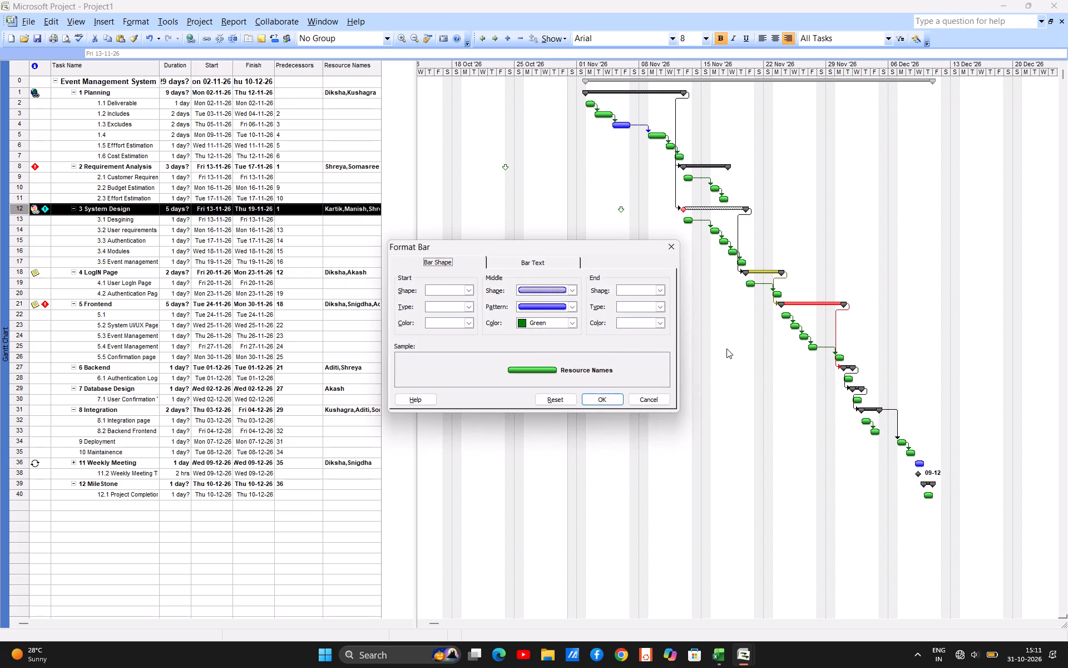
{"action": "left_click", "coordinate": [570, 323]}
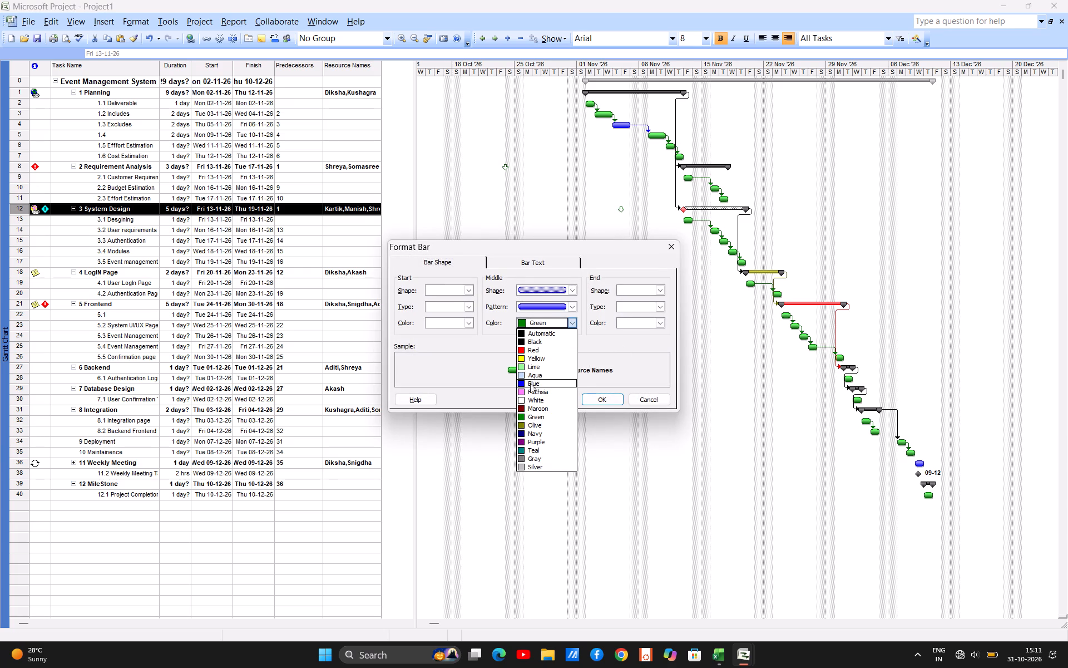
{"action": "left_click", "coordinate": [530, 385]}
{"action": "left_click", "coordinate": [601, 406]}
{"action": "left_click", "coordinate": [599, 396]}
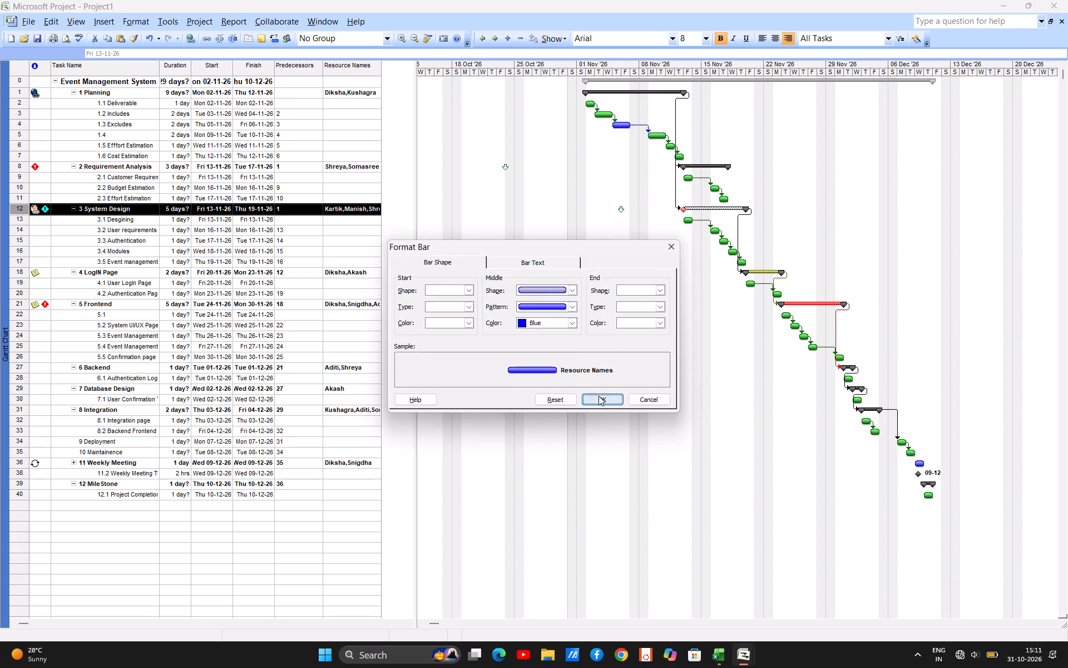
Set the middle colour of the Gantt bar for task 5.1 under Frontend to Blue.
{"action": "right_click", "coordinate": [784, 316]}
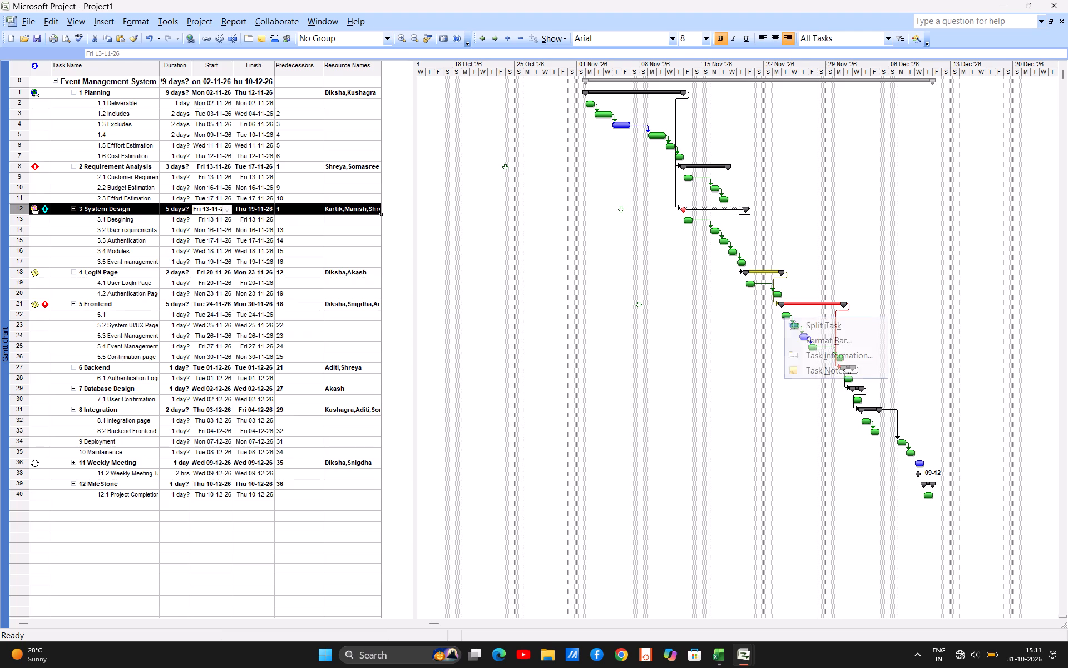
{"action": "left_click", "coordinate": [810, 337]}
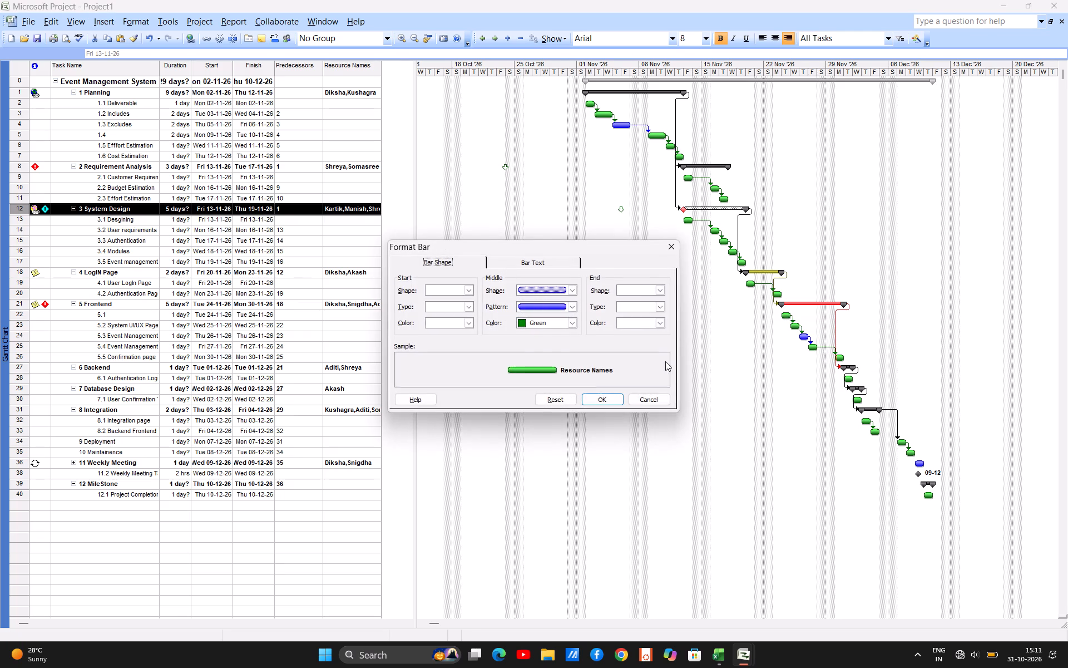
{"action": "left_click", "coordinate": [572, 324]}
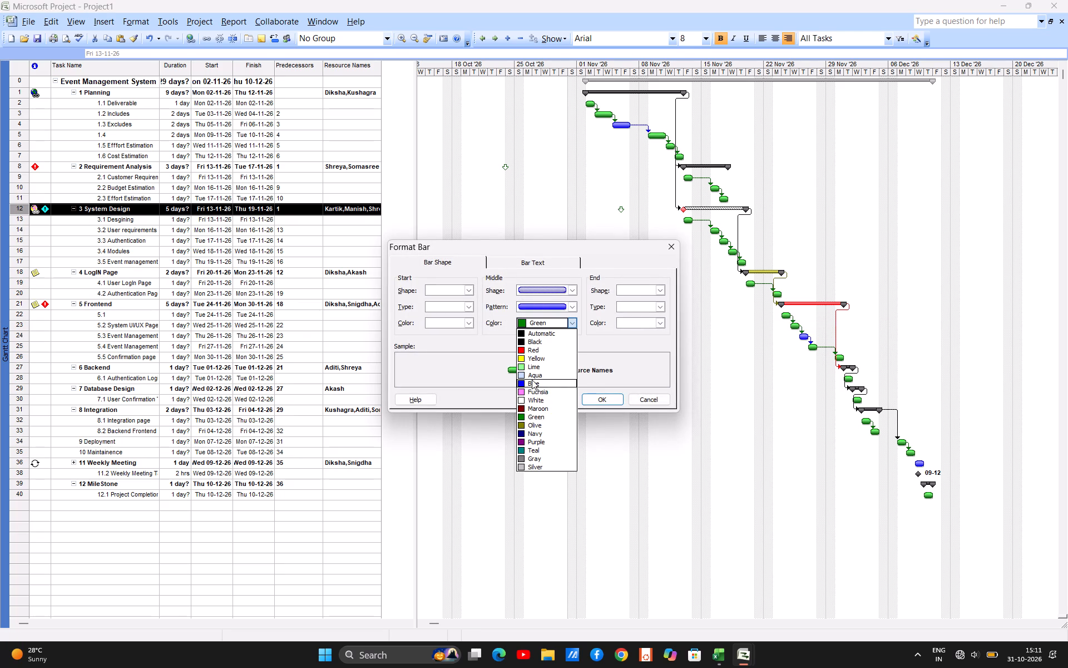
{"action": "left_click", "coordinate": [532, 380]}
{"action": "left_click", "coordinate": [600, 399]}
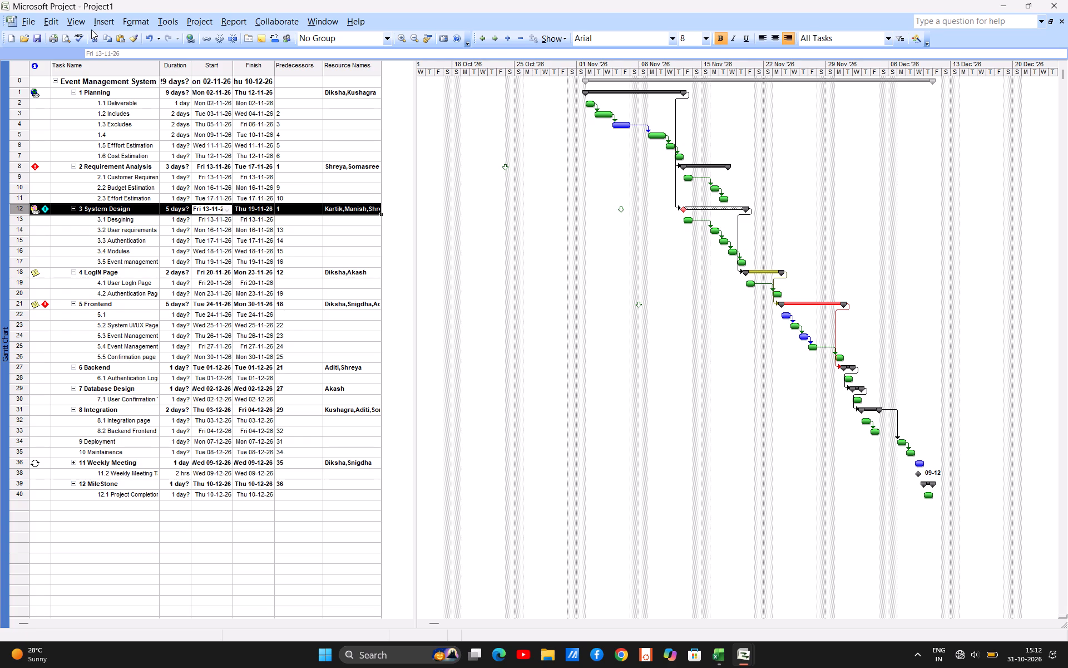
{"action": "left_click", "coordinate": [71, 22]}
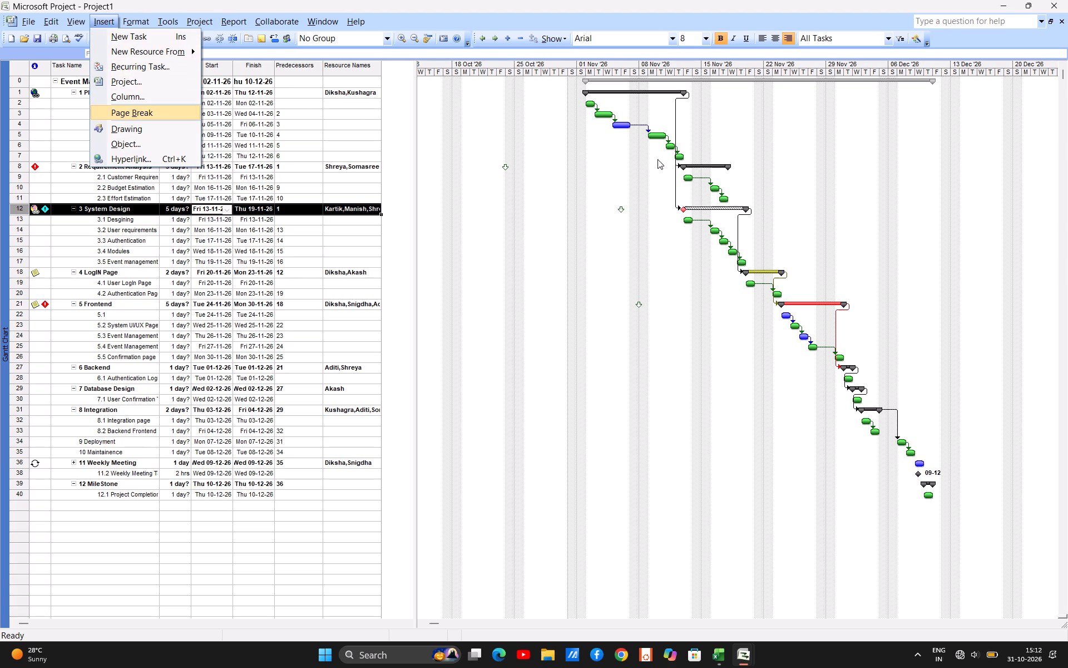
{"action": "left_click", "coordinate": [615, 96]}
Set the Gantt chart's non-working time shading to draw in front of task bars.
{"action": "right_click", "coordinate": [612, 94]}
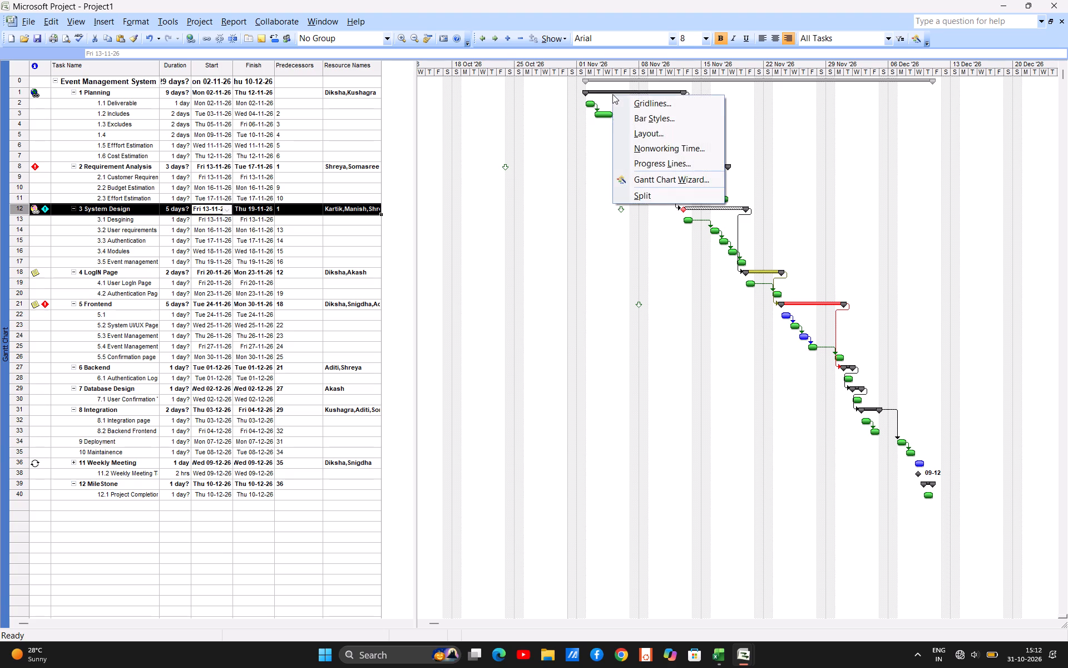
{"action": "left_click", "coordinate": [642, 145]}
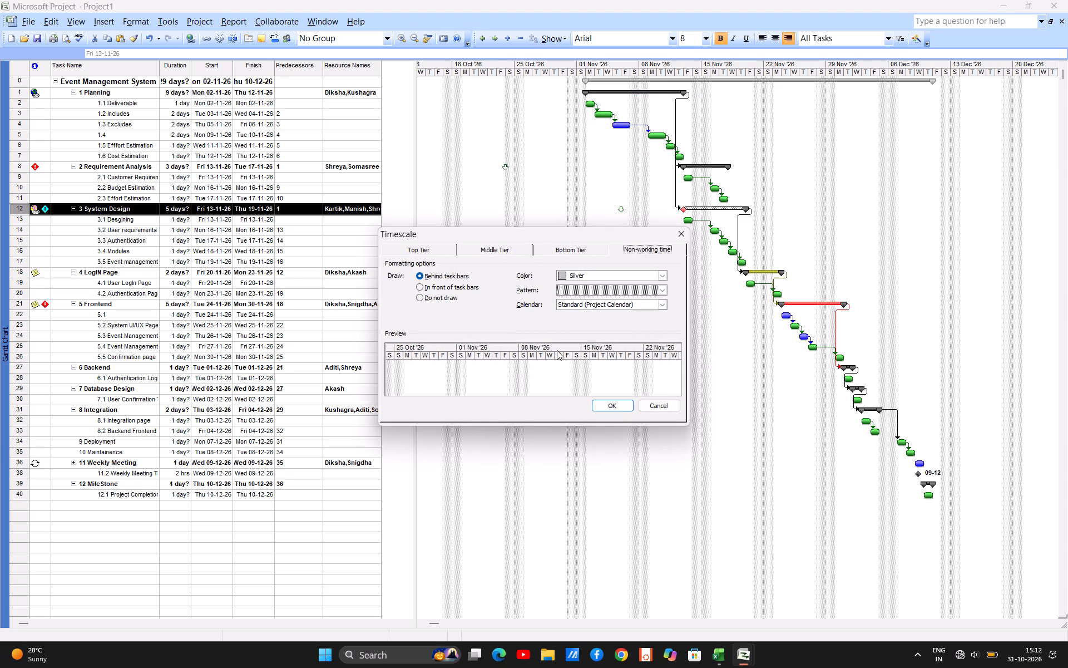
{"action": "left_click", "coordinate": [421, 287]}
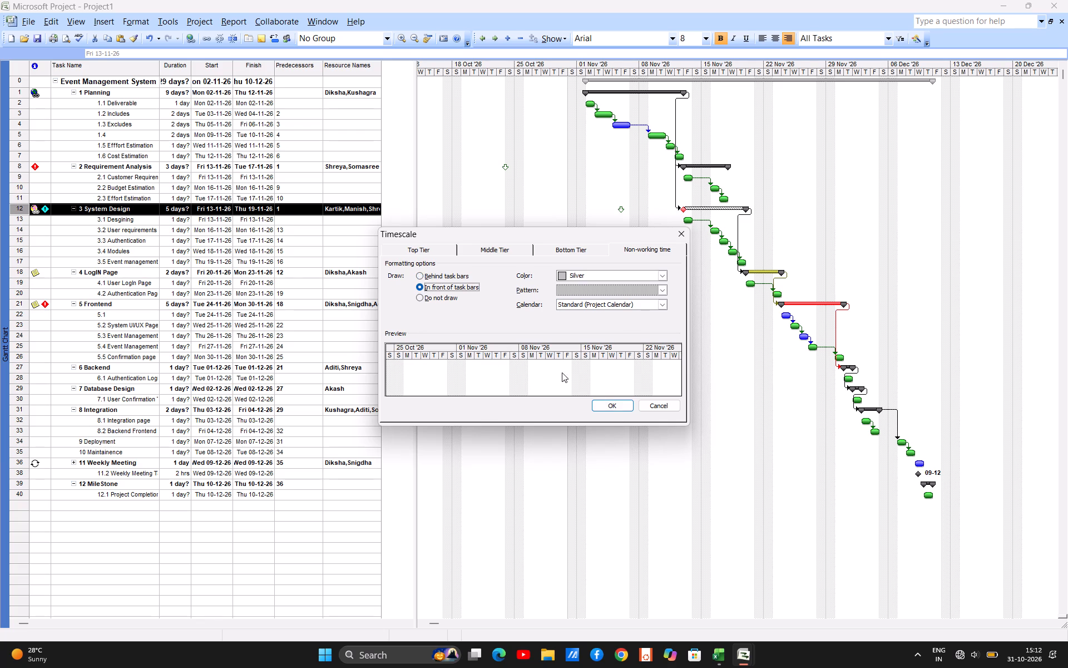
{"action": "left_click", "coordinate": [610, 407]}
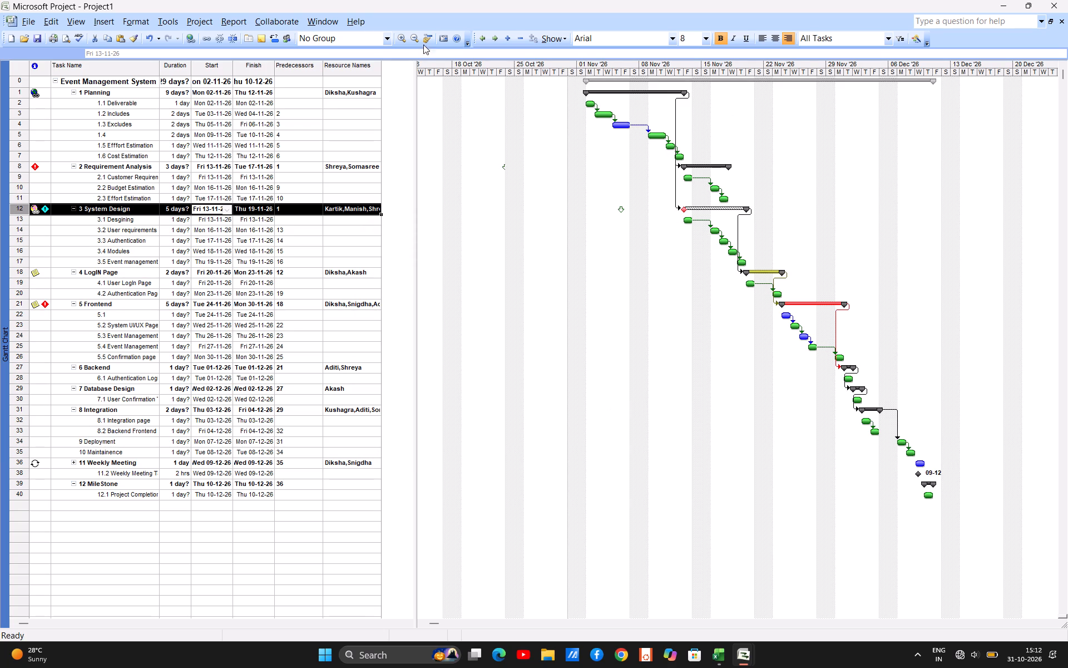
Always display the current progress line at the project status date and enable selected progress lines, leaving recurring intervals off.
{"action": "left_click", "coordinate": [225, 22]}
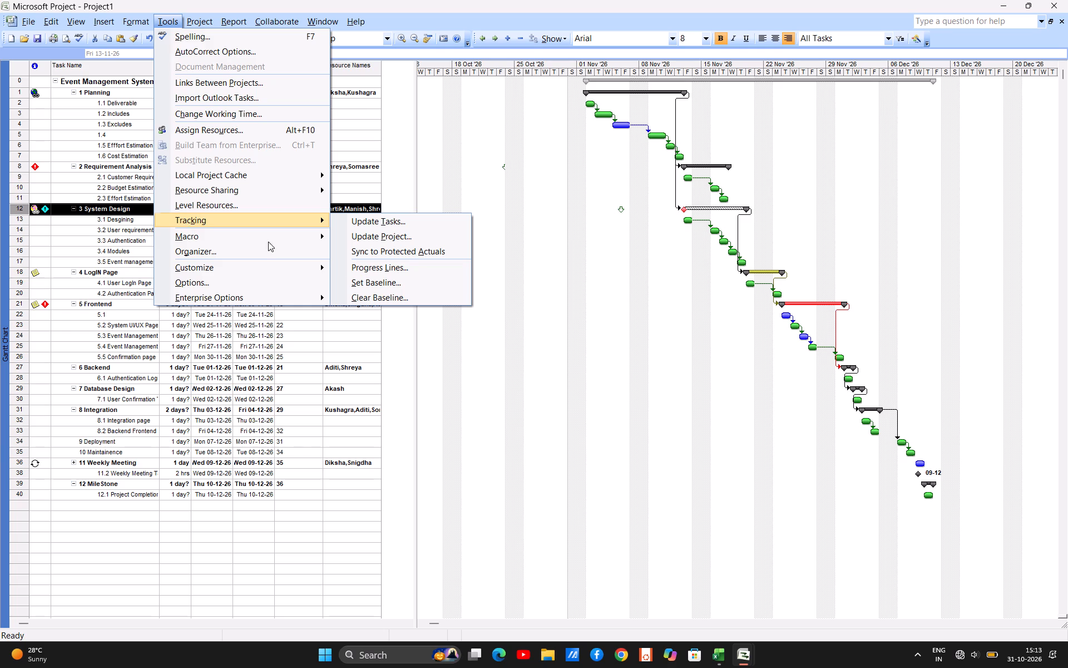
{"action": "left_click", "coordinate": [402, 266]}
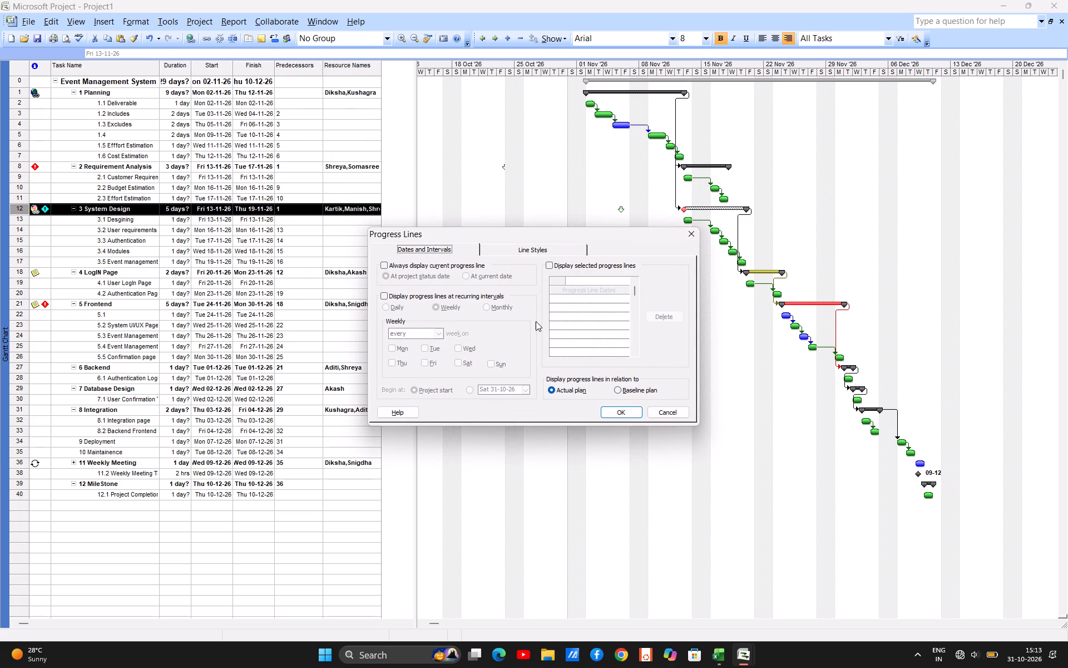
{"action": "left_click", "coordinate": [383, 294]}
{"action": "left_click", "coordinate": [383, 263]}
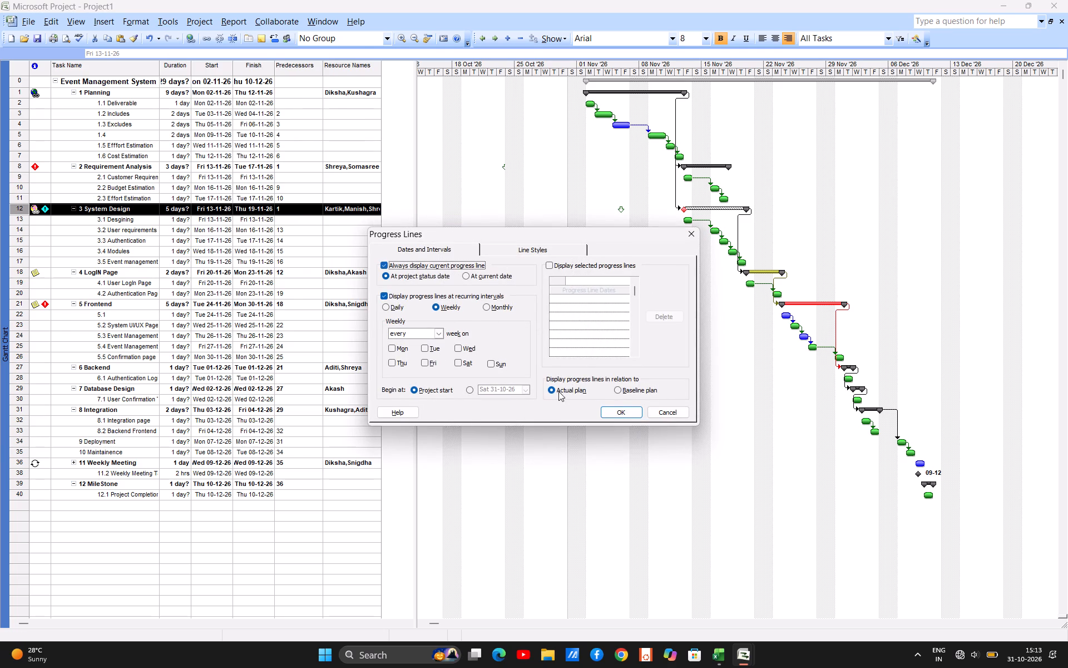
{"action": "left_click", "coordinate": [621, 412]}
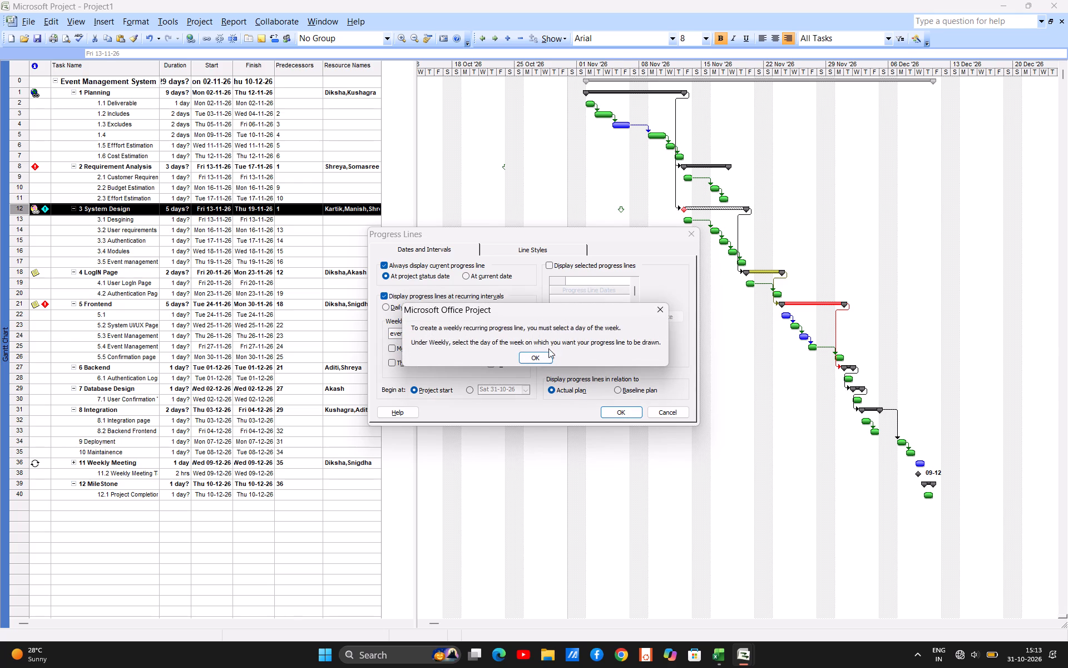
{"action": "left_click", "coordinate": [538, 357]}
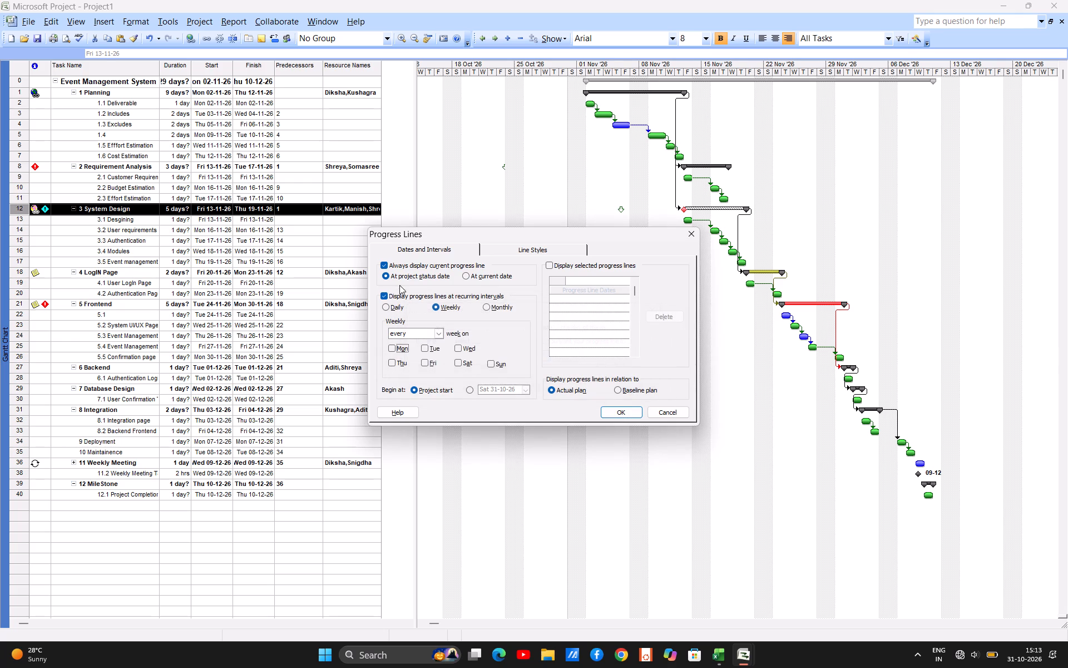
{"action": "left_click", "coordinate": [383, 267]}
{"action": "left_click", "coordinate": [610, 410]}
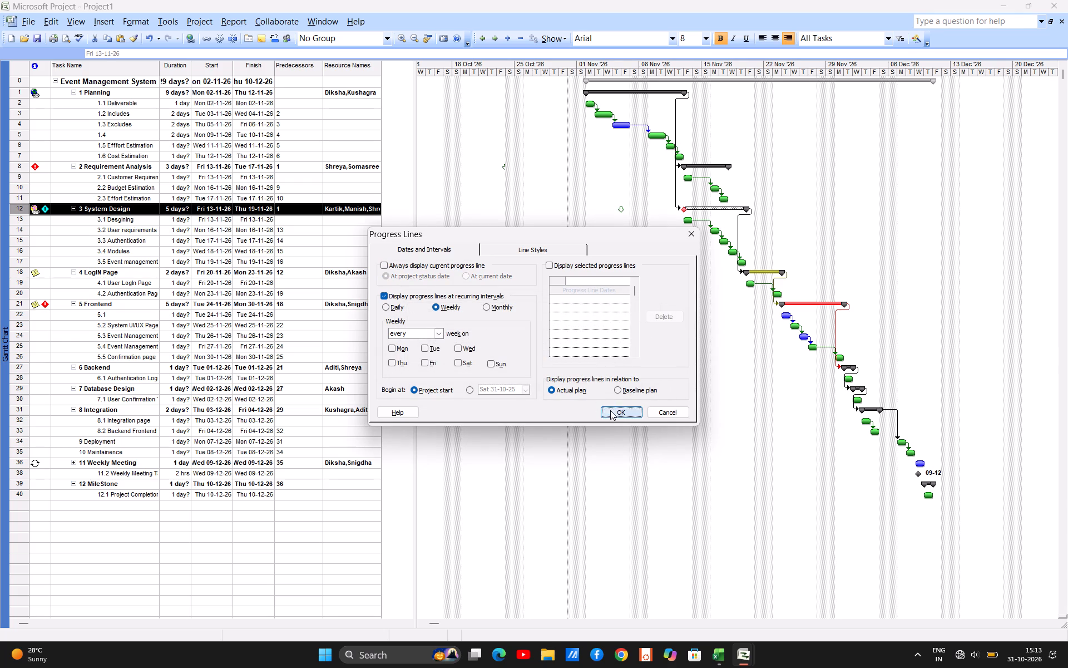
{"action": "left_click", "coordinate": [533, 355]}
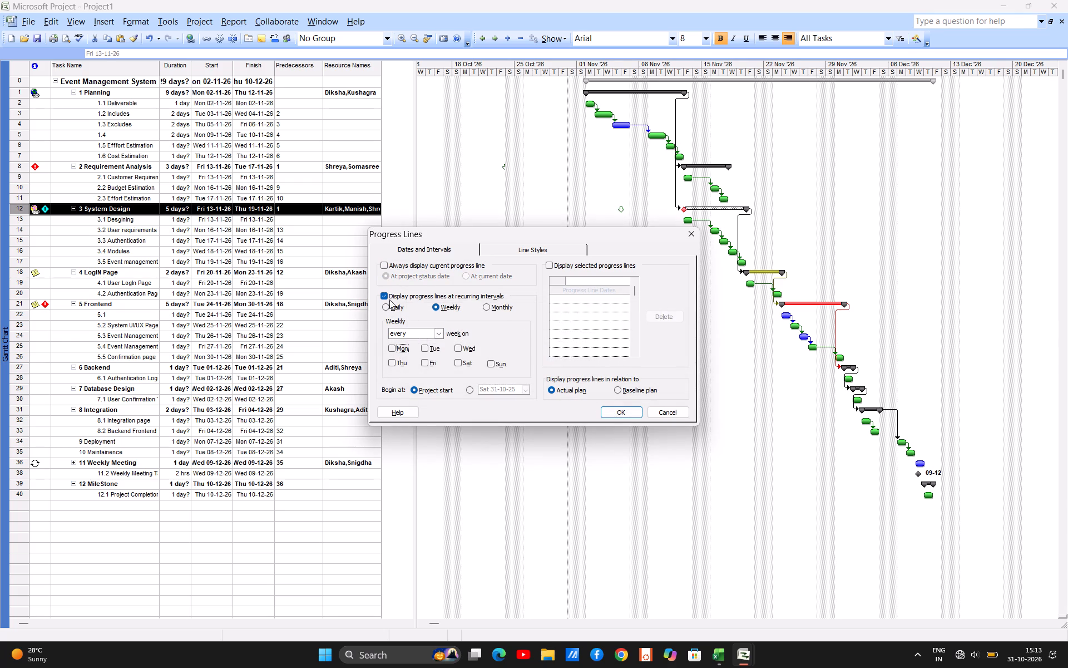
{"action": "left_click", "coordinate": [383, 296]}
{"action": "left_click", "coordinate": [384, 268]}
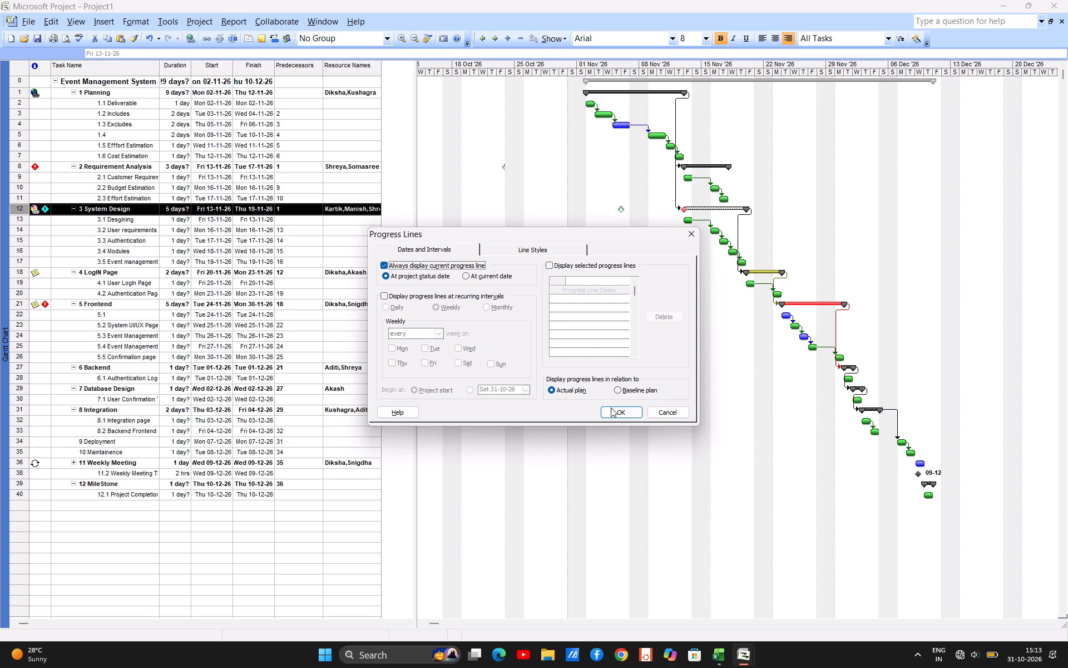
{"action": "left_click", "coordinate": [552, 267]}
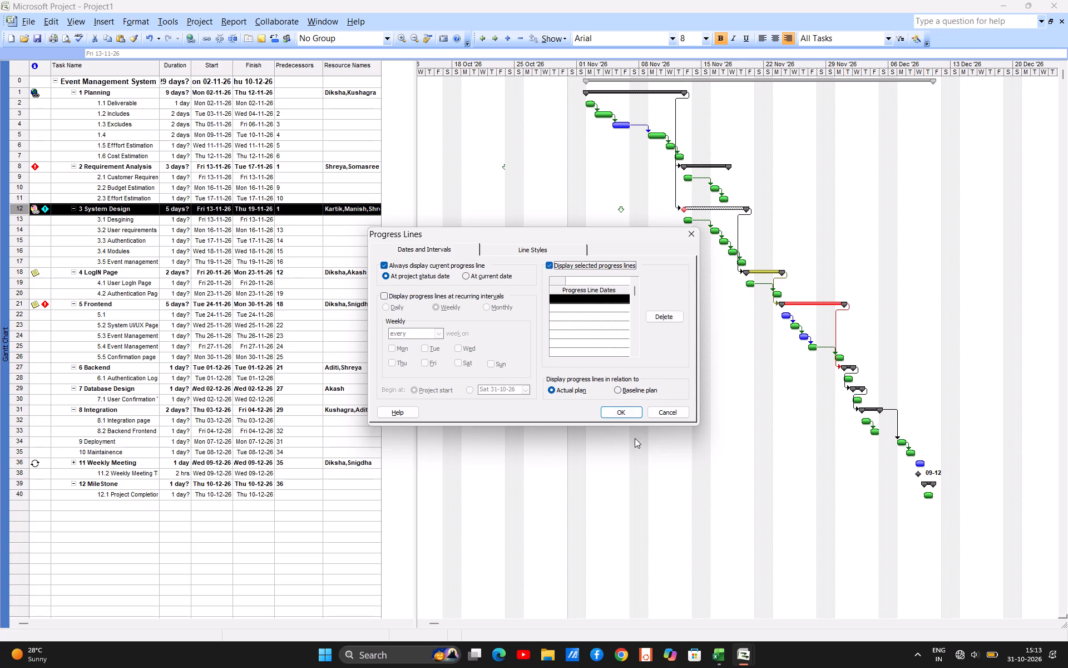
{"action": "left_click", "coordinate": [615, 412]}
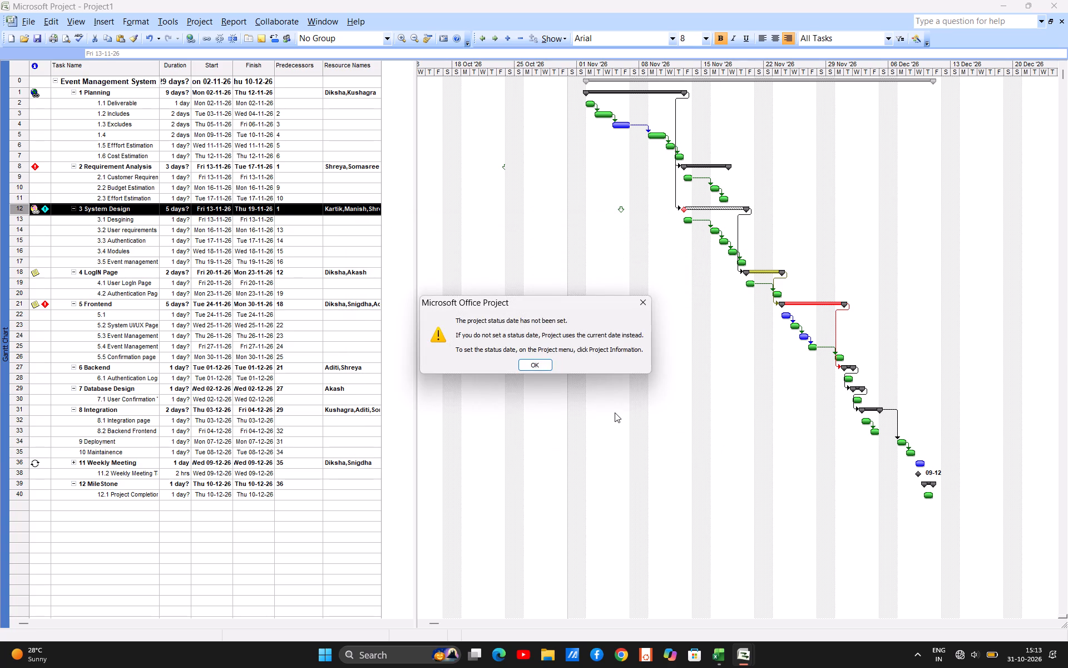
{"action": "left_click", "coordinate": [535, 363]}
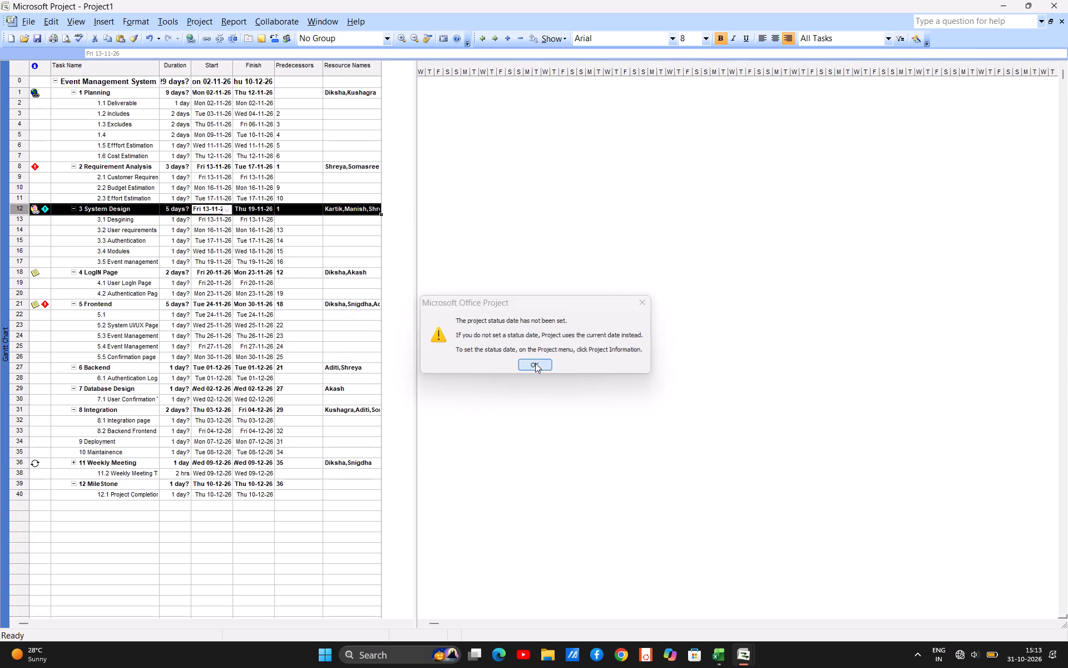
{"action": "scroll", "coordinate": [647, 320], "scroll_direction": "left", "scroll_amount": 2}
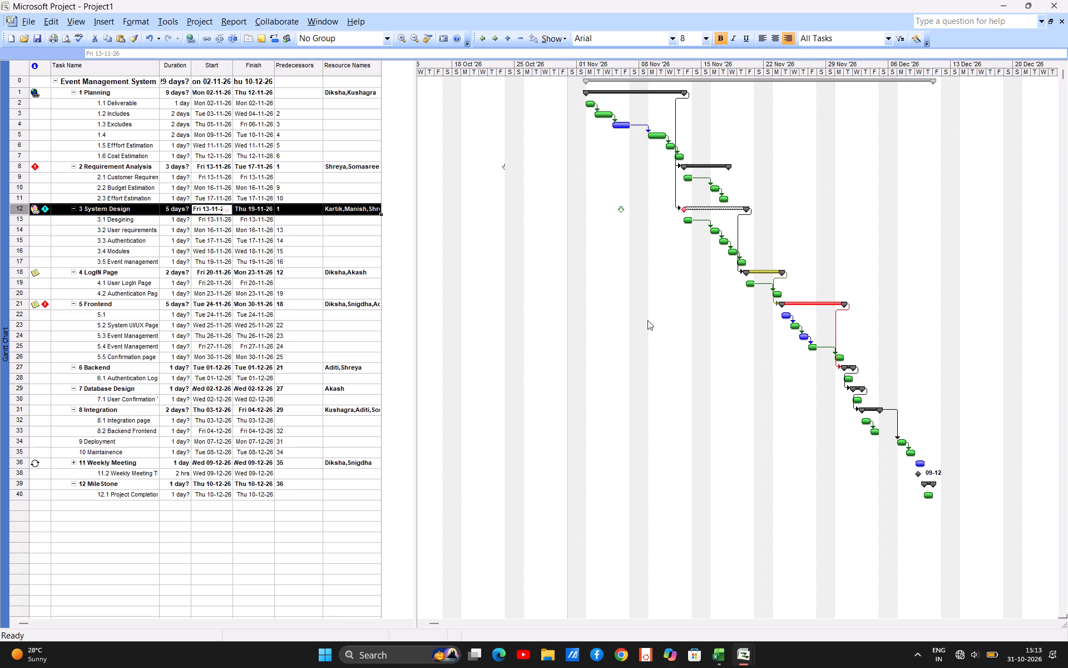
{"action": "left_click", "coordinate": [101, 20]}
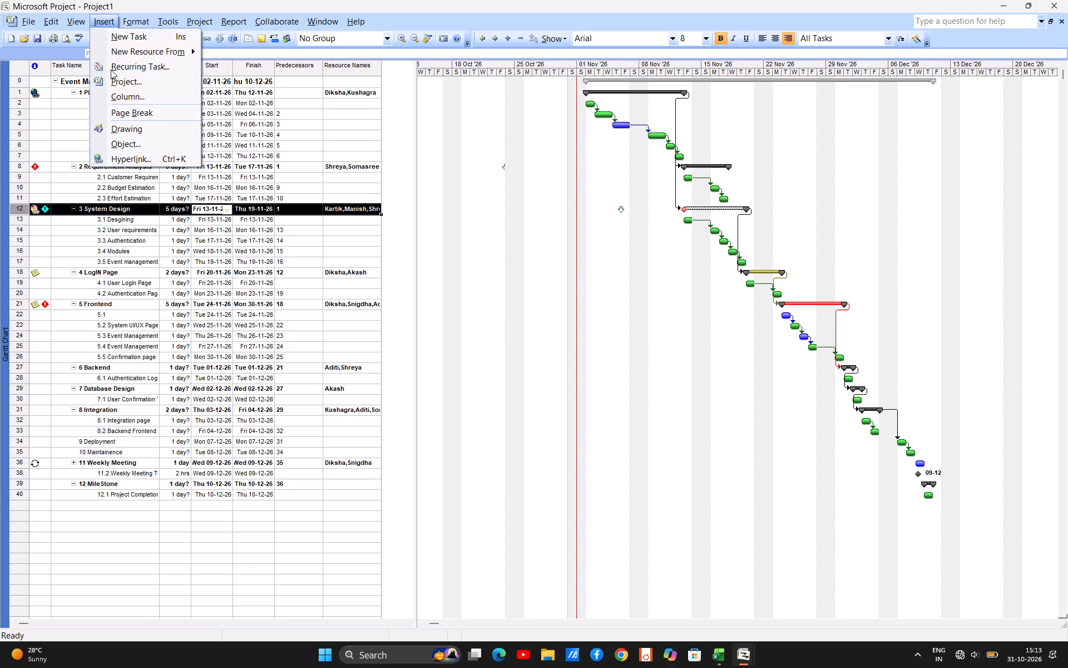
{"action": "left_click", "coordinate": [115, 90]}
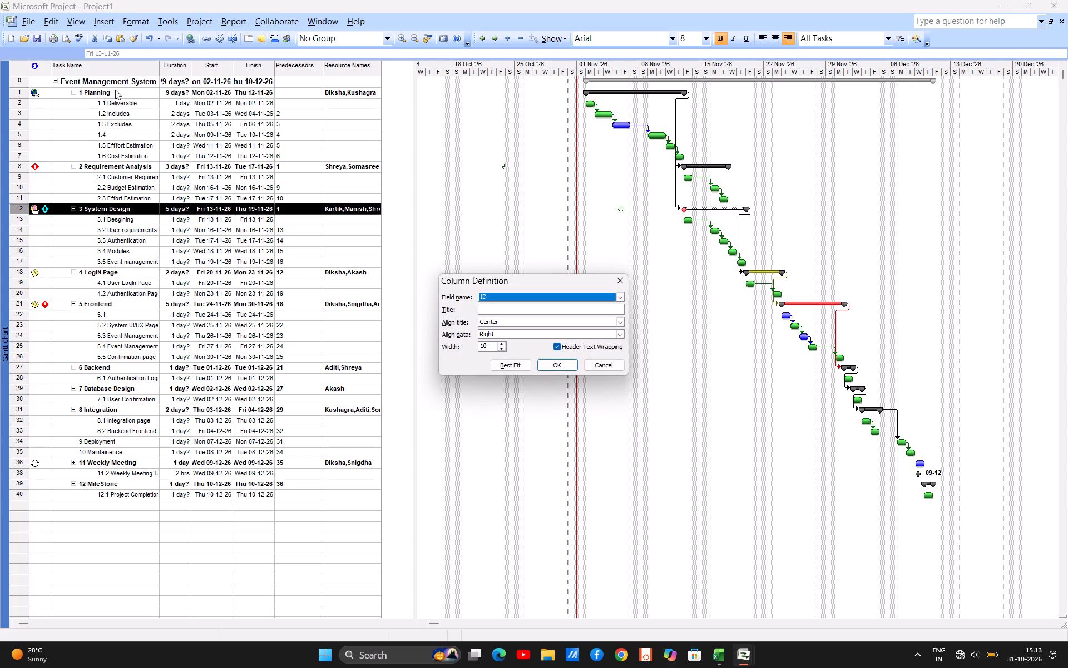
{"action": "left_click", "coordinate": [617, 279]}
Insert a page break at the System Design task row.
{"action": "left_click", "coordinate": [76, 19]}
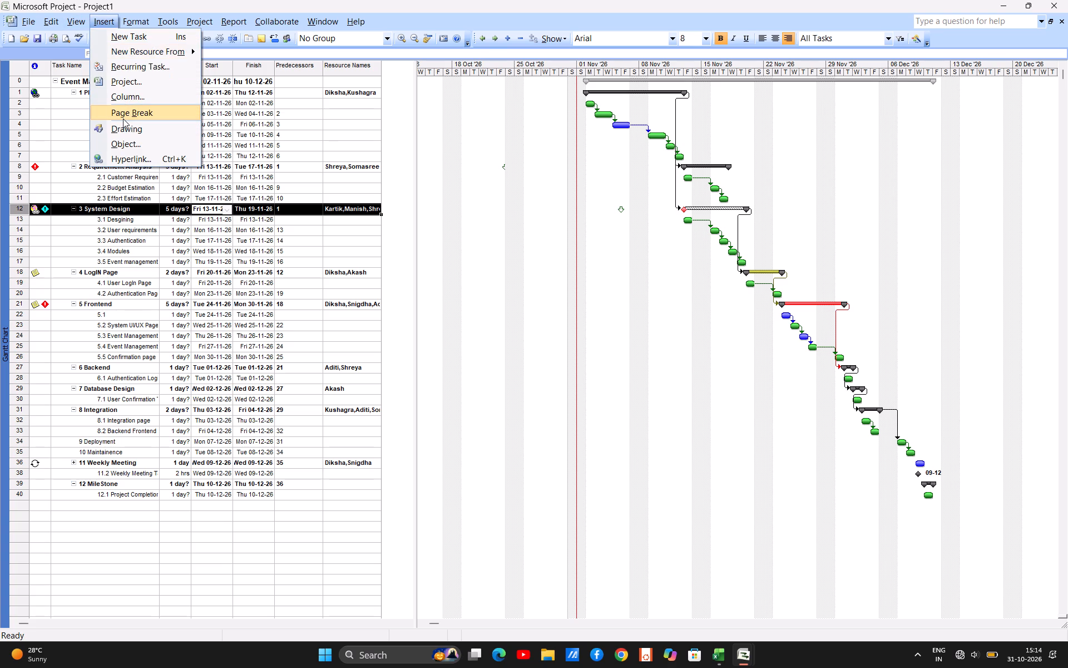
{"action": "left_click", "coordinate": [123, 119]}
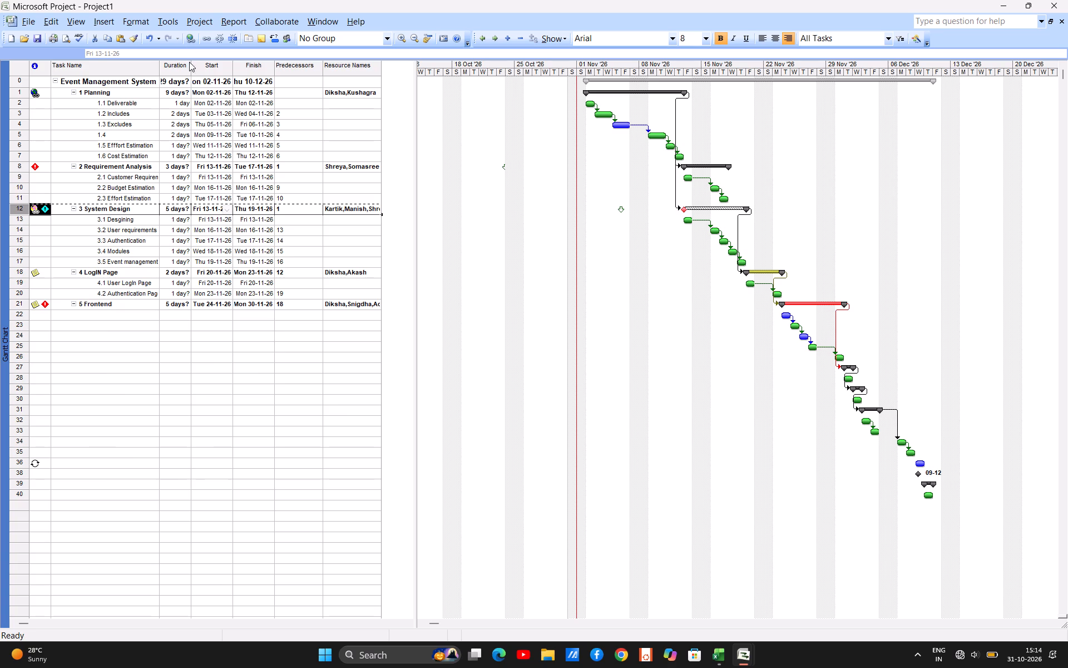
Define the project's WBS code with the project code prefix aks.
{"action": "left_click", "coordinate": [222, 22]}
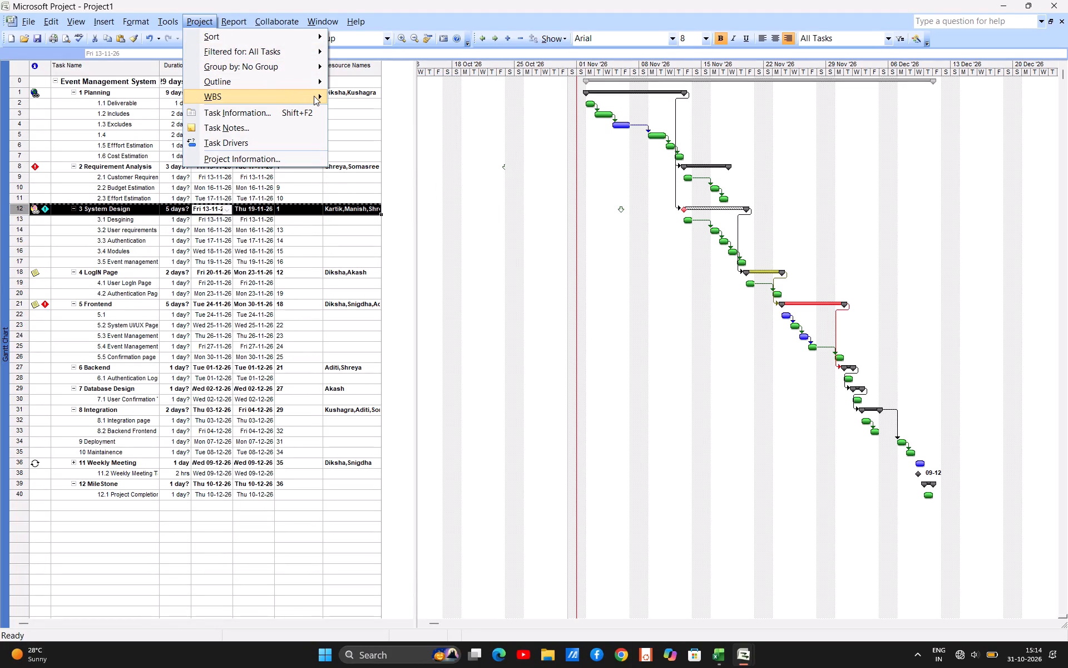
{"action": "left_click", "coordinate": [353, 92]}
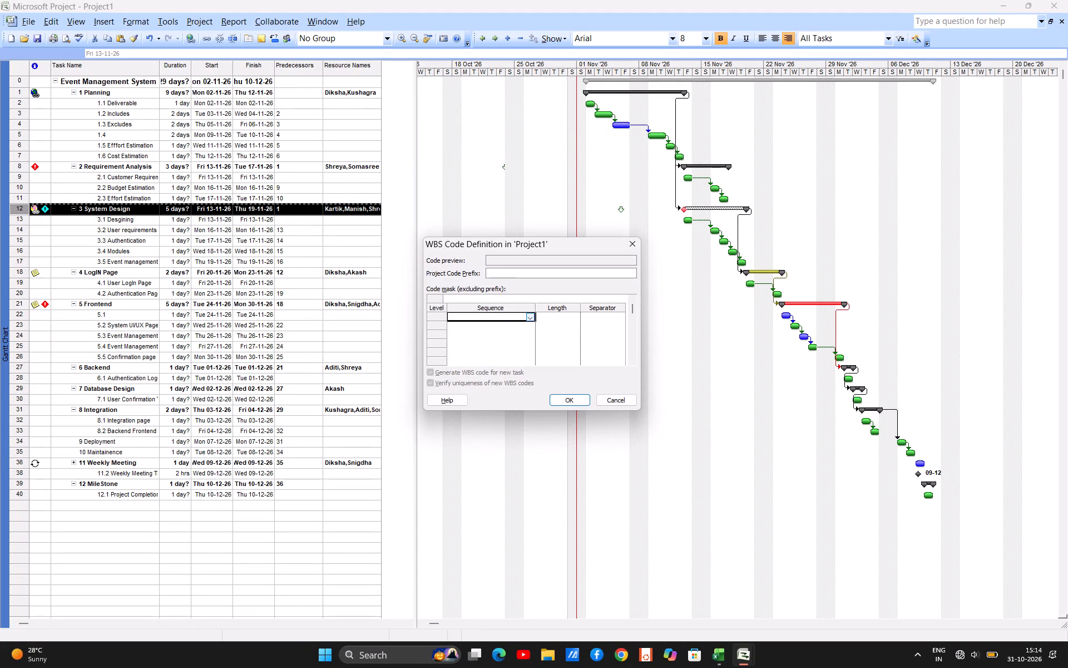
{"action": "left_click", "coordinate": [495, 258]}
{"action": "left_click", "coordinate": [511, 263]}
{"action": "left_click", "coordinate": [493, 271]}
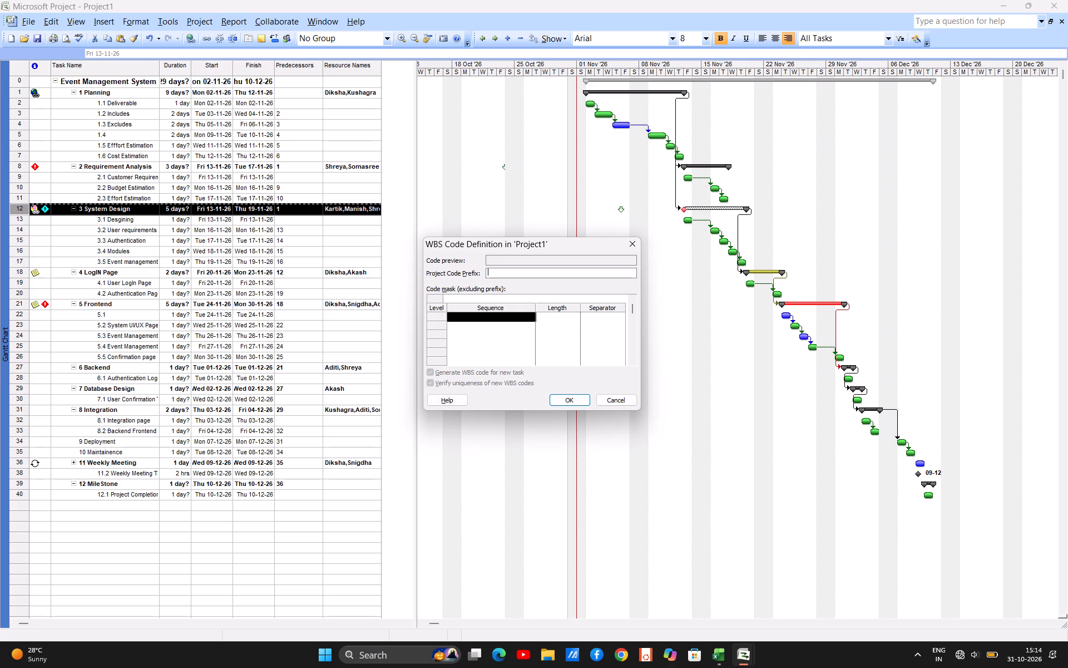
{"action": "type", "text": "as"}
{"action": "key", "text": "BackSpace"}
{"action": "type", "text": "ks"}
{"action": "left_click", "coordinate": [567, 399]}
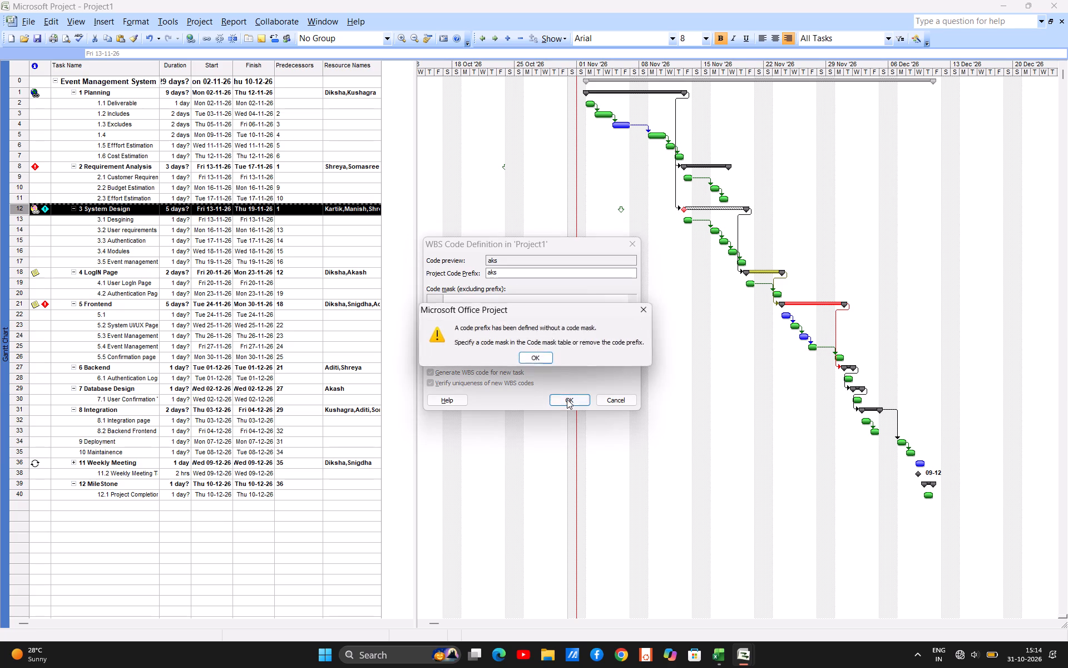
Set the first level of the WBS code mask to the Uppercase Letters (ordered) sequence and apply the code definition.
{"action": "left_click", "coordinate": [533, 358]}
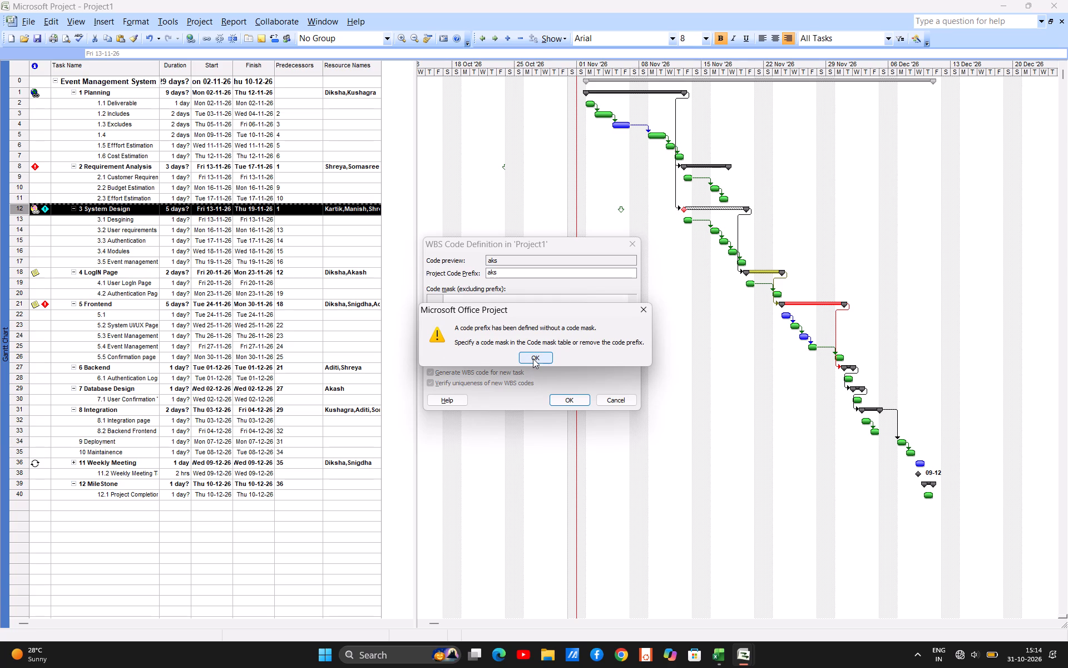
{"action": "left_click", "coordinate": [495, 318]}
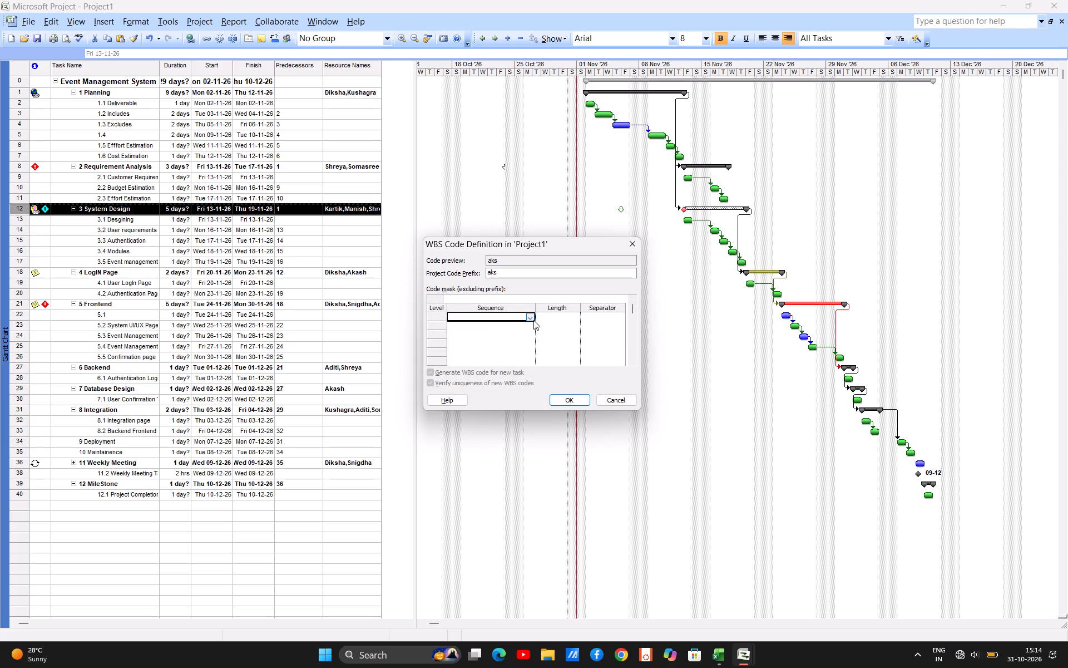
{"action": "left_click", "coordinate": [533, 320]}
{"action": "left_click", "coordinate": [483, 333]}
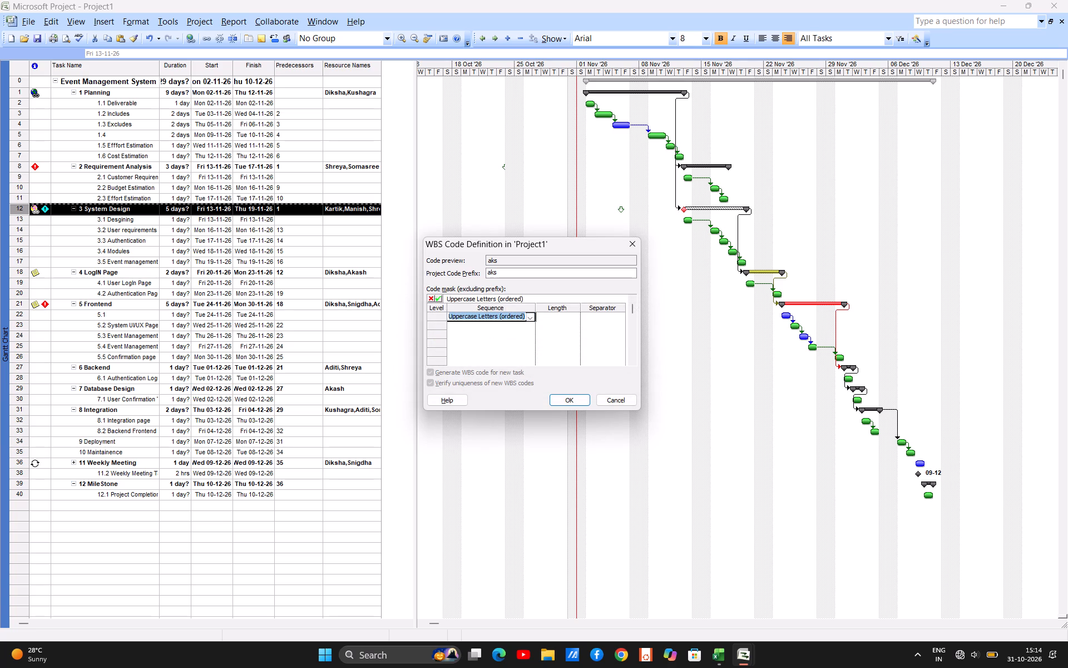
{"action": "left_click", "coordinate": [575, 400]}
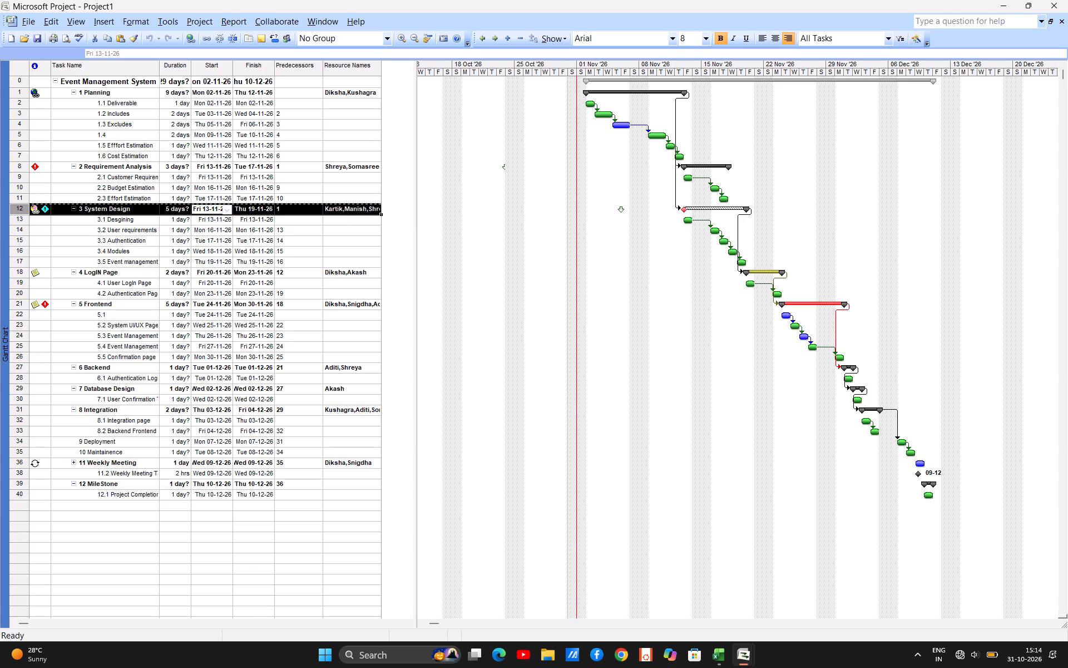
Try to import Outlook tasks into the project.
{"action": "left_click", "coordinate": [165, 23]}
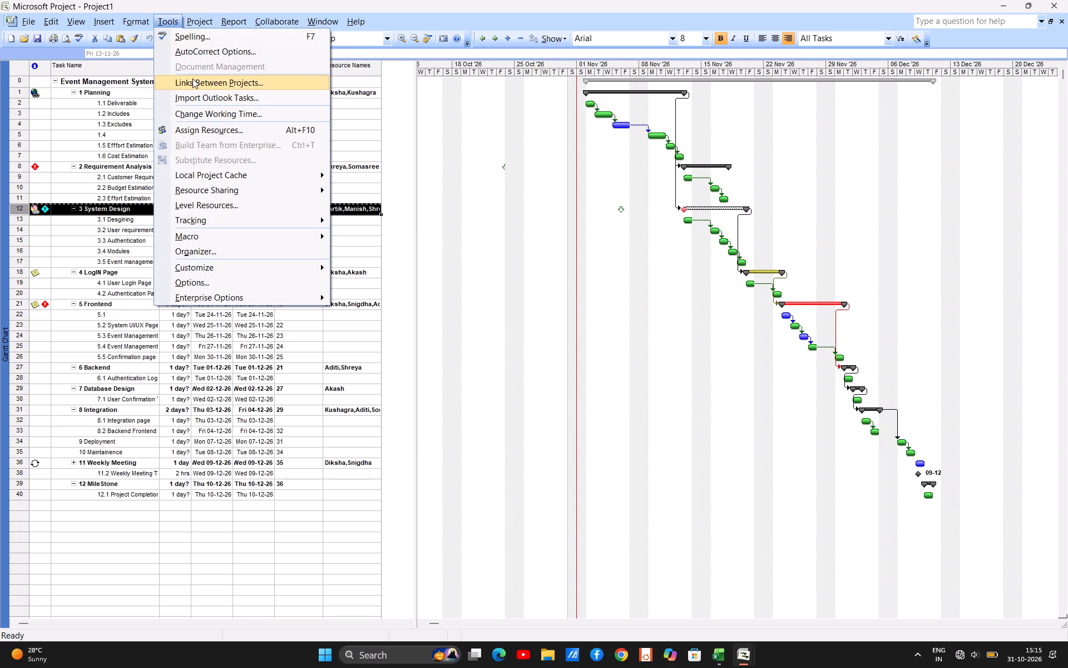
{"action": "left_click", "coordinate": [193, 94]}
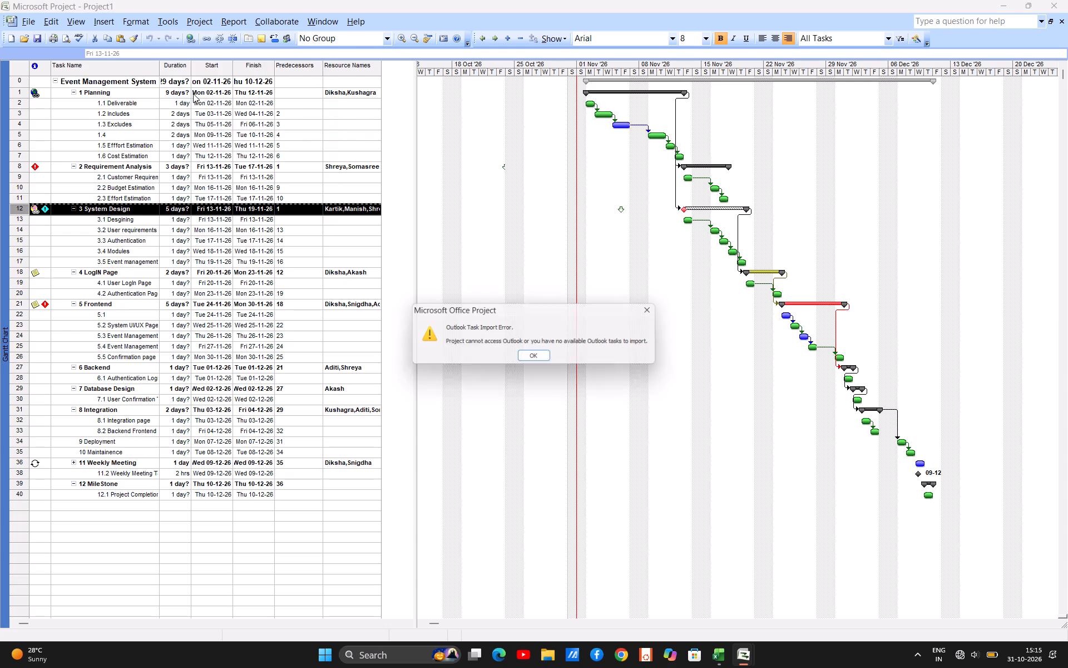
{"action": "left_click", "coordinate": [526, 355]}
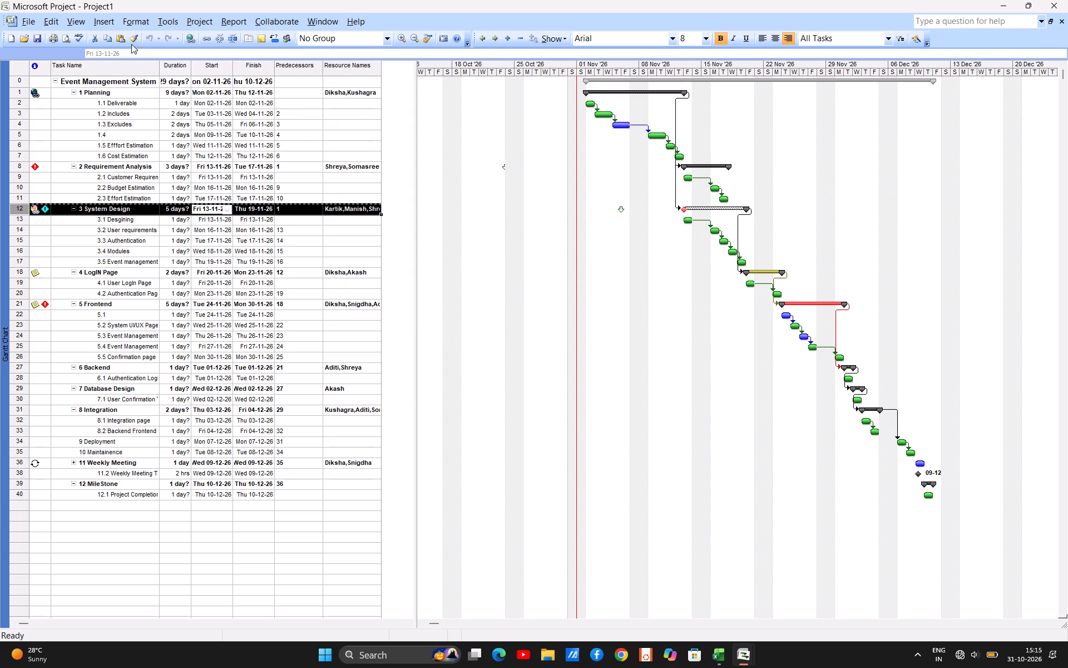
Set the baseline for the selected System Design task only, rolling baselines up to all summary tasks.
{"action": "left_click", "coordinate": [164, 20]}
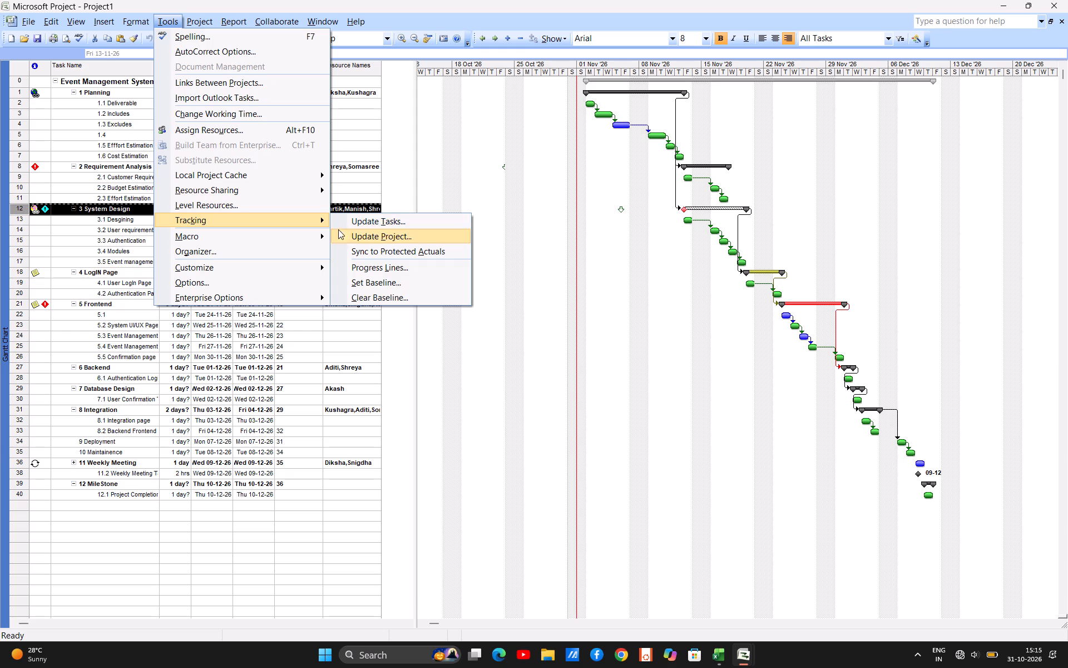
{"action": "left_click", "coordinate": [359, 281]}
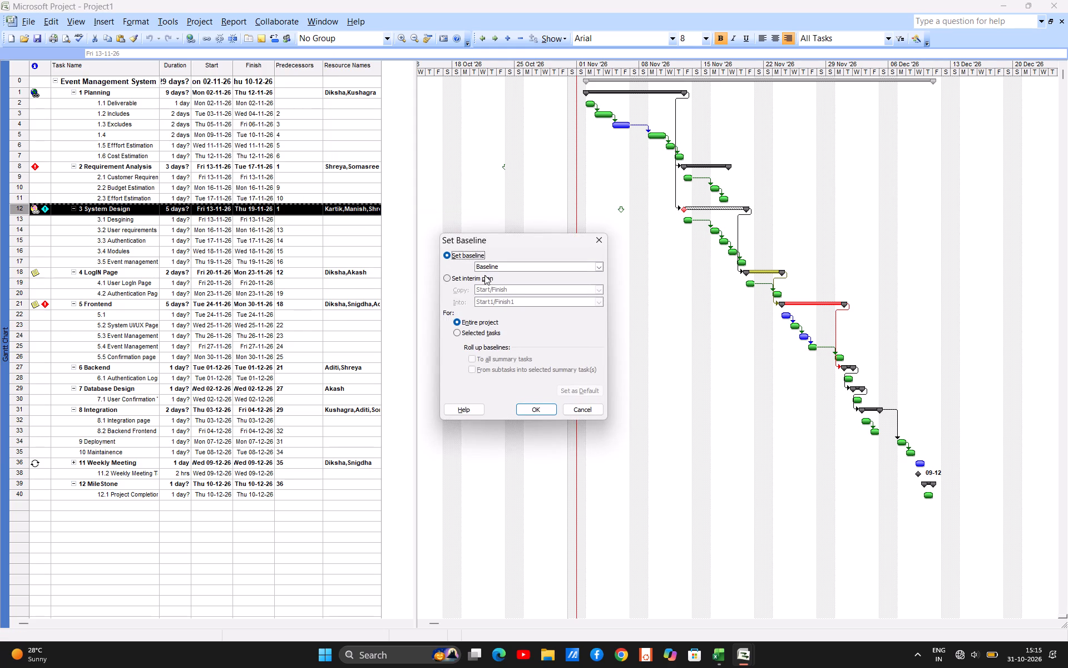
{"action": "left_click", "coordinate": [456, 333]}
{"action": "left_click", "coordinate": [473, 358]}
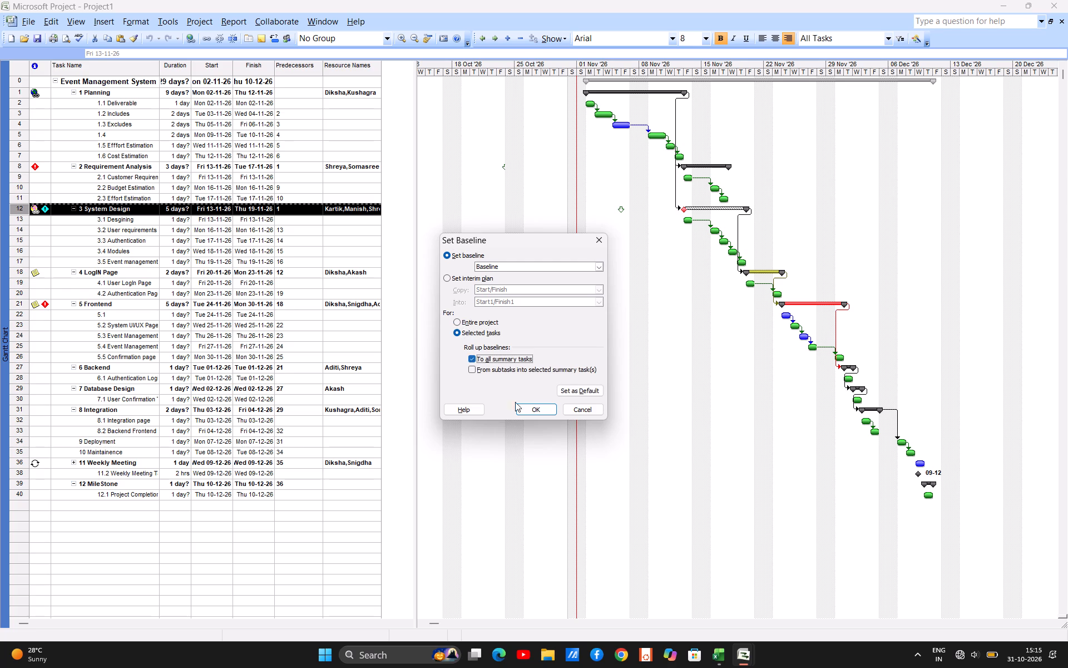
{"action": "left_click", "coordinate": [531, 410]}
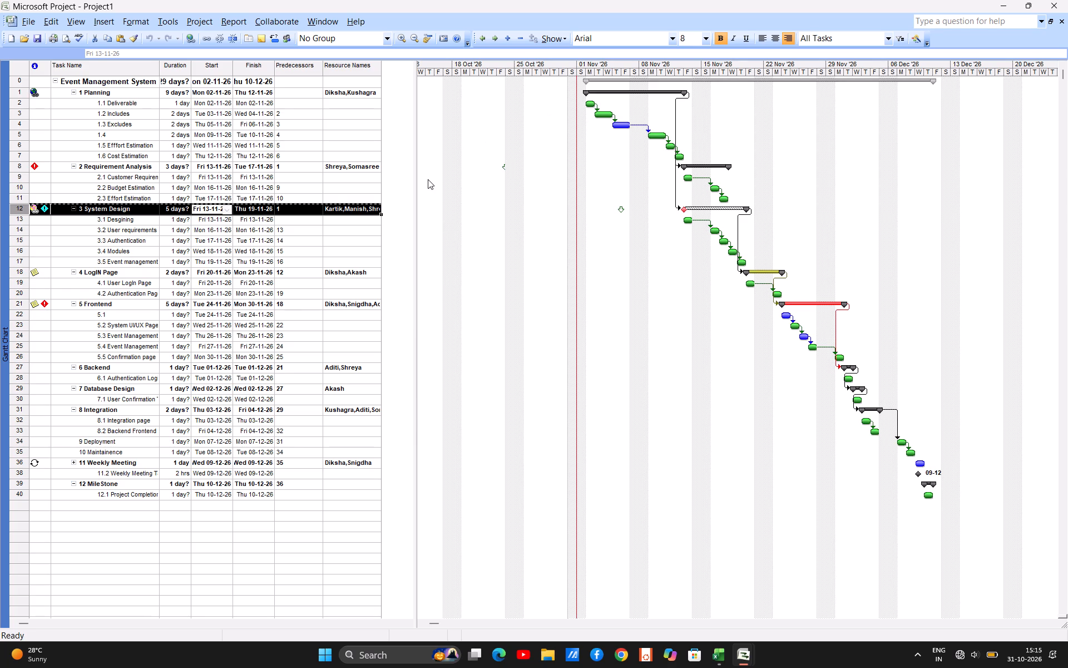
Capture the full screen showing the Gantt chart and paste it into a new blank Word document.
{"action": "key", "text": "Print"}
{"action": "left_click_drag", "start_coordinate": [0, 0], "coordinate": [1067, 660]}
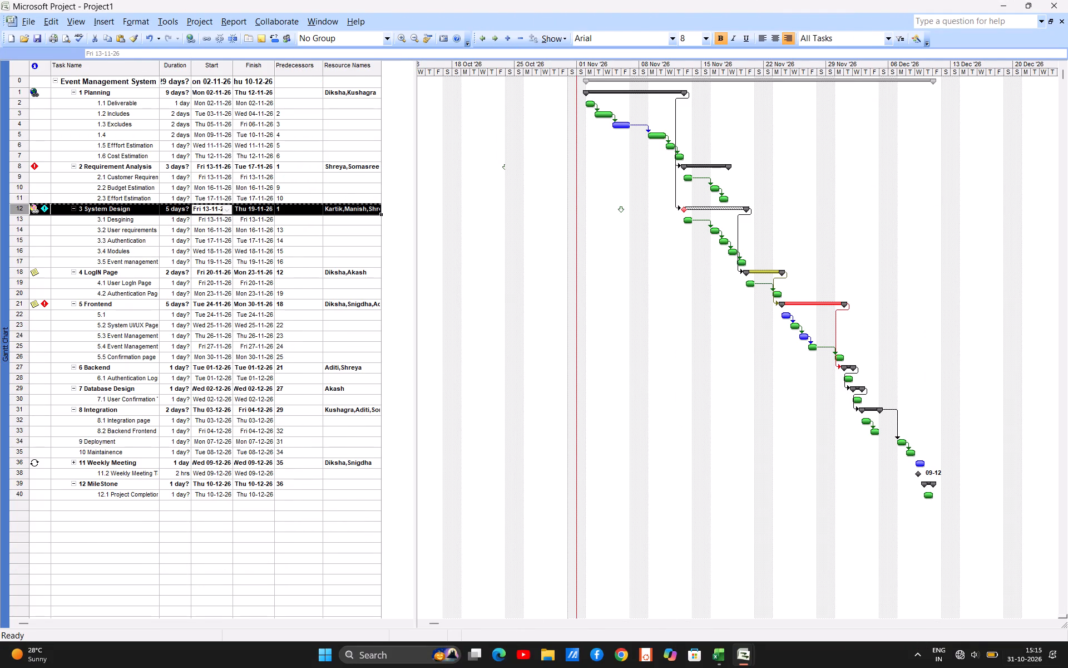
{"action": "left_click", "coordinate": [408, 655]}
{"action": "type", "text": "wor"}
{"action": "key", "text": "d"}
{"action": "key", "text": "Return"}
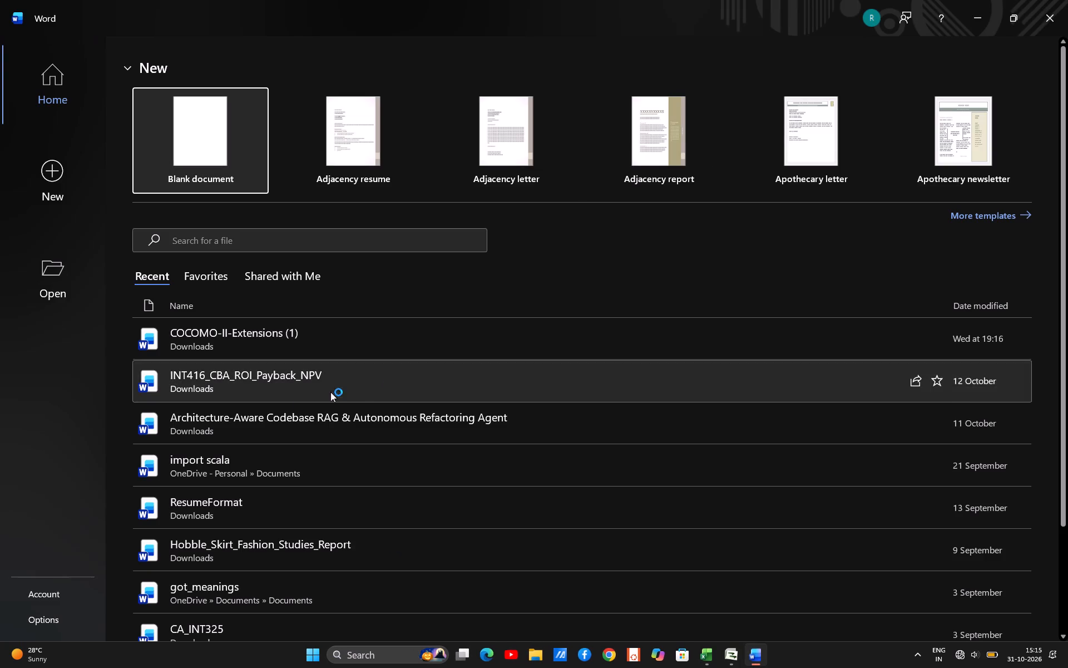
{"action": "left_click", "coordinate": [53, 175]}
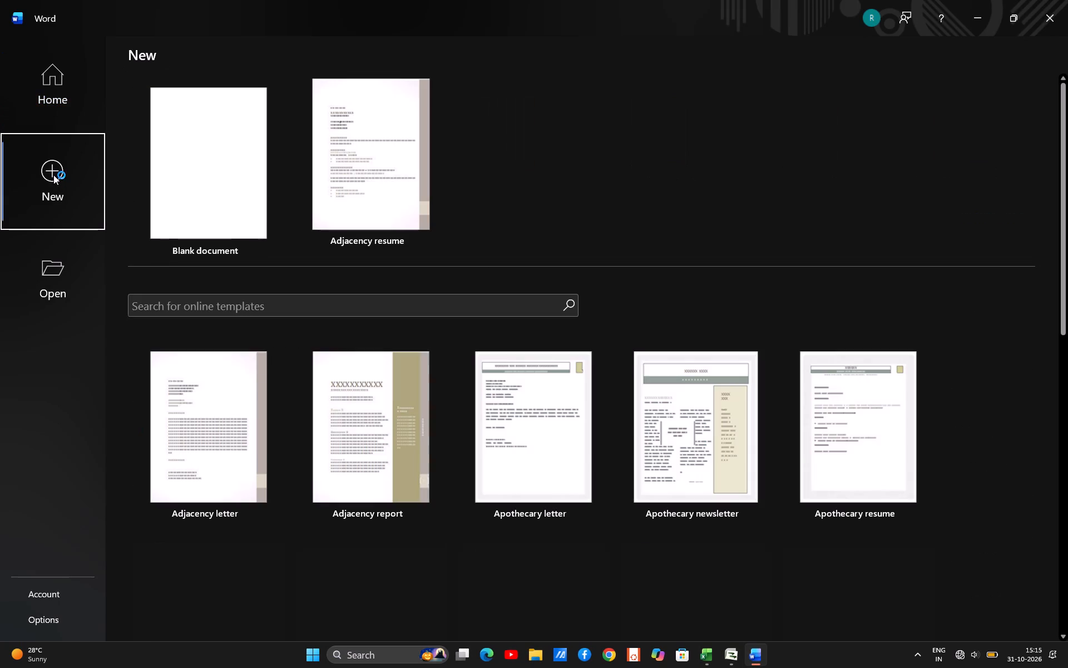
{"action": "left_click", "coordinate": [214, 215]}
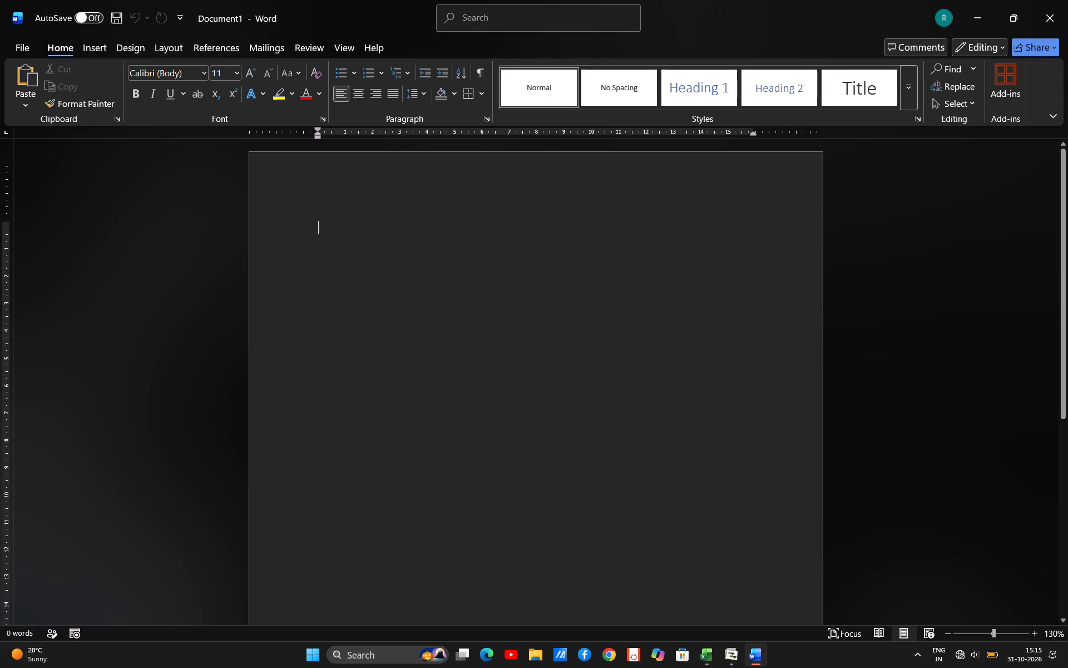
{"action": "key", "text": "ctrl+v"}
{"action": "left_click", "coordinate": [331, 196], "text": "ctrl"}
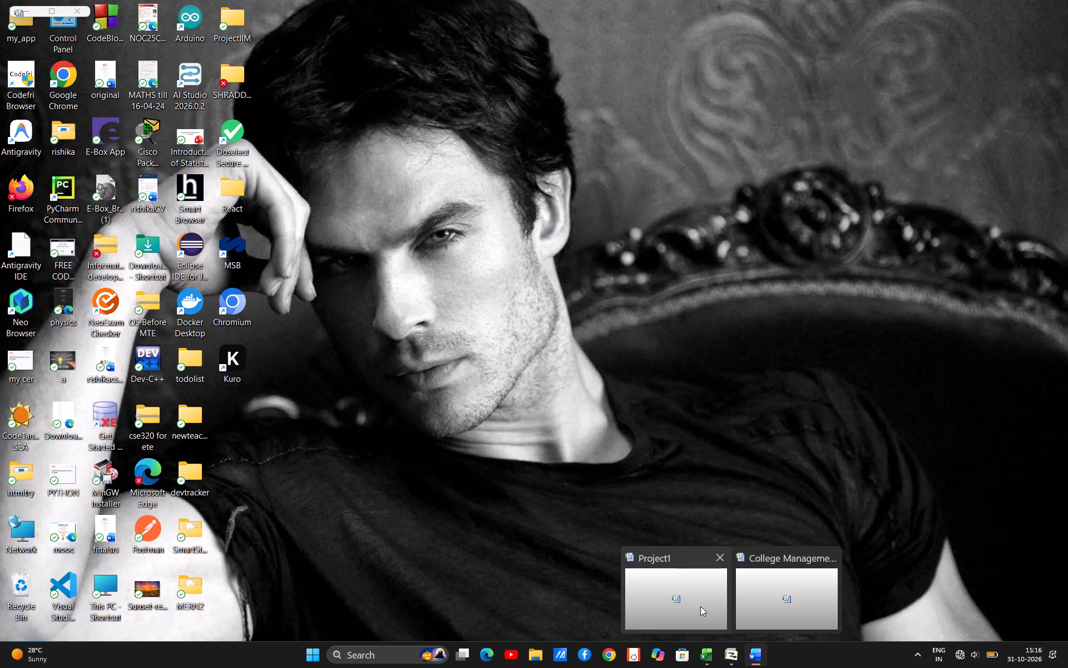
Switch back to Project1, display the Network Diagram view and capture the full screen.
{"action": "left_click", "coordinate": [700, 606]}
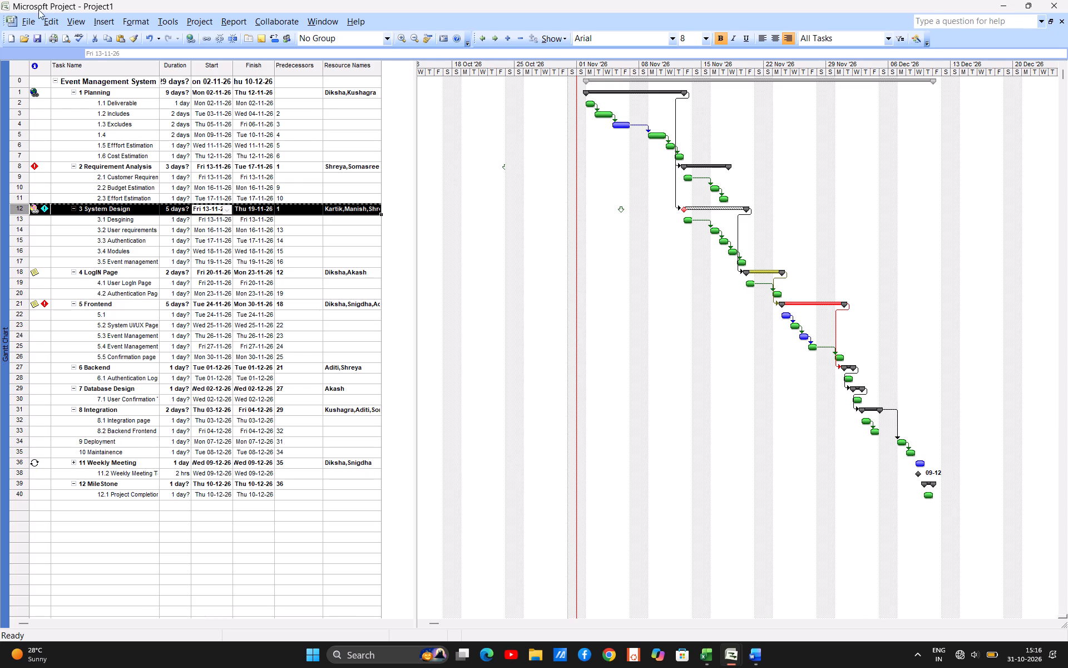
{"action": "left_click", "coordinate": [85, 18]}
{"action": "left_click", "coordinate": [91, 61]}
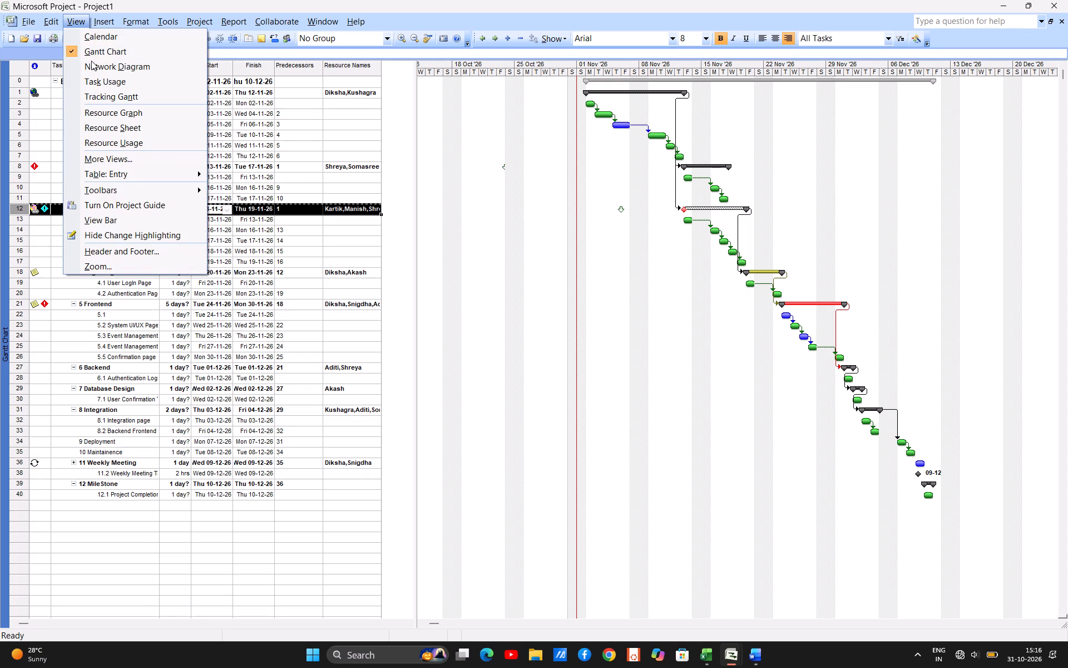
{"action": "key", "text": "Print"}
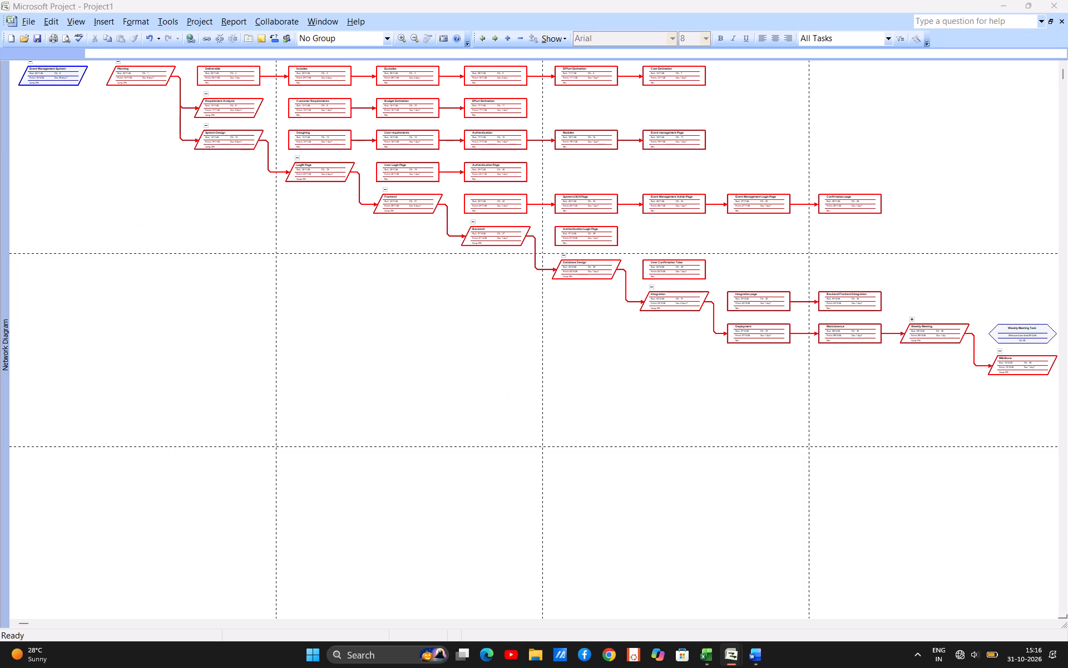
{"action": "left_click_drag", "start_coordinate": [0, 0], "coordinate": [664, 542]}
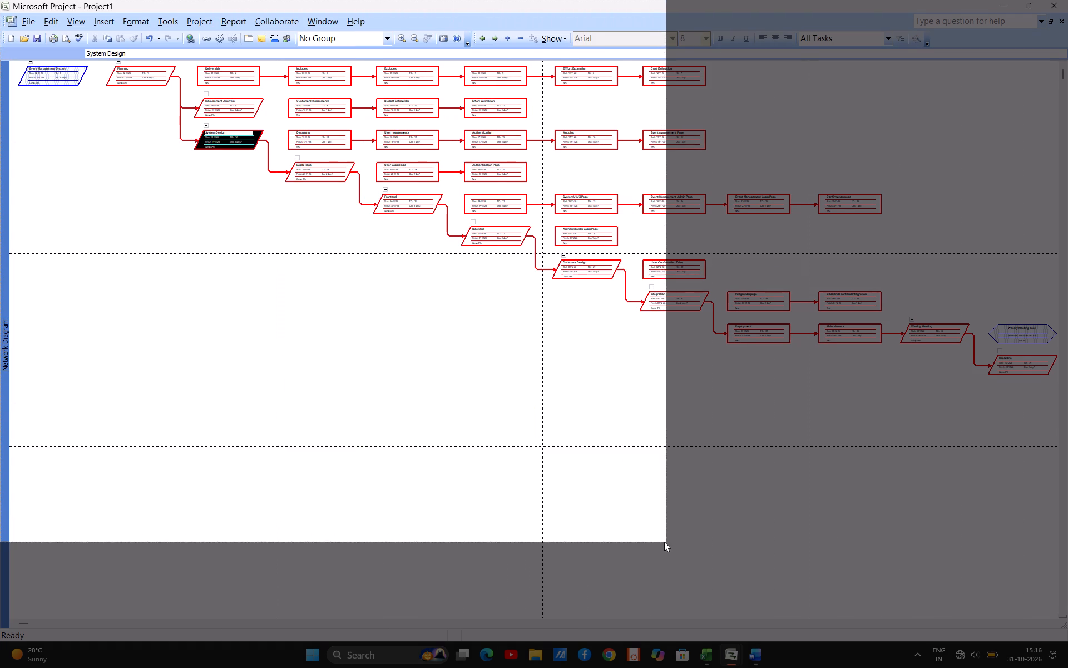
{"action": "left_click_drag", "start_coordinate": [664, 542], "coordinate": [1065, 665]}
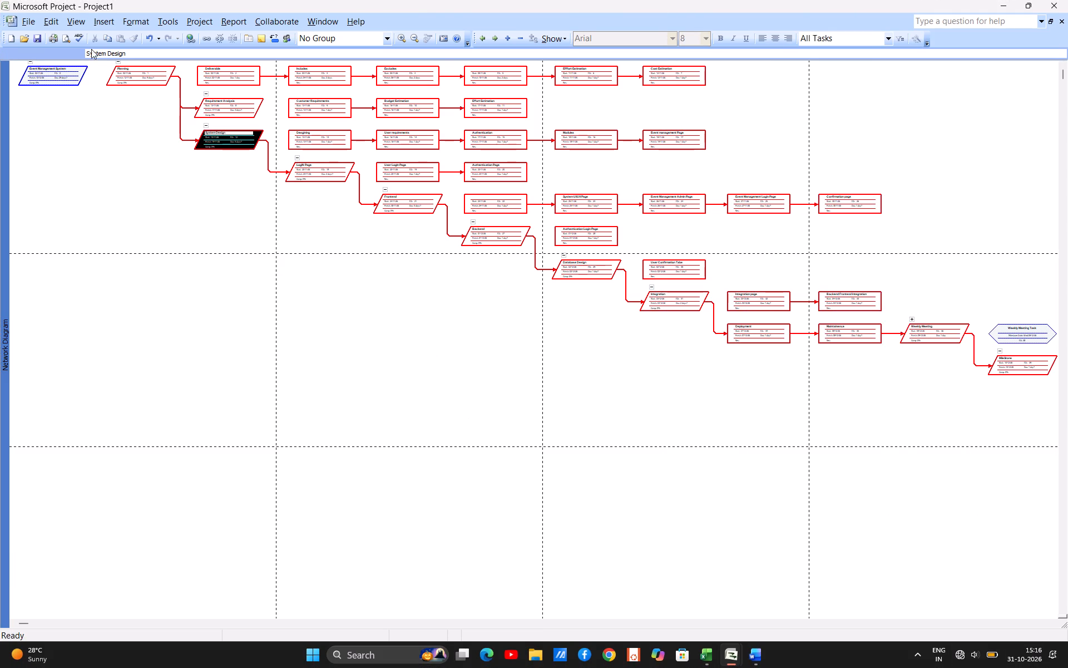
Return the project to the Gantt Chart view.
{"action": "left_click", "coordinate": [30, 21]}
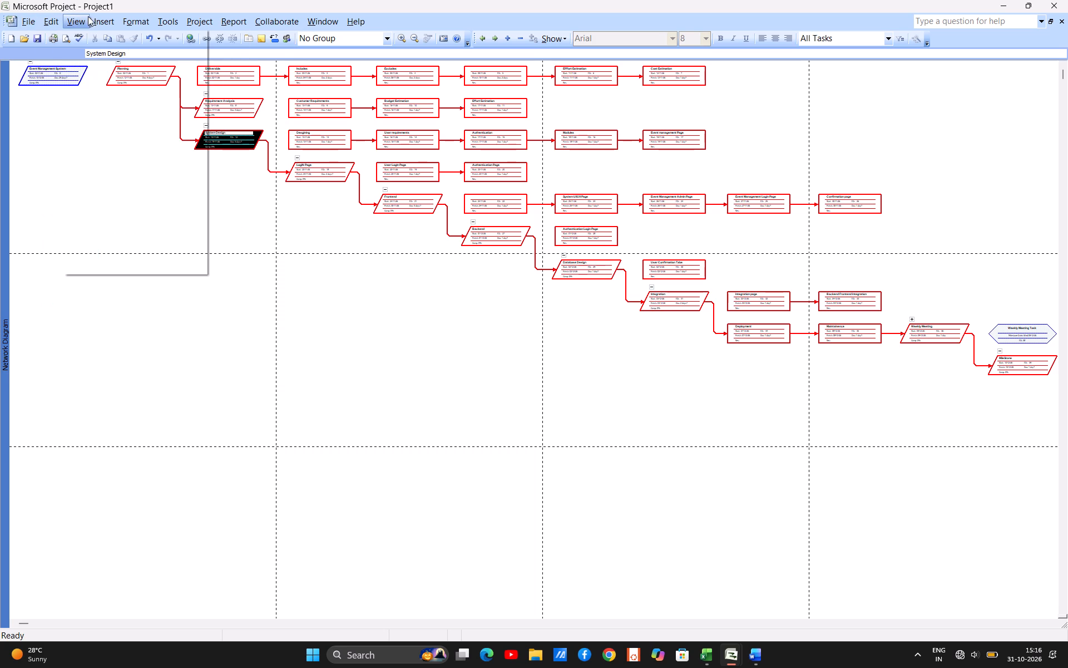
{"action": "left_click", "coordinate": [85, 51]}
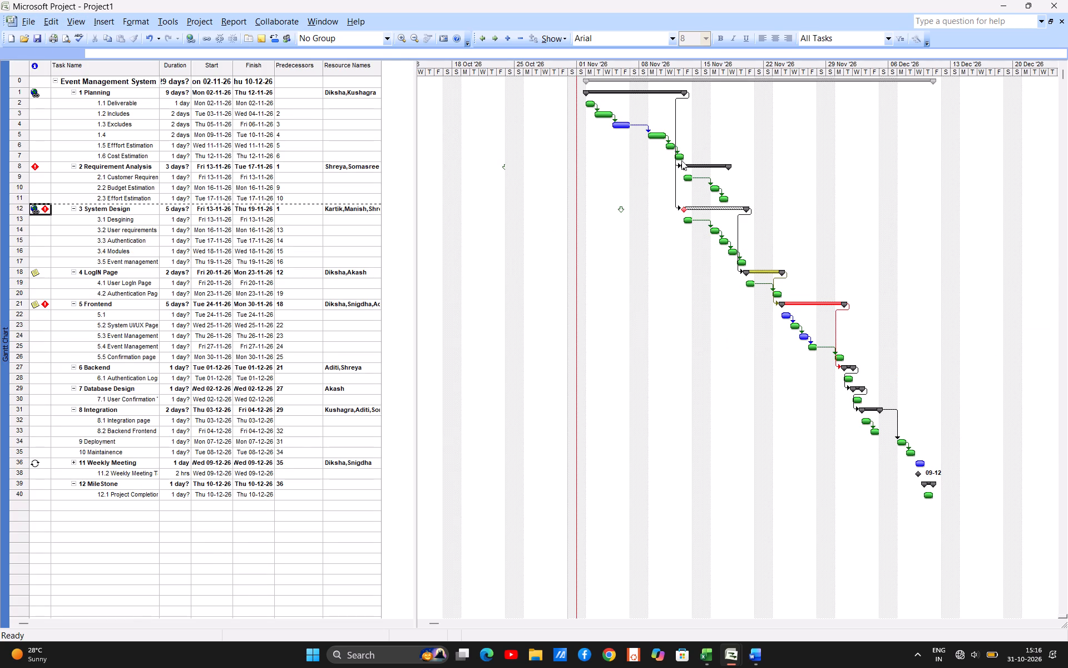
Check the WBS code in the advanced task information of the Requirement Analysis summary task.
{"action": "left_click", "coordinate": [729, 164]}
{"action": "right_click", "coordinate": [729, 164]}
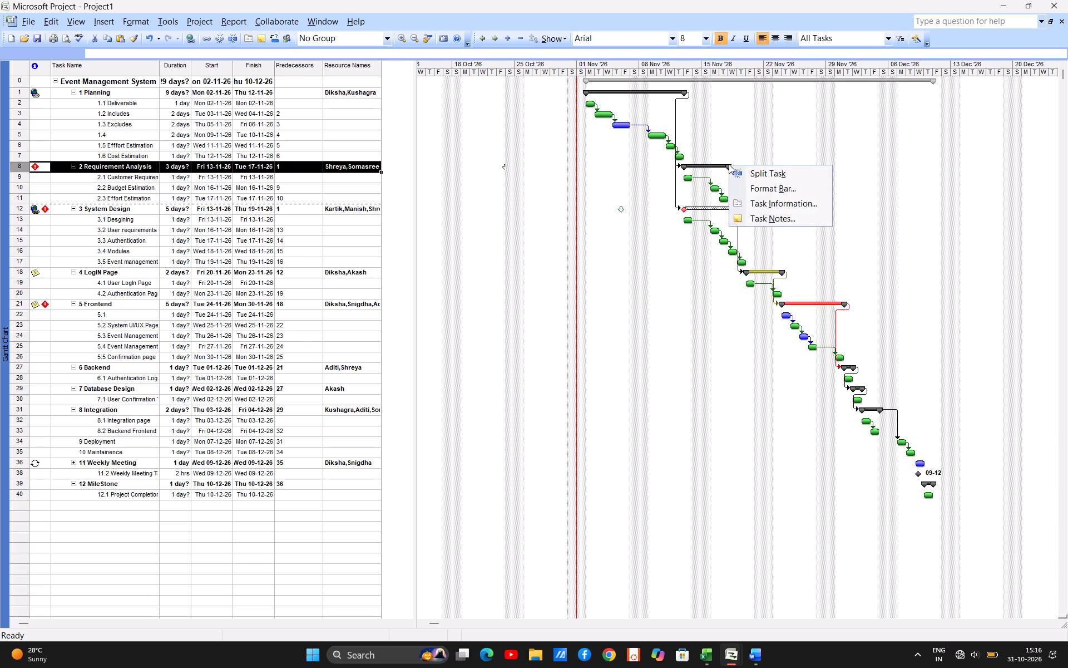
{"action": "left_click", "coordinate": [756, 202]}
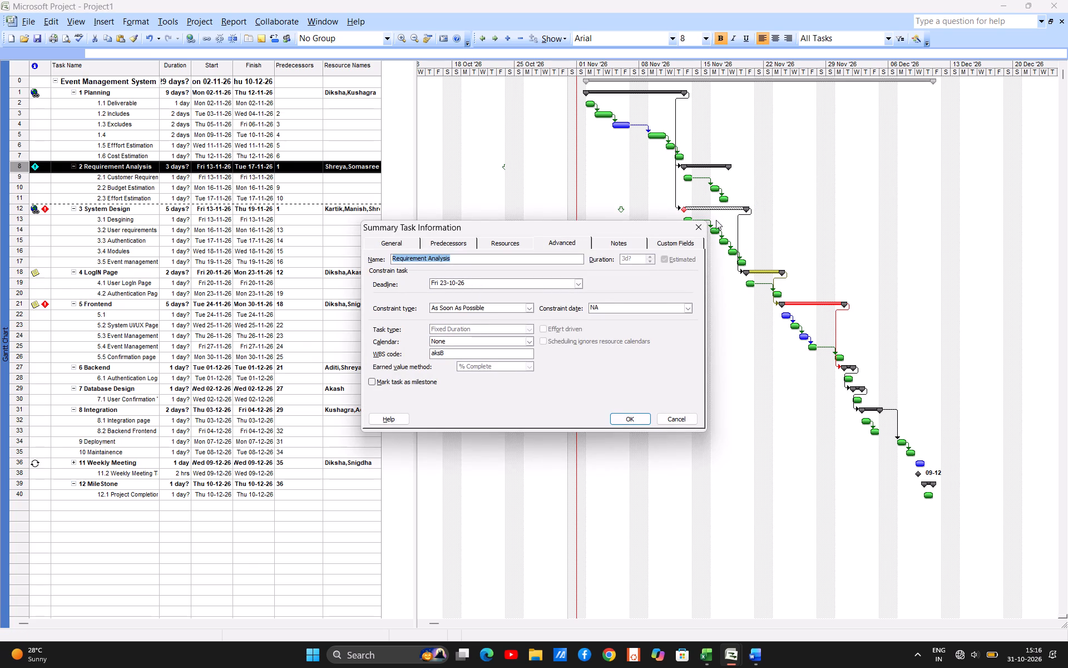
{"action": "left_click", "coordinate": [696, 227]}
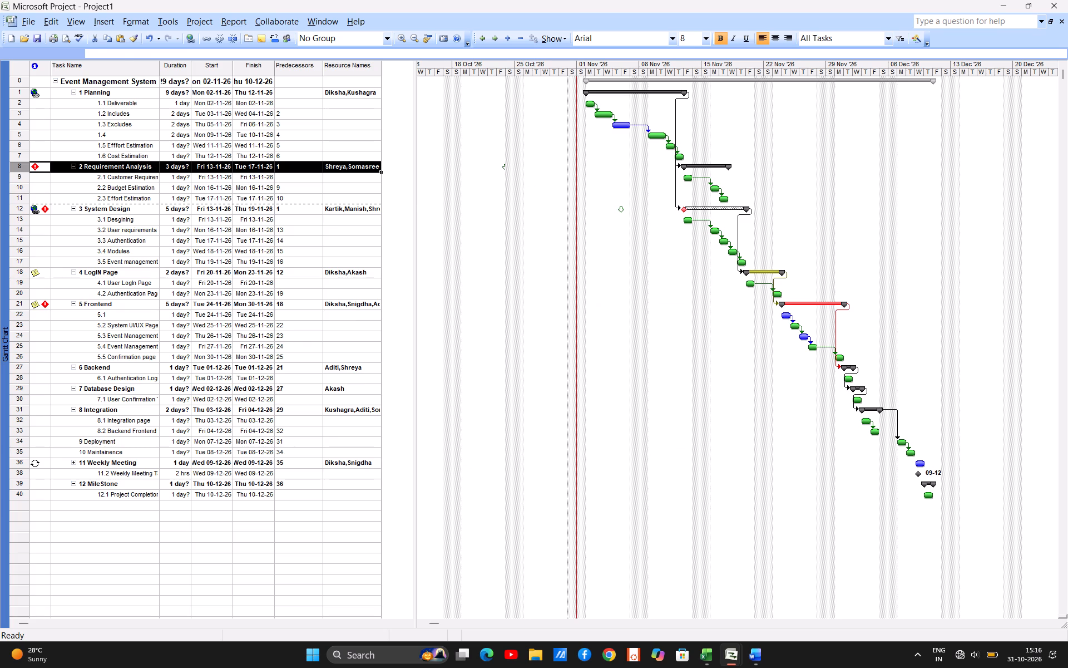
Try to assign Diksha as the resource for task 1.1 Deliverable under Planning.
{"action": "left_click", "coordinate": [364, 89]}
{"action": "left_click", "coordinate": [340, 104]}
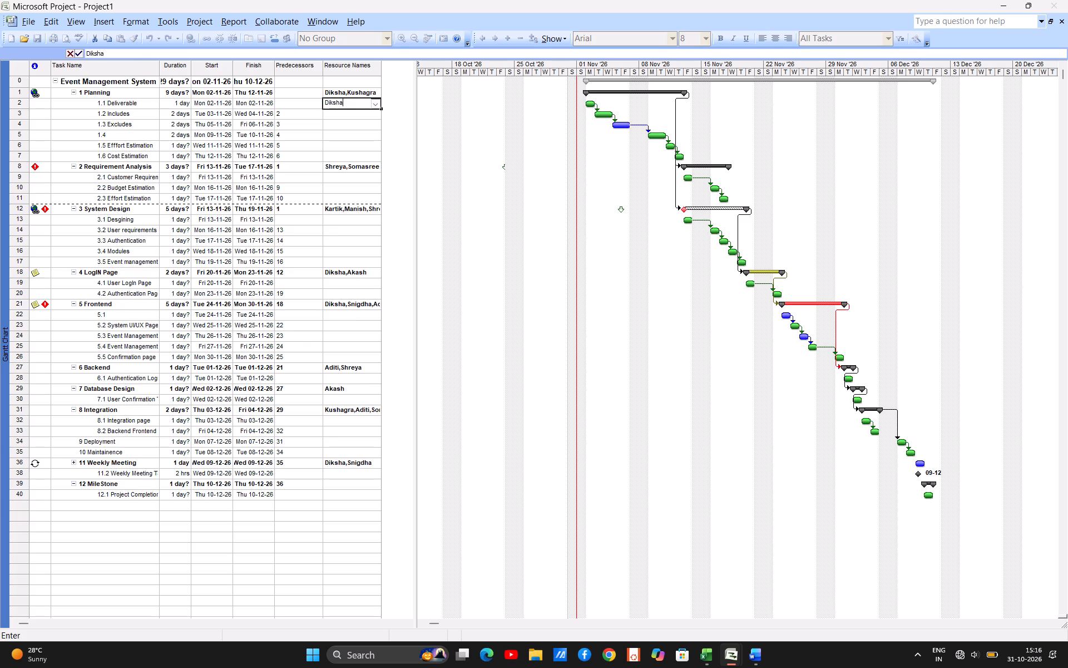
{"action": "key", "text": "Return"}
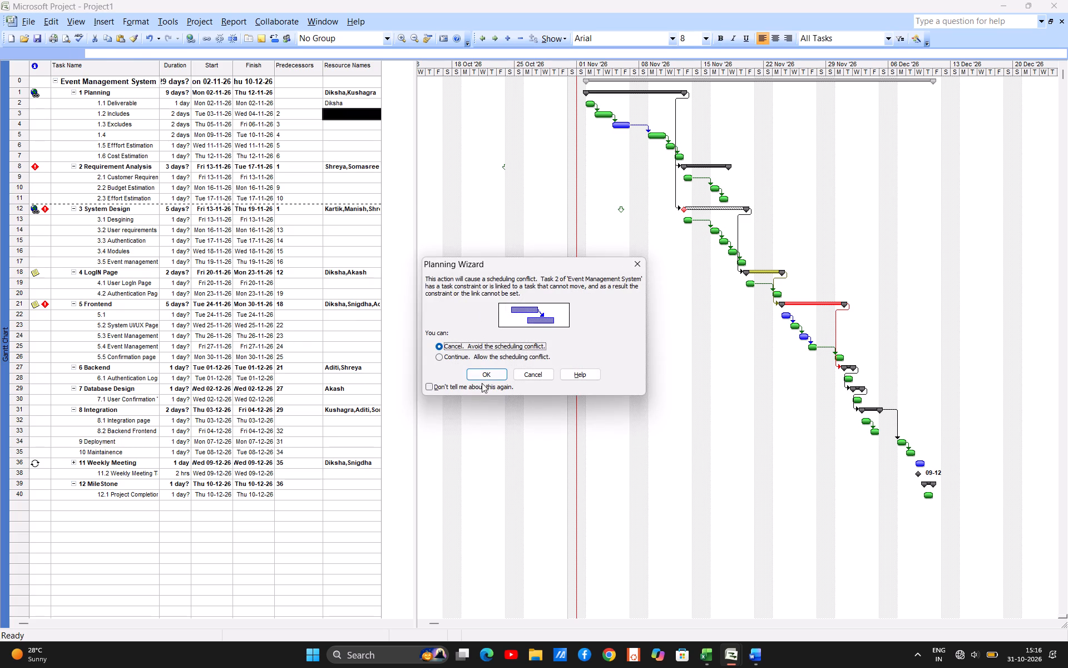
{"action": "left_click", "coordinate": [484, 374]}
Assign Kushagra as the resource for task 1.1 Deliverable under Planning.
{"action": "scroll", "coordinate": [516, 229], "scroll_direction": "up", "scroll_amount": 1}
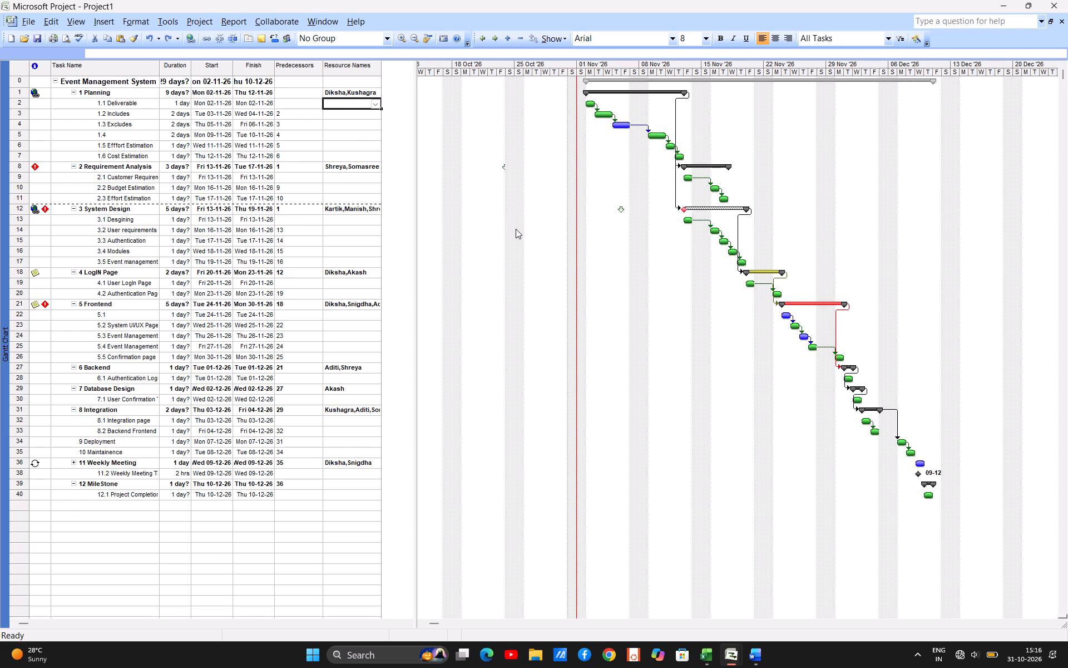
{"action": "scroll", "coordinate": [516, 229], "scroll_direction": "up", "scroll_amount": 4}
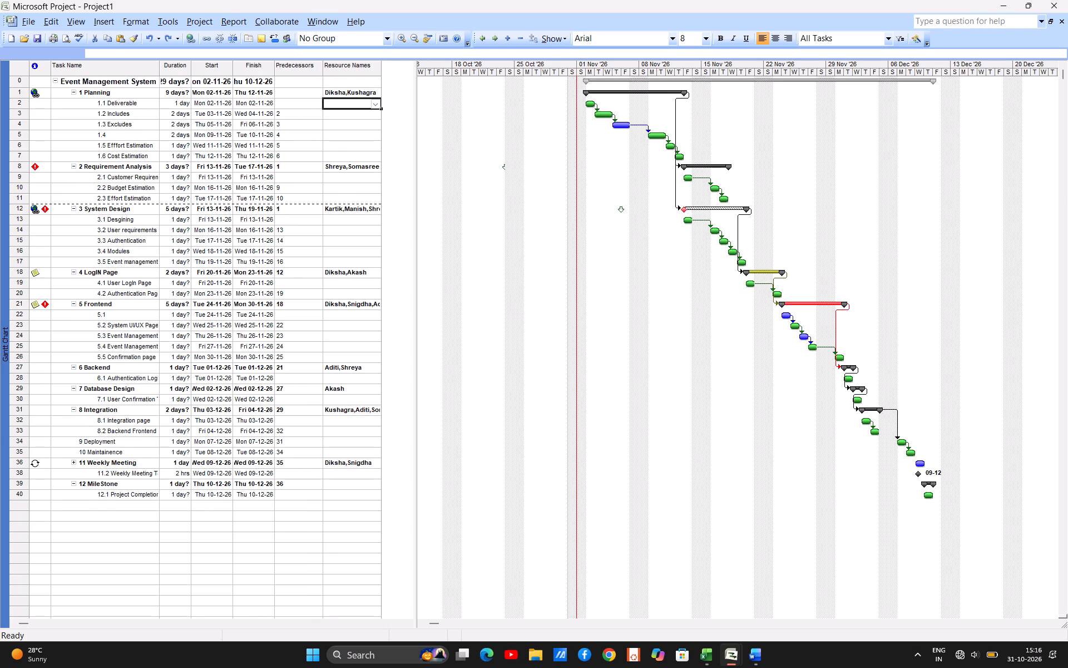
{"action": "left_click", "coordinate": [375, 107]}
{"action": "left_click", "coordinate": [318, 144]}
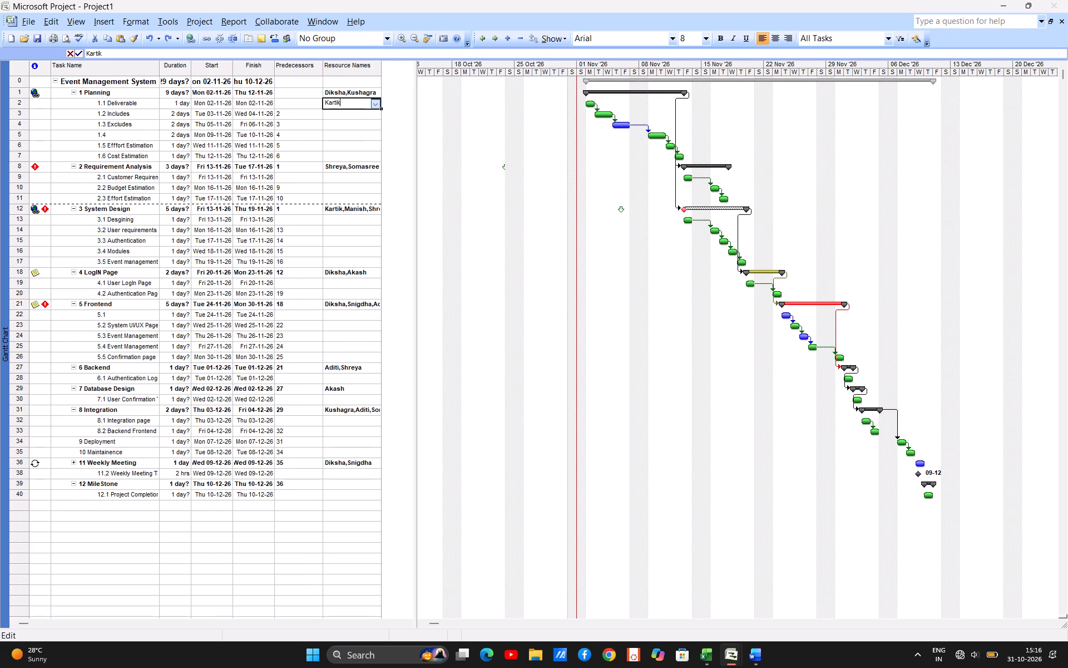
{"action": "left_click", "coordinate": [373, 105]}
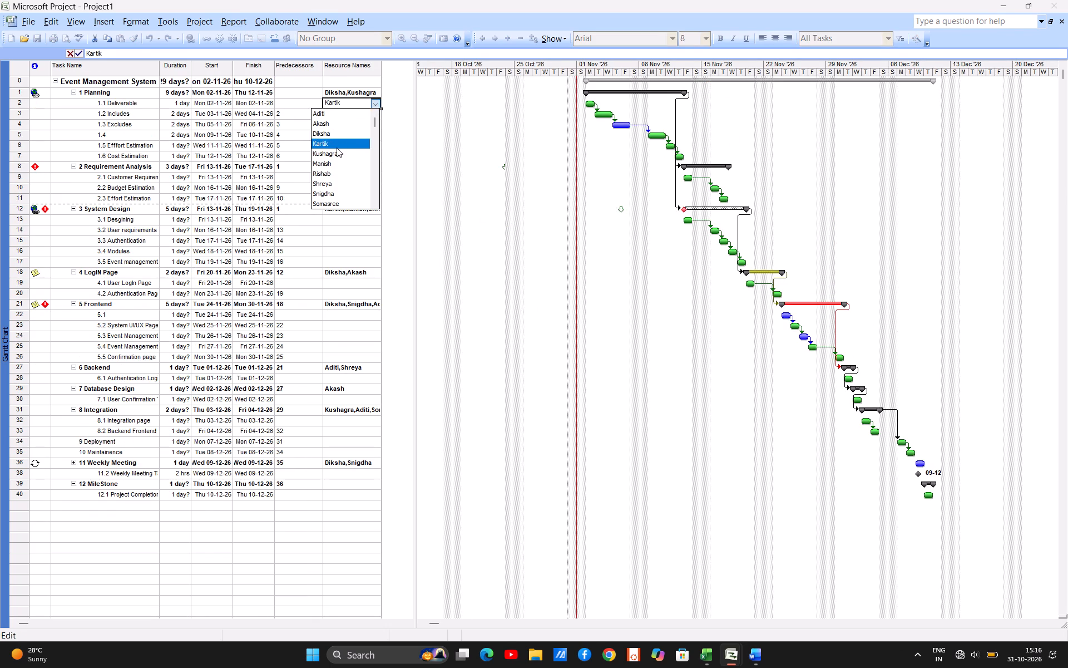
{"action": "left_click", "coordinate": [332, 153]}
{"action": "left_click", "coordinate": [343, 114]}
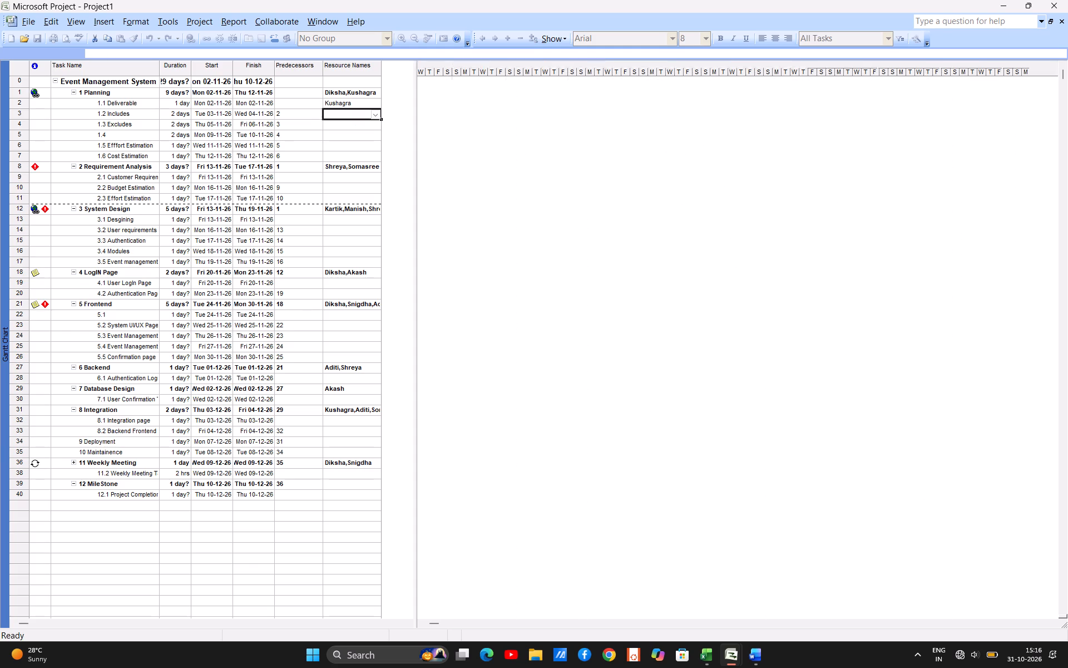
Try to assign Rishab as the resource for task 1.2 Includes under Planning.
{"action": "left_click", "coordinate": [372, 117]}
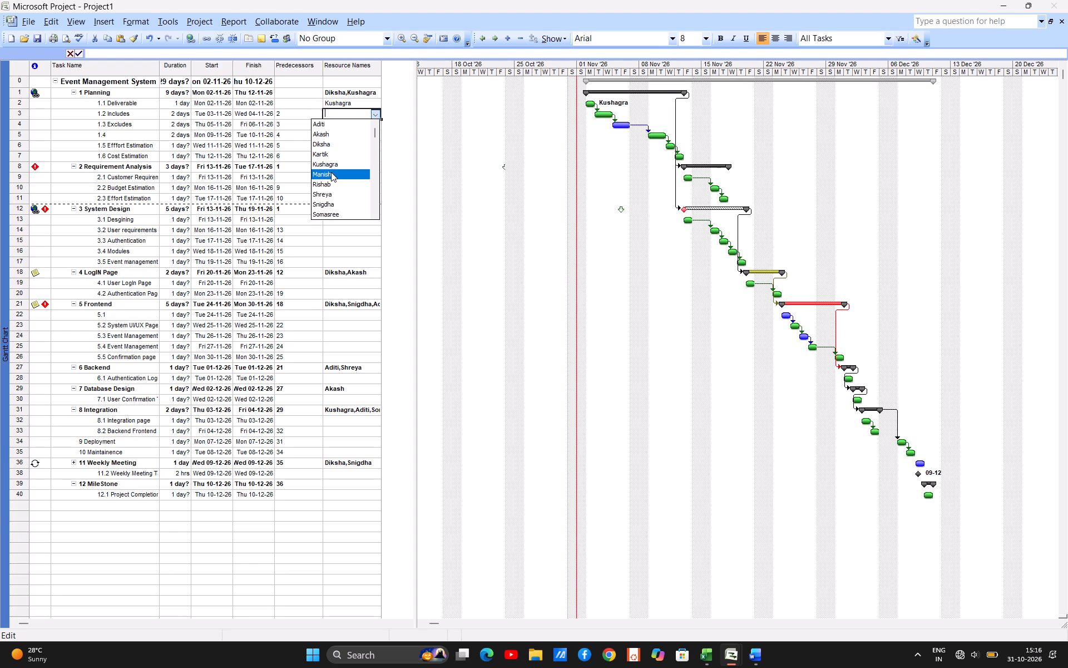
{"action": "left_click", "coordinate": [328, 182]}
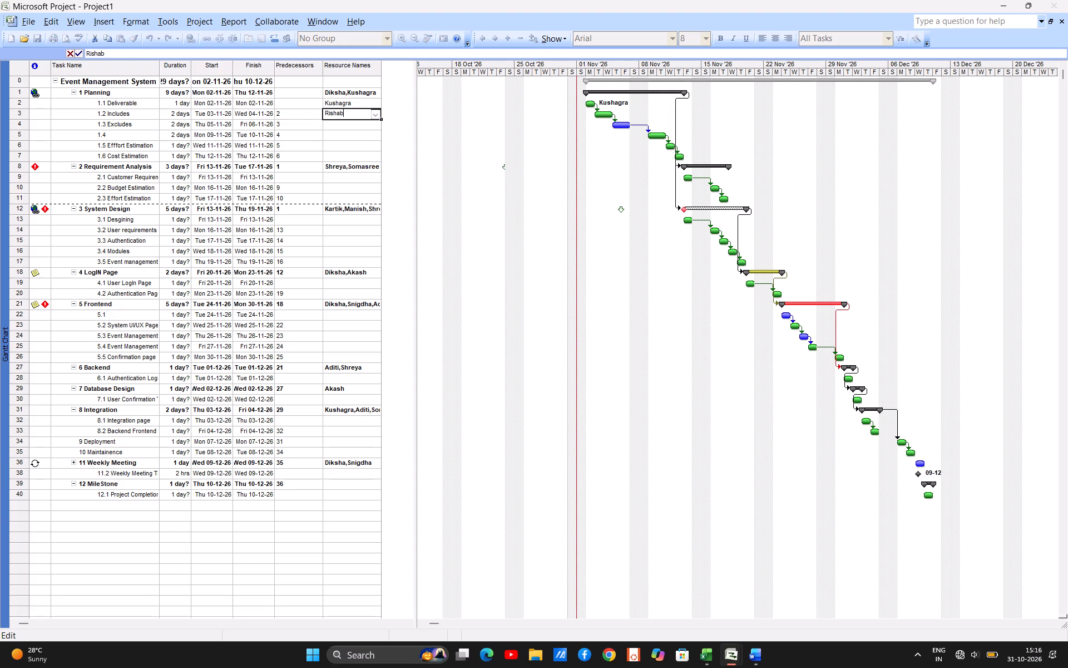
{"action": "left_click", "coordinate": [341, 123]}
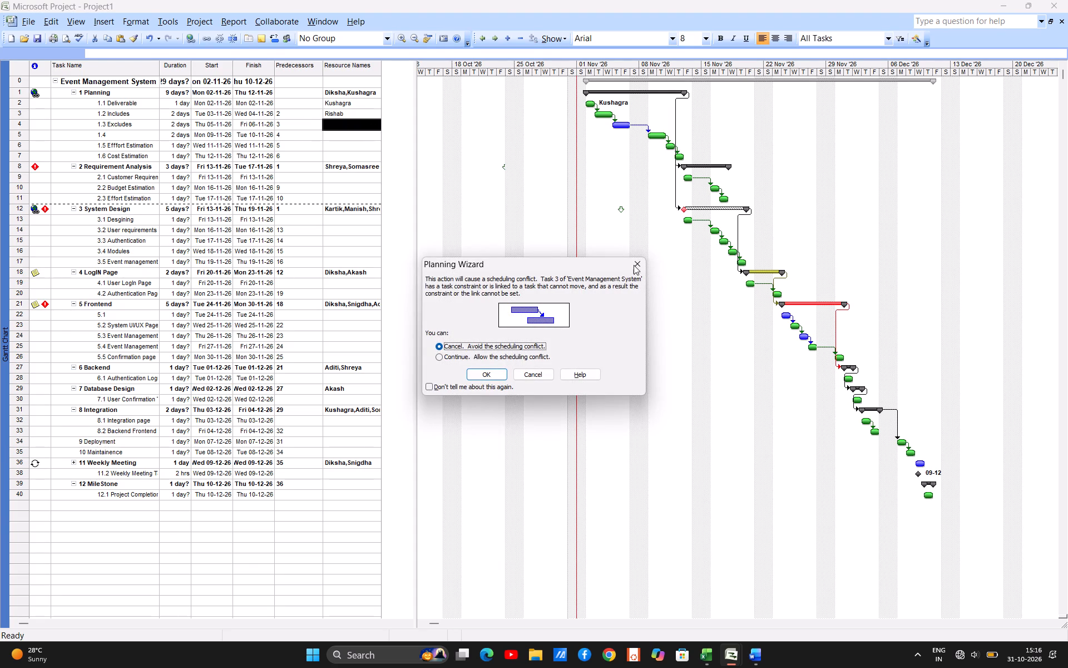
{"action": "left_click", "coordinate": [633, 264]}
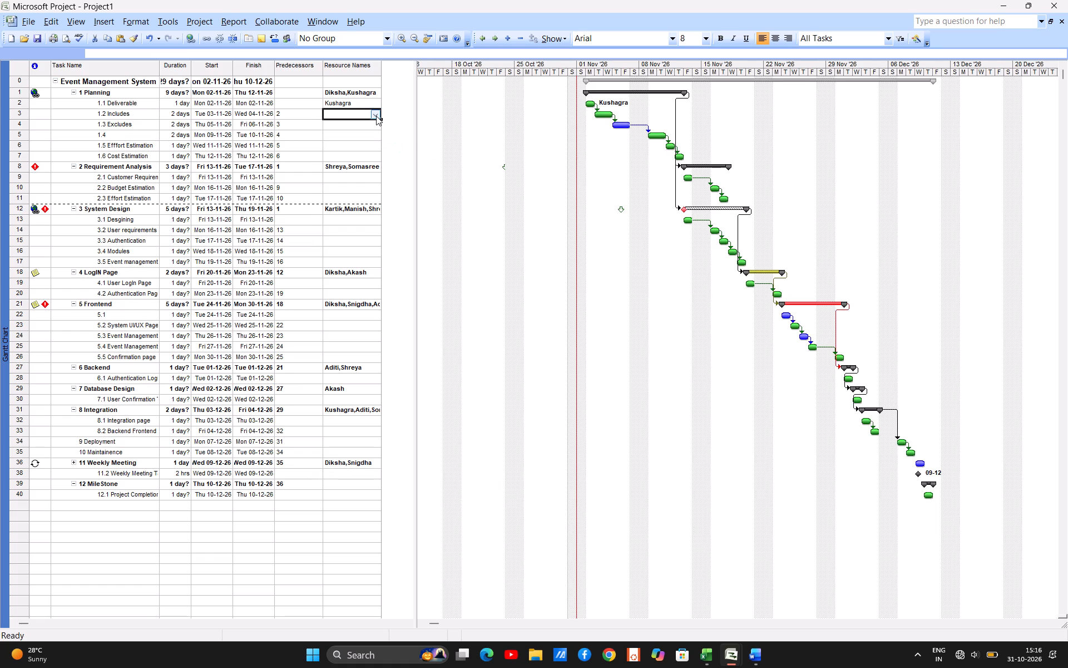
Assign Diksha as the resource for task 1.2 Includes under Planning.
{"action": "left_click", "coordinate": [376, 116]}
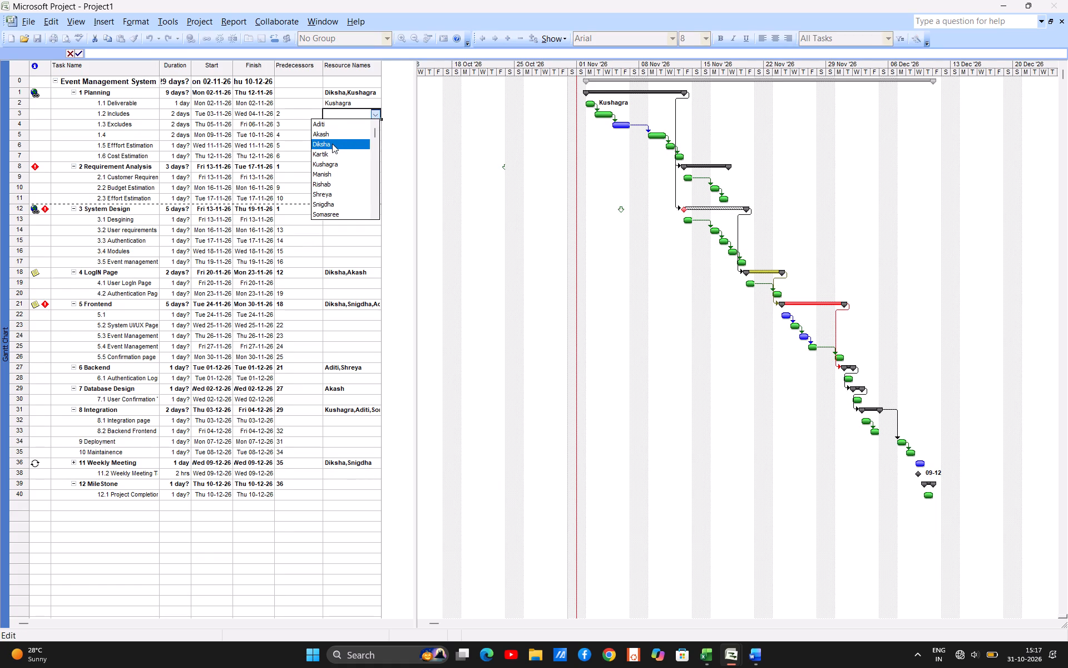
{"action": "left_click", "coordinate": [332, 144]}
{"action": "left_click", "coordinate": [338, 125]}
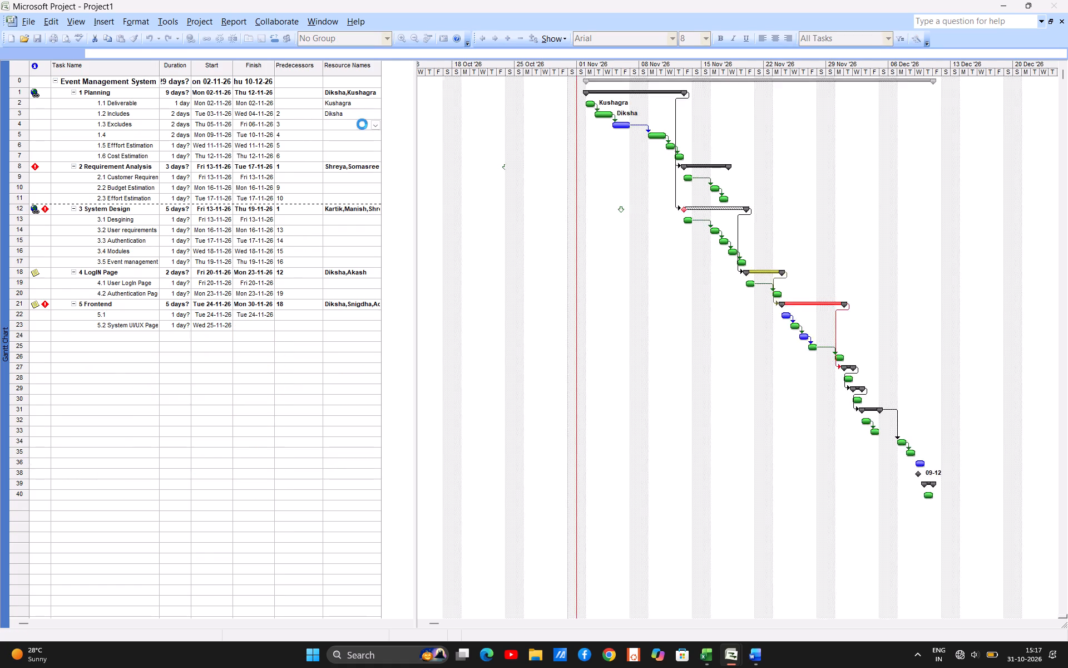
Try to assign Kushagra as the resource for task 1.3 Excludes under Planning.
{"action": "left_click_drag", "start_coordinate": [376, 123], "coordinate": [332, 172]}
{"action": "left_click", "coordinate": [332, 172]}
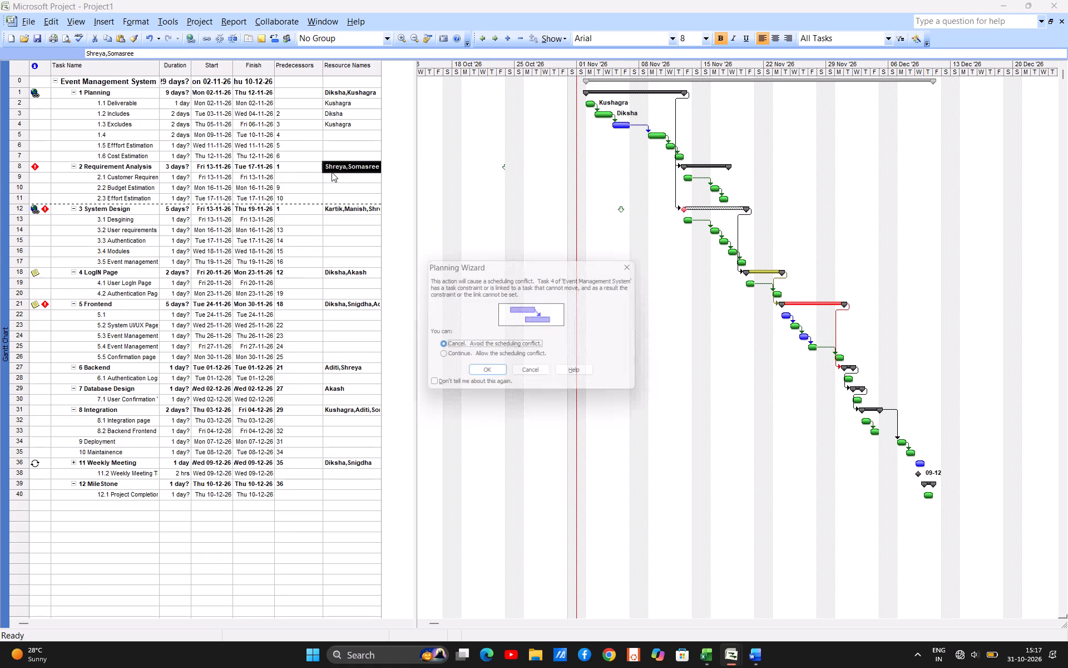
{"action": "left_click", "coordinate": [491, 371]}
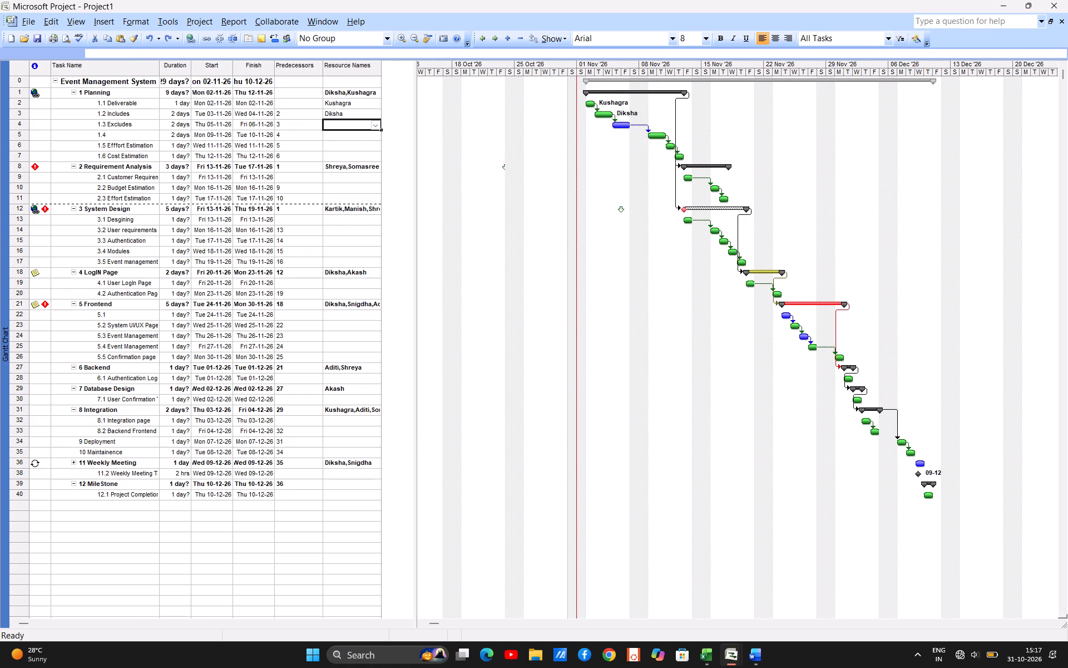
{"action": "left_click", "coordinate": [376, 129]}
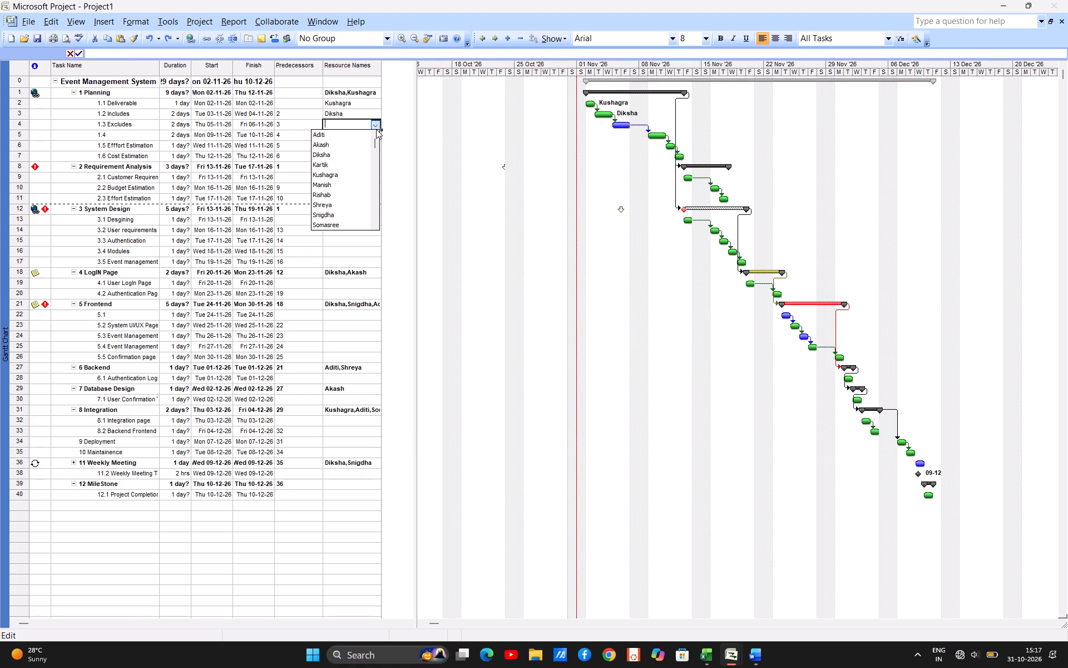
Delete the unnamed task 1.4 under Planning.
{"action": "left_click", "coordinate": [19, 137]}
{"action": "key", "text": "Delete"}
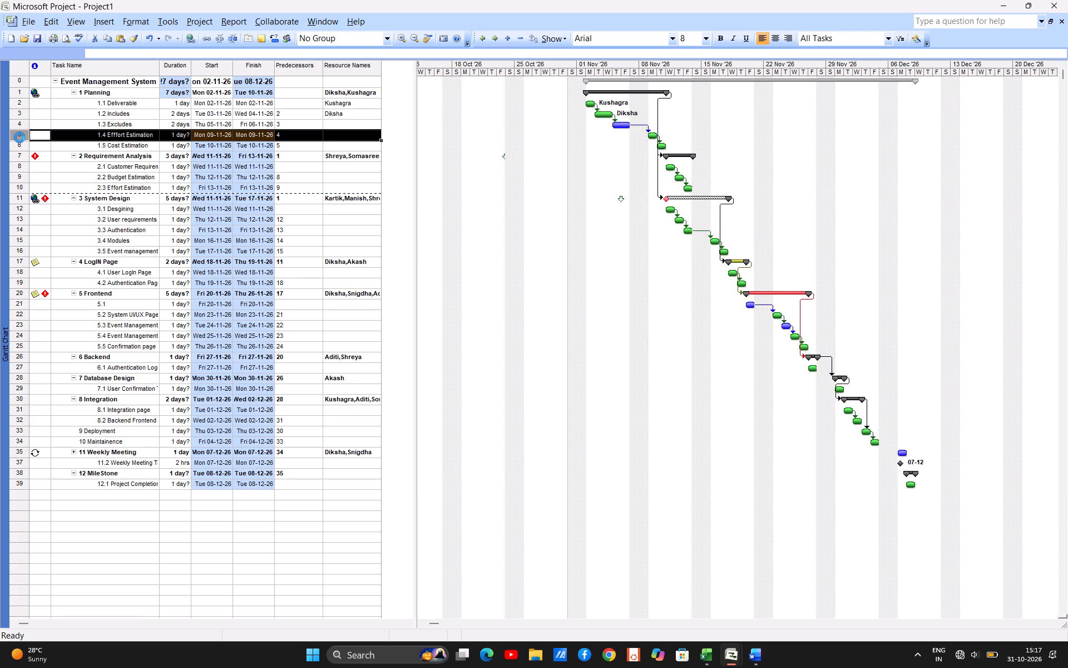
Assign Kushagra to Planning tasks 1.3 Excludes and 1.5 Cost Estimation, and Diksha to 1.4 Efffort Estimation.
{"action": "left_click", "coordinate": [343, 127]}
{"action": "left_click", "coordinate": [375, 127]}
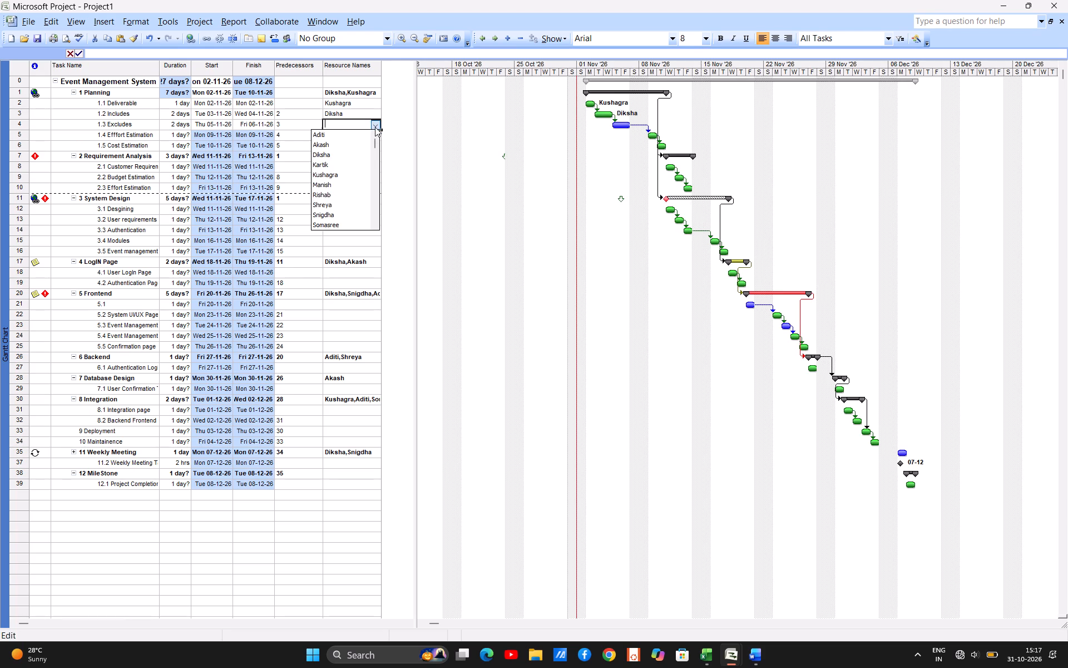
{"action": "left_click", "coordinate": [321, 173]}
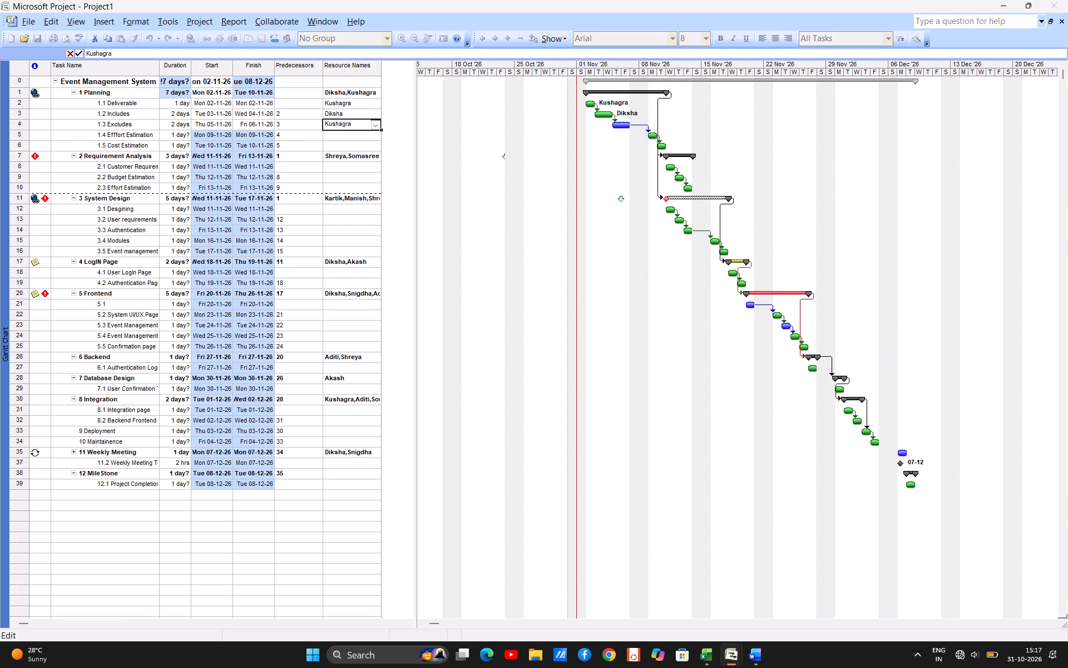
{"action": "left_click", "coordinate": [336, 137]}
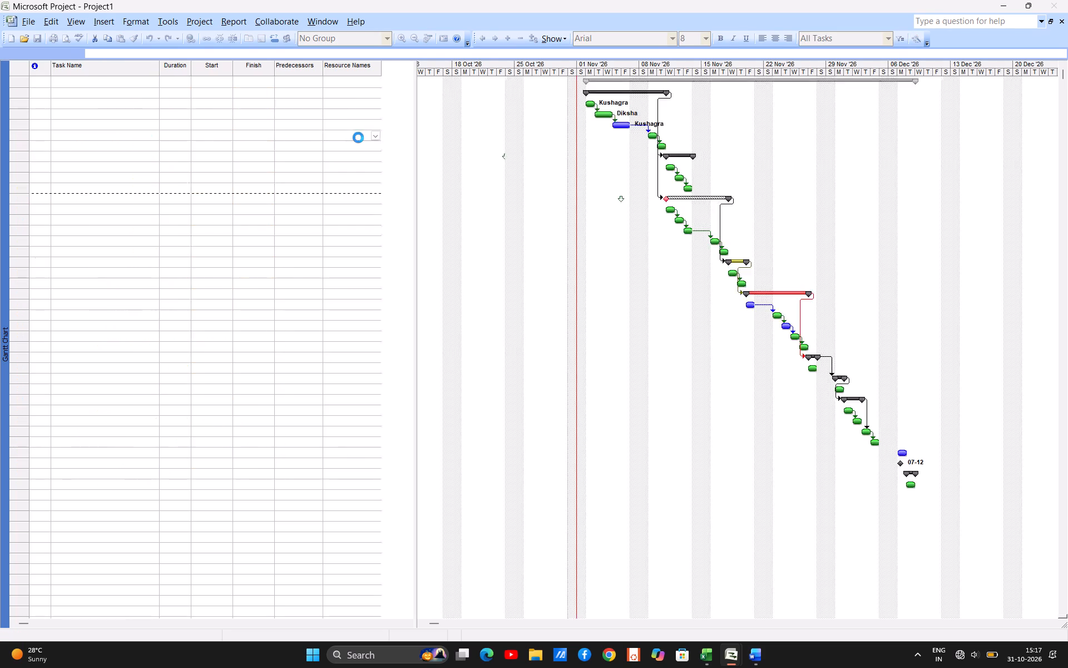
{"action": "left_click", "coordinate": [376, 135]}
{"action": "left_click", "coordinate": [333, 164]}
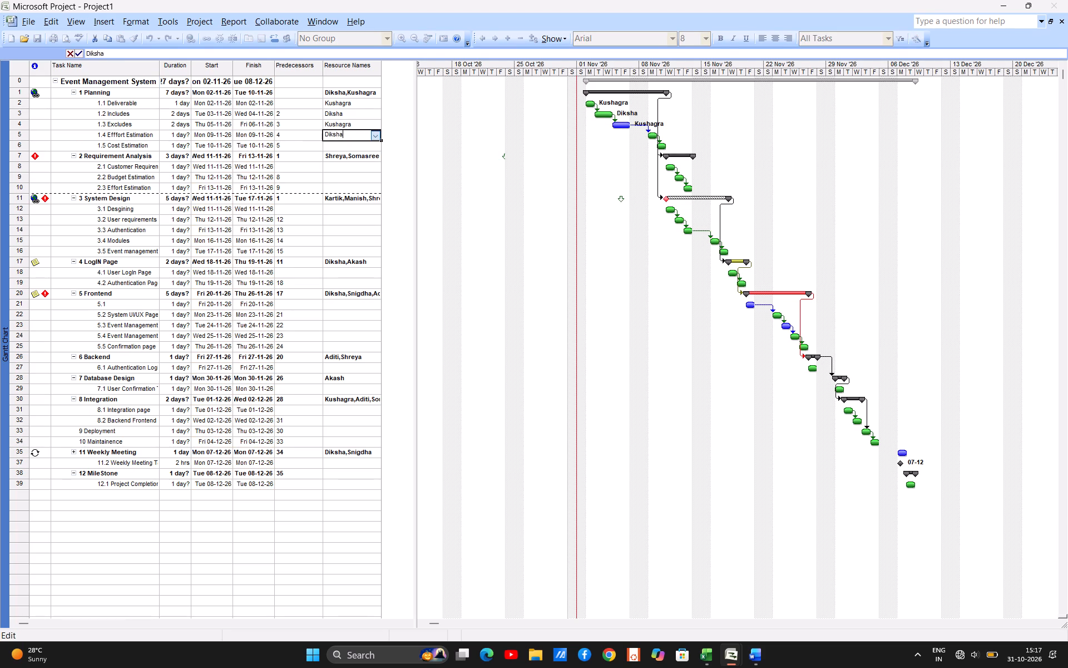
{"action": "left_click", "coordinate": [347, 146]}
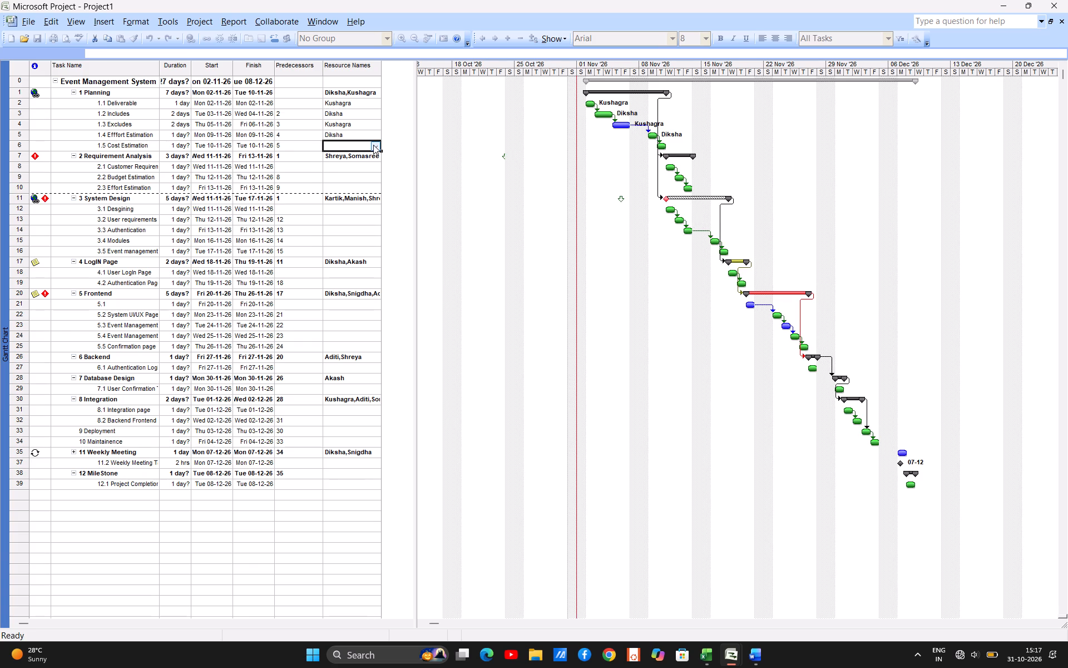
{"action": "left_click", "coordinate": [373, 145]}
{"action": "left_click", "coordinate": [328, 194]}
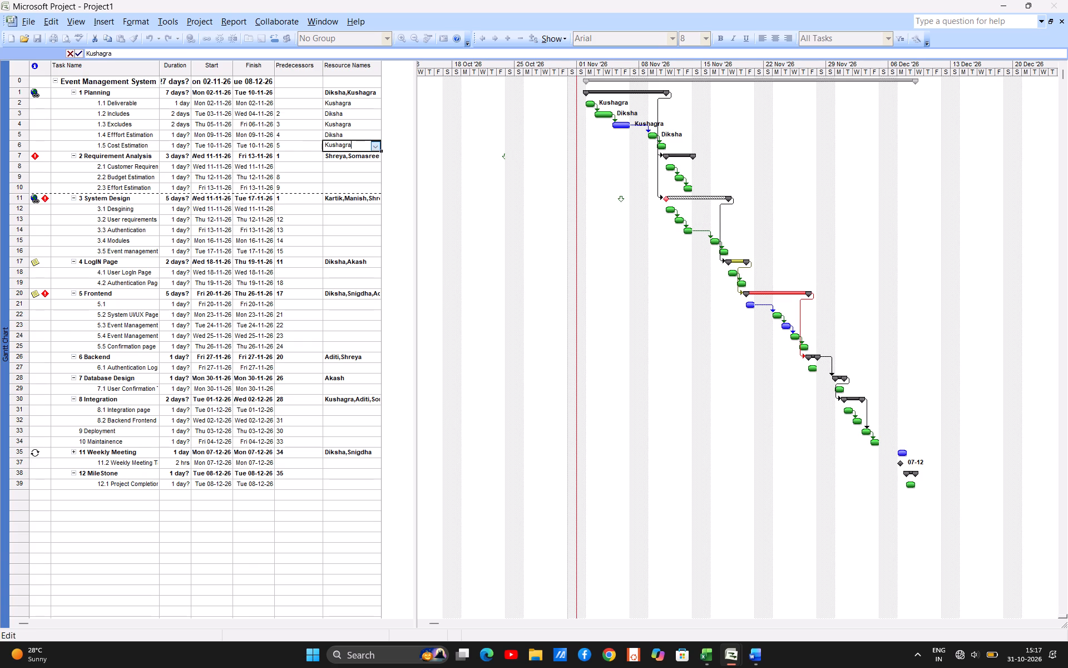
Under Requirement Analysis, assign Shreya to task 2.1 and Somasree to tasks 2.2 Budget Estimation and 2.3 Effort Estimation.
{"action": "left_click", "coordinate": [351, 164]}
{"action": "left_click", "coordinate": [375, 171]}
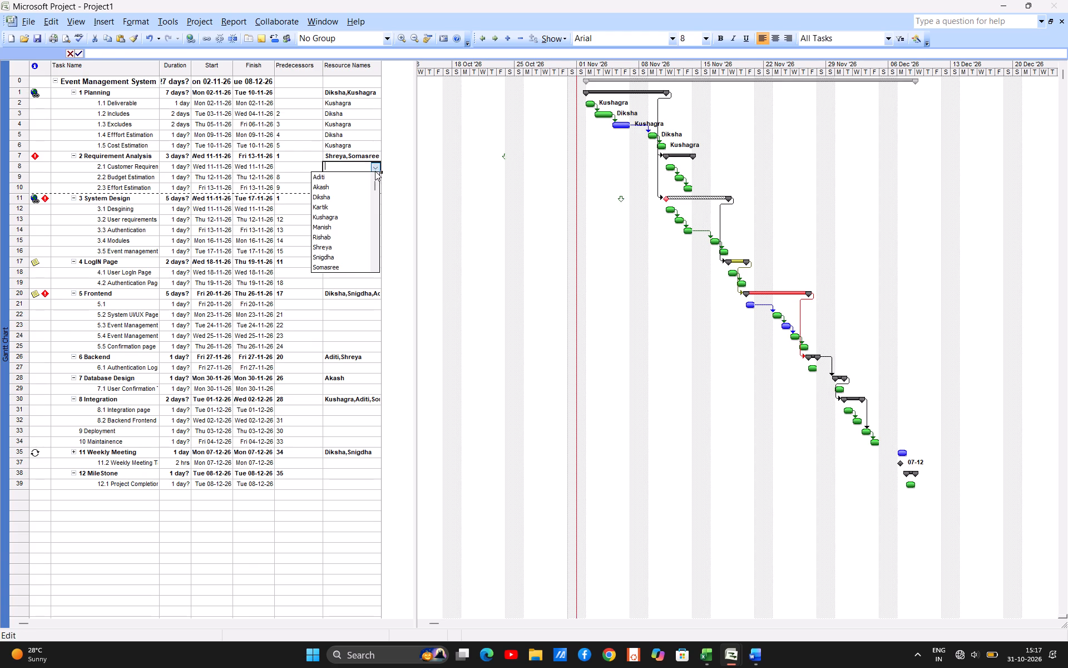
{"action": "left_click", "coordinate": [322, 242]}
{"action": "left_click", "coordinate": [333, 179]}
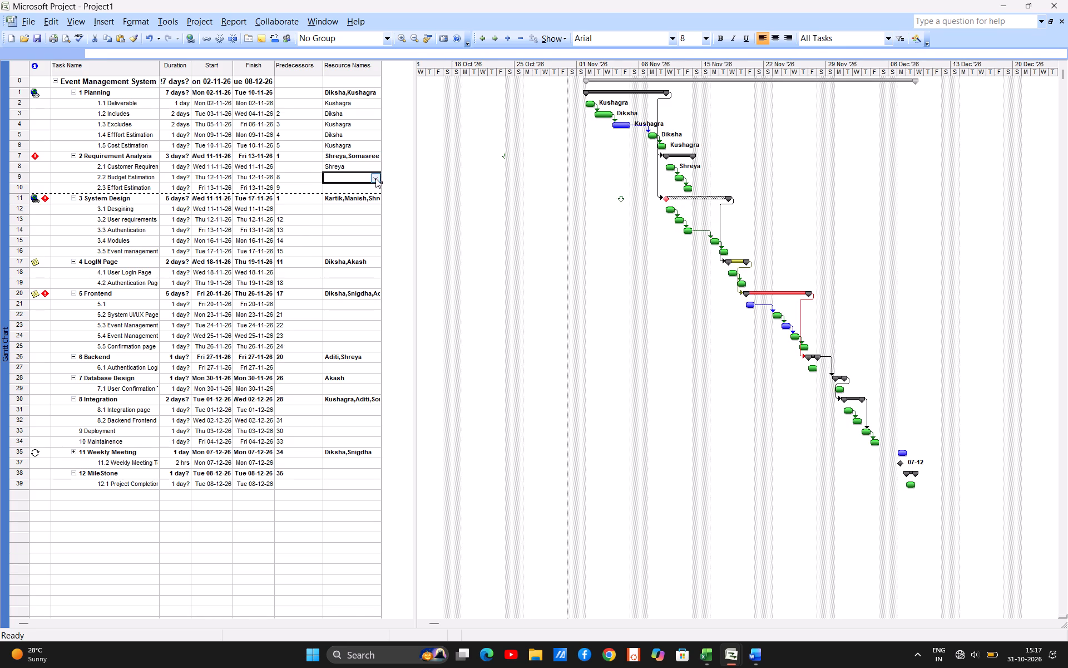
{"action": "left_click", "coordinate": [375, 178]}
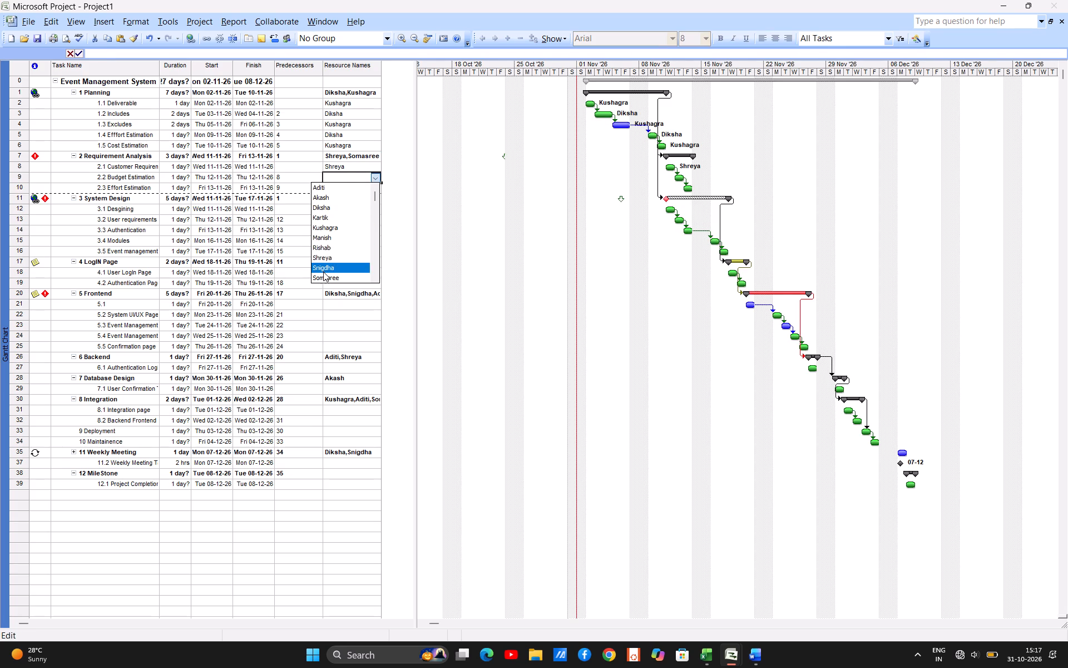
{"action": "left_click", "coordinate": [323, 272]}
{"action": "left_click", "coordinate": [377, 182]}
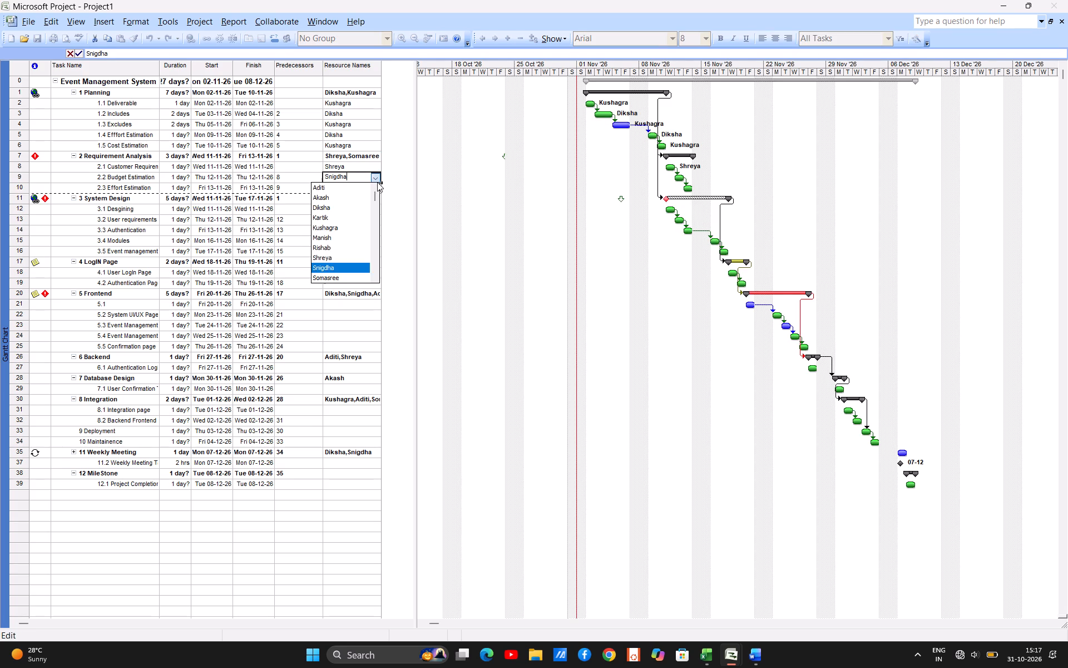
{"action": "left_click", "coordinate": [334, 274]}
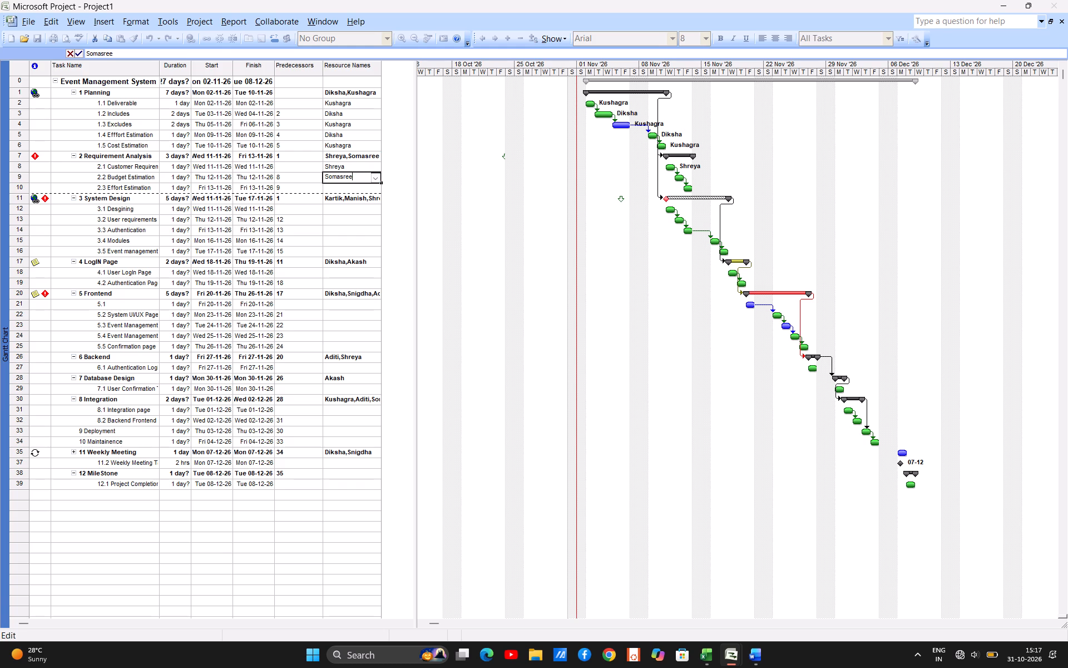
{"action": "left_click", "coordinate": [349, 189]}
{"action": "left_click", "coordinate": [373, 188]}
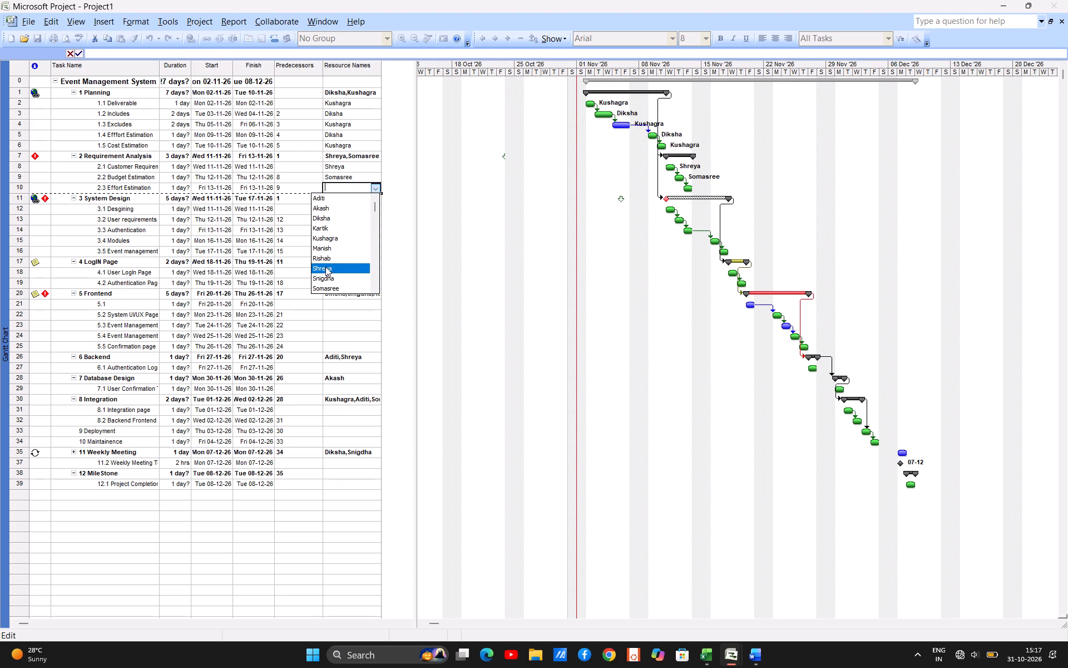
{"action": "left_click", "coordinate": [322, 286]}
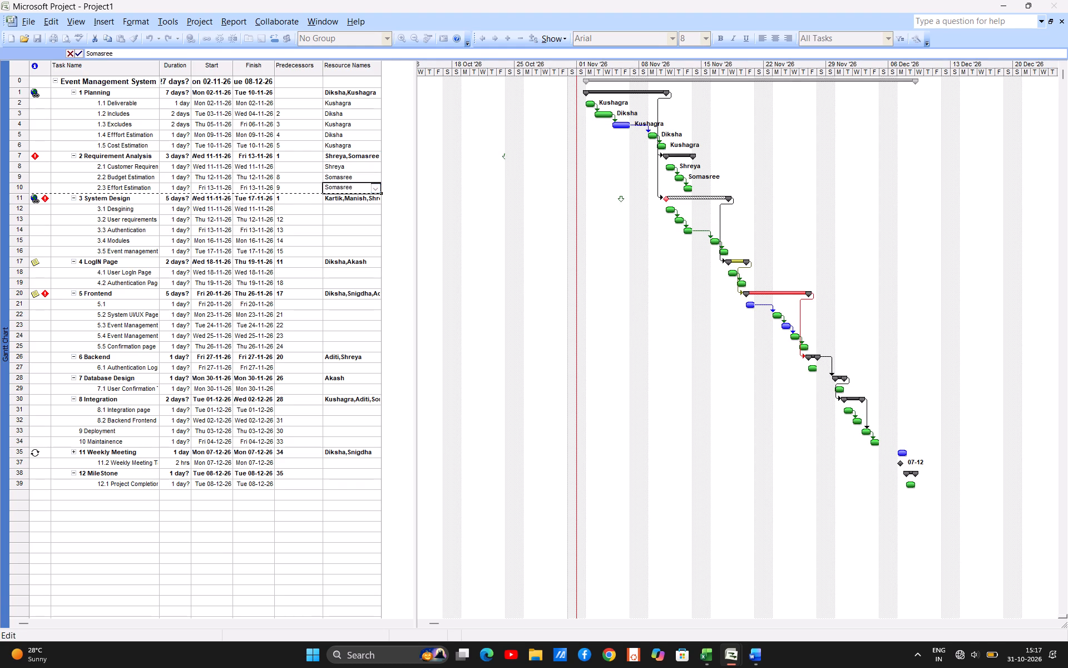
Under System Design, assign Kartik to 3.1 Desgining, Manish to 3.2 User requirements and Shreya to 3.3 Authentication.
{"action": "left_click", "coordinate": [356, 208]}
{"action": "left_click", "coordinate": [376, 212]}
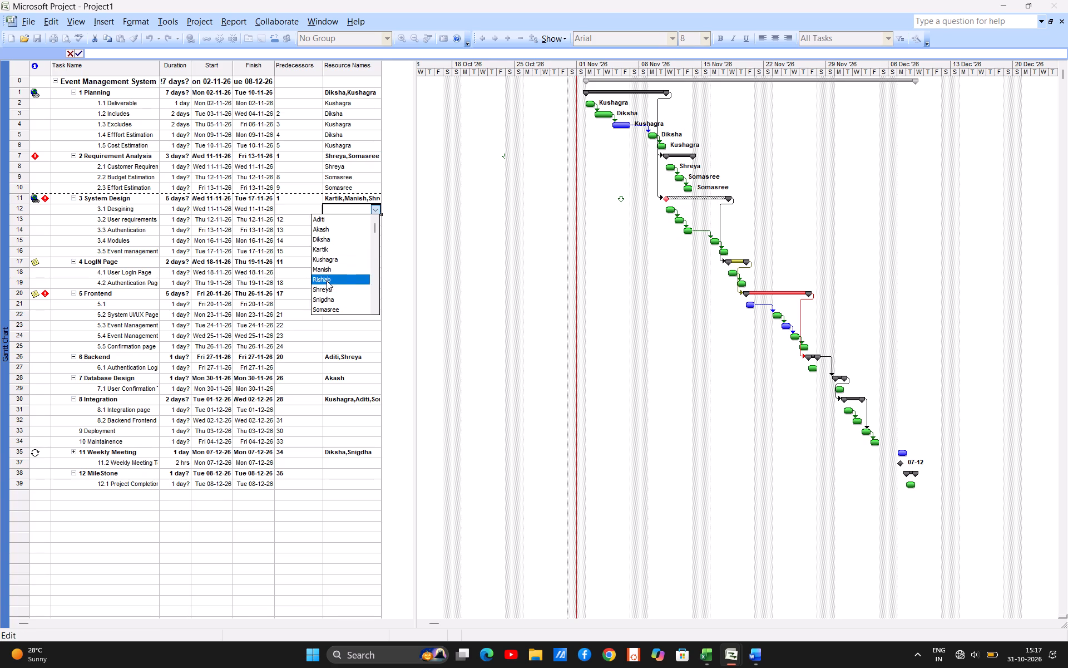
{"action": "left_click", "coordinate": [328, 248]}
{"action": "left_click", "coordinate": [350, 218]}
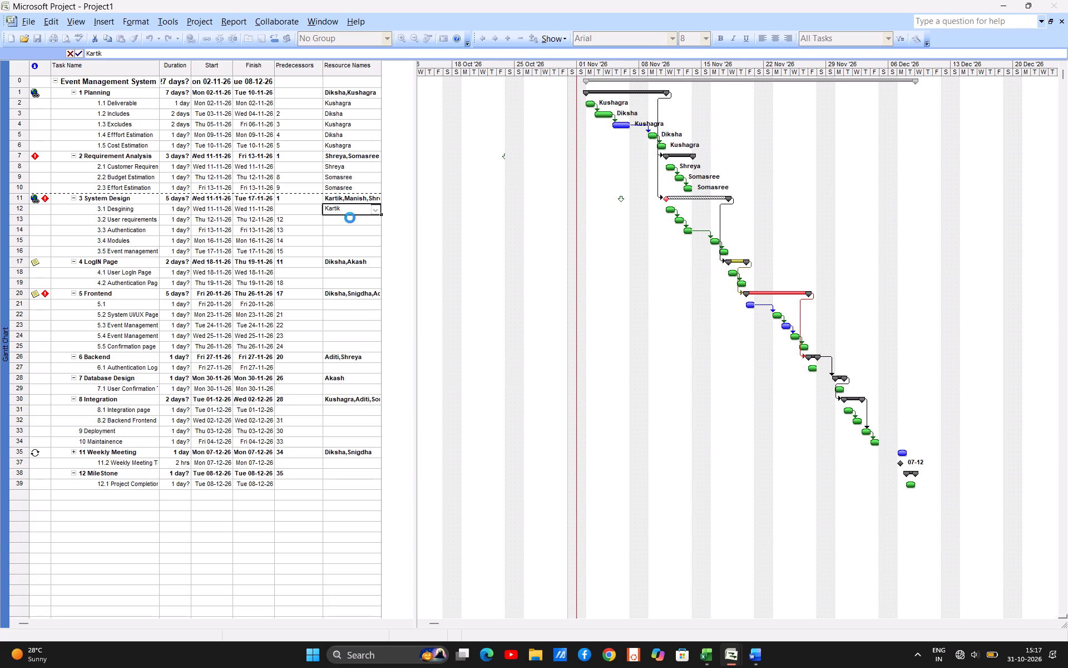
{"action": "left_click_drag", "start_coordinate": [374, 220], "coordinate": [327, 276]}
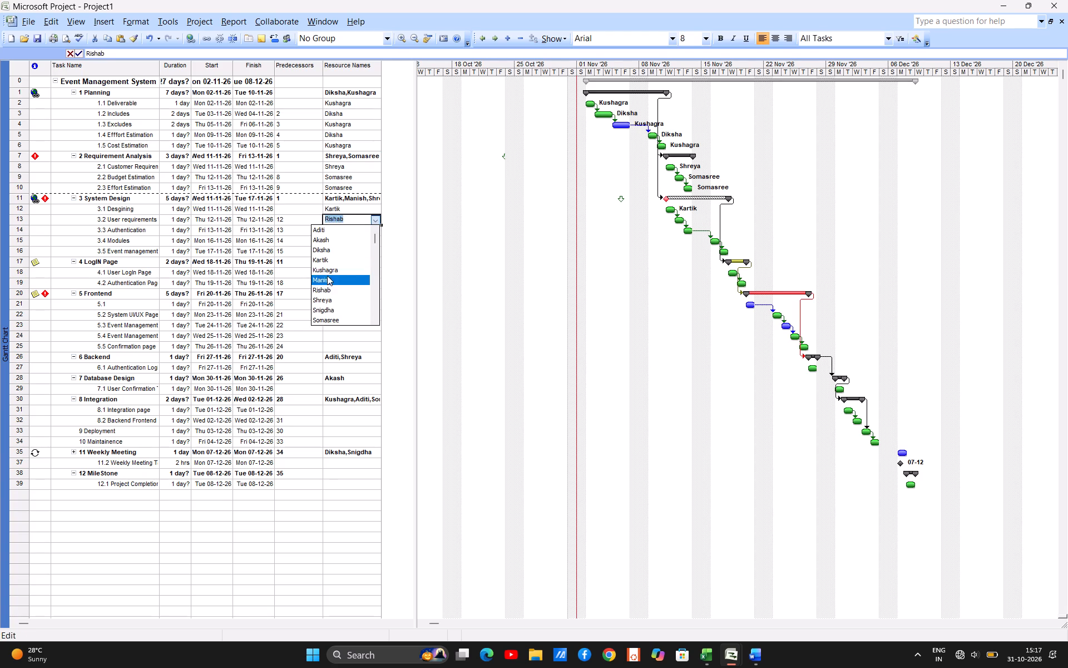
{"action": "left_click_drag", "start_coordinate": [327, 276], "coordinate": [327, 282]}
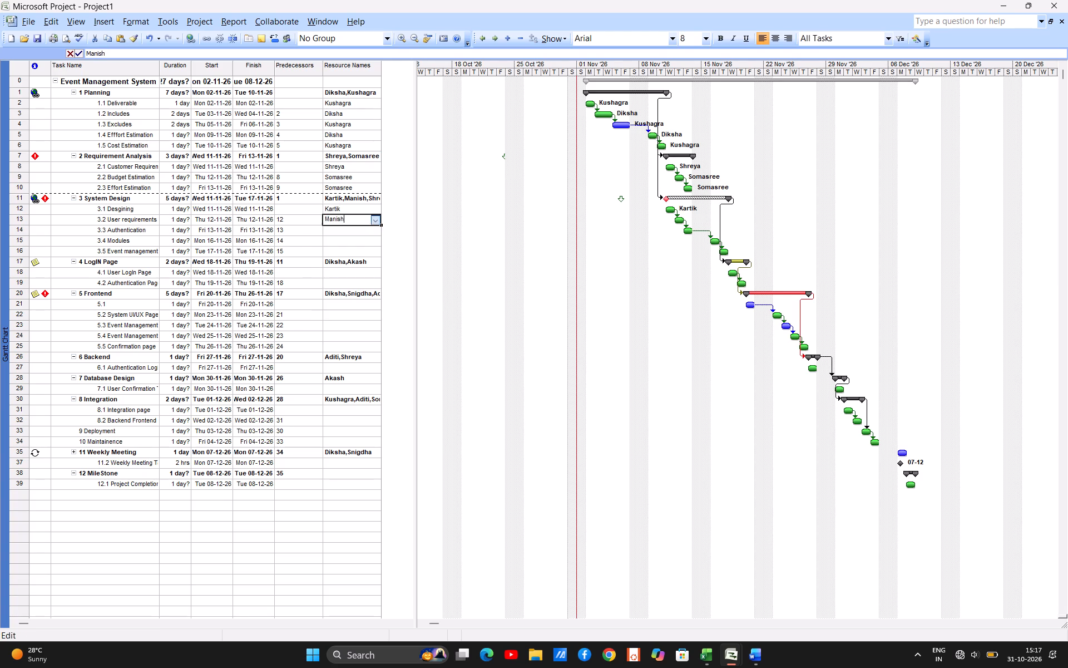
{"action": "left_click", "coordinate": [327, 282]}
{"action": "left_click", "coordinate": [333, 232]}
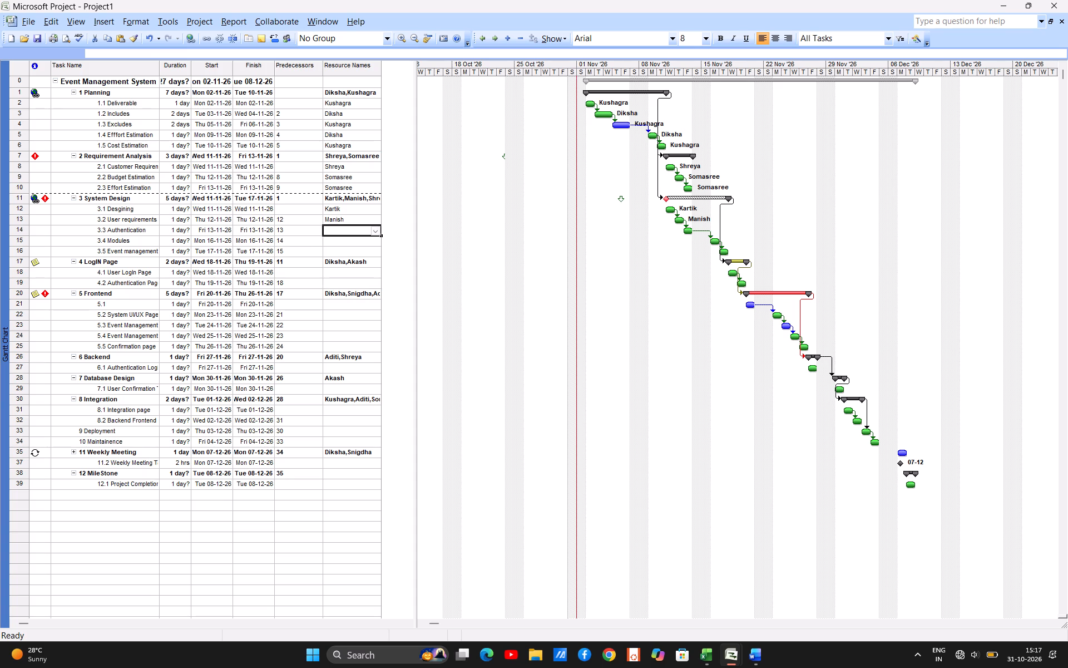
{"action": "left_click", "coordinate": [375, 231]}
{"action": "left_click", "coordinate": [330, 310]}
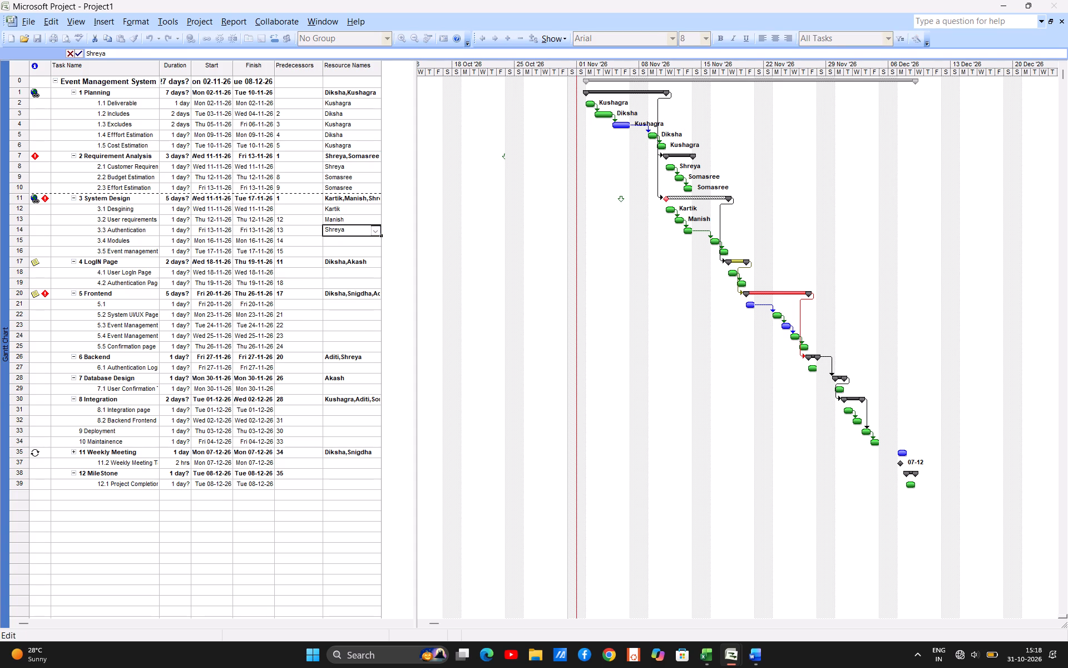
Under Frontend, assign Rishab to task 5.3, Akash to task 5.4 and Kartik to task 5.2 System UI/UX Page.
{"action": "left_click", "coordinate": [334, 322]}
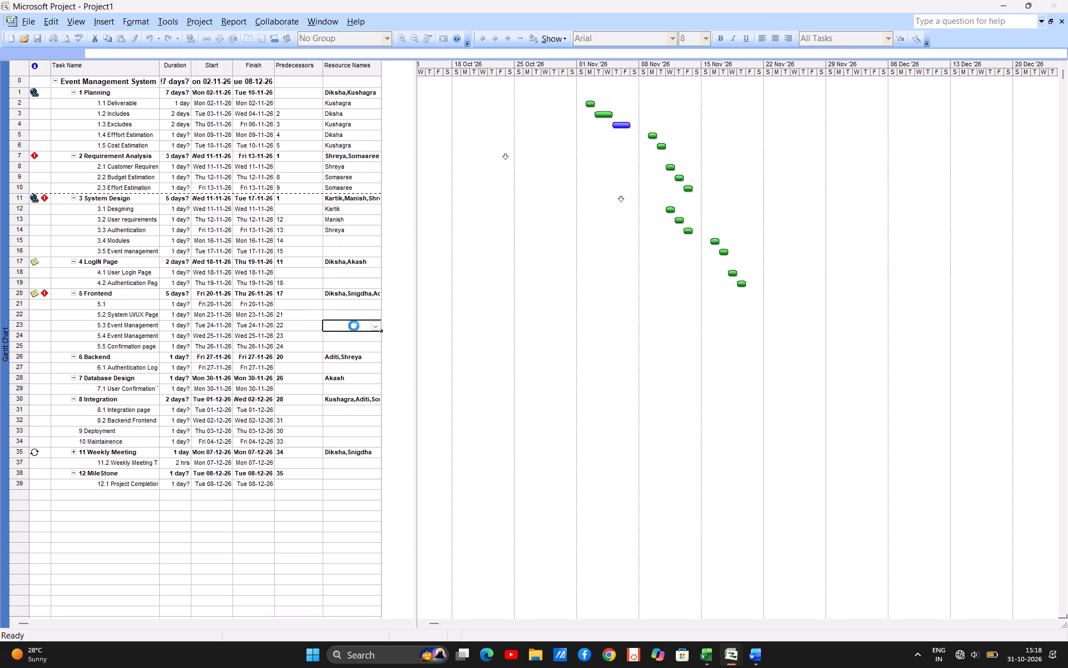
{"action": "left_click", "coordinate": [374, 327]}
{"action": "left_click", "coordinate": [328, 397]}
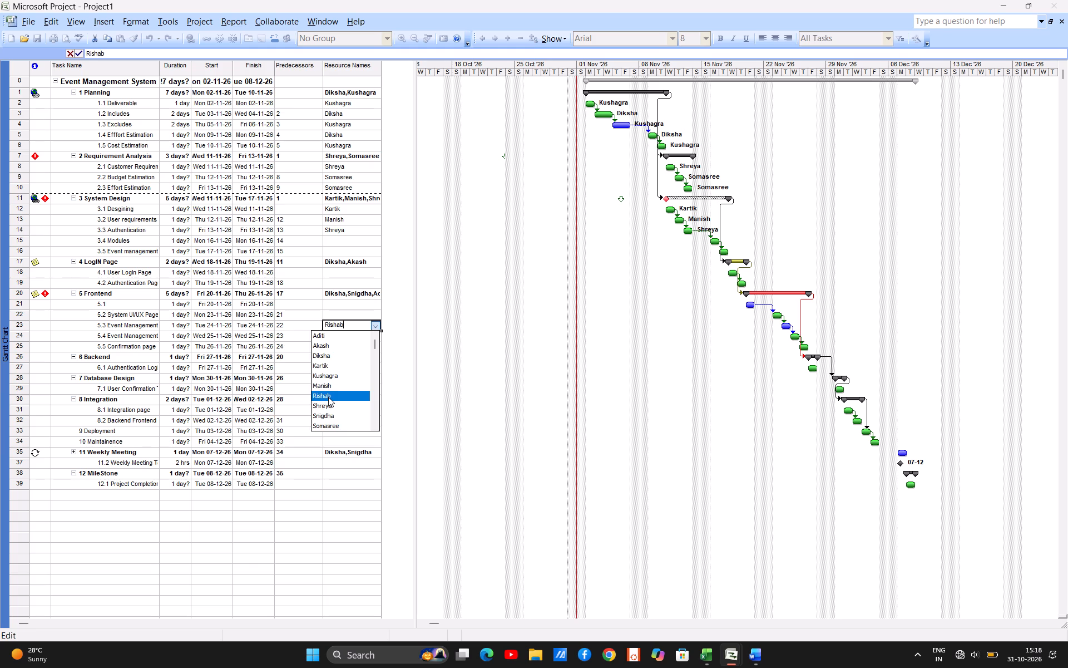
{"action": "left_click", "coordinate": [339, 339]}
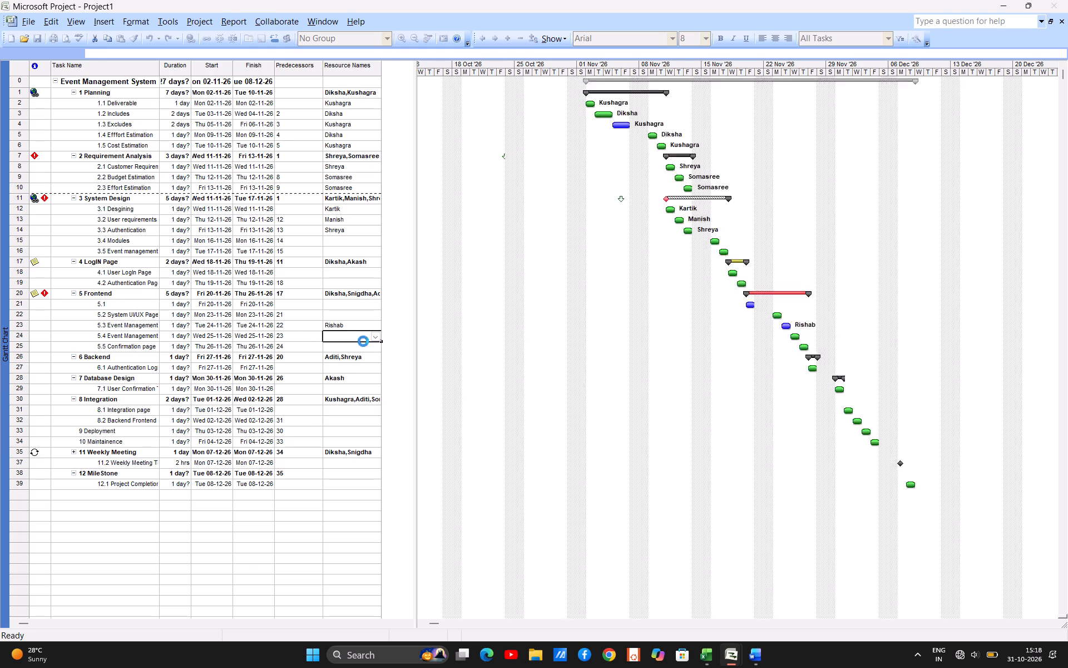
{"action": "left_click", "coordinate": [376, 340]}
{"action": "left_click", "coordinate": [332, 356]}
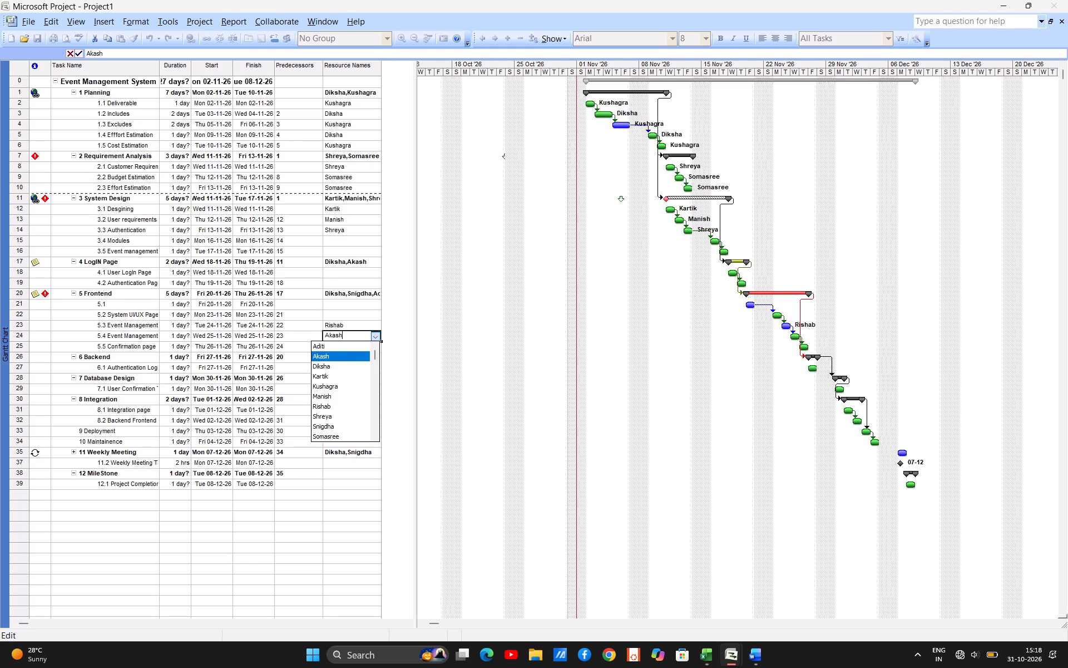
{"action": "left_click", "coordinate": [343, 319]}
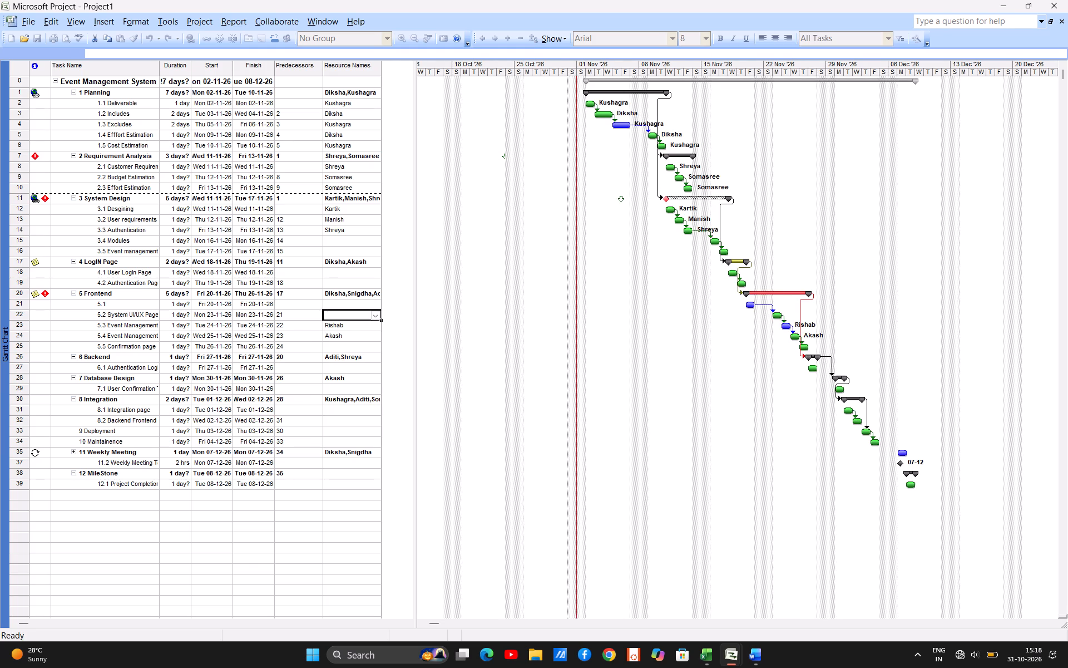
{"action": "left_click", "coordinate": [375, 318]}
{"action": "left_click", "coordinate": [331, 357]}
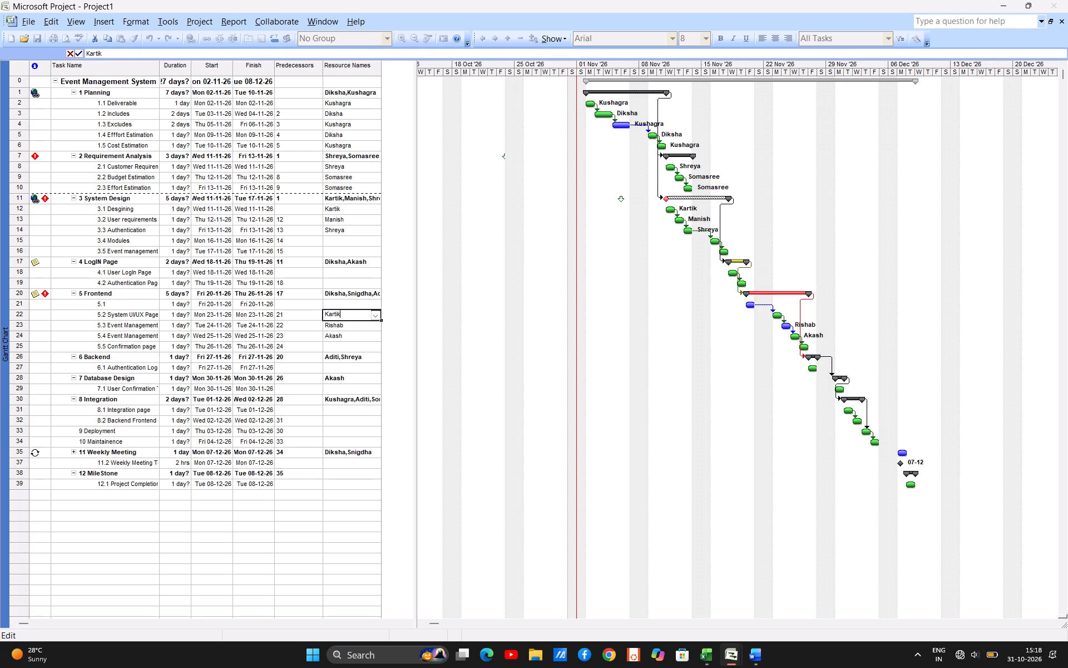
Under Integration, assign Kushagra to task 8.1 Integration page and Aditi to task 8.2 Backend Frontend.
{"action": "left_click", "coordinate": [341, 414]}
{"action": "left_click", "coordinate": [372, 412]}
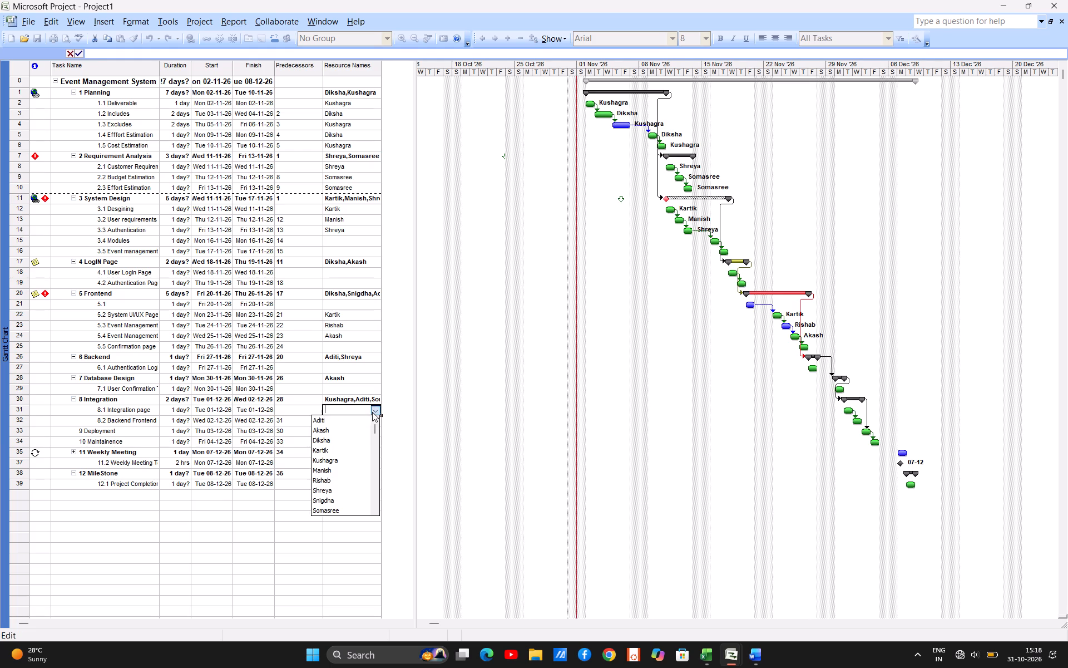
{"action": "left_click", "coordinate": [329, 463]}
{"action": "left_click", "coordinate": [348, 423]}
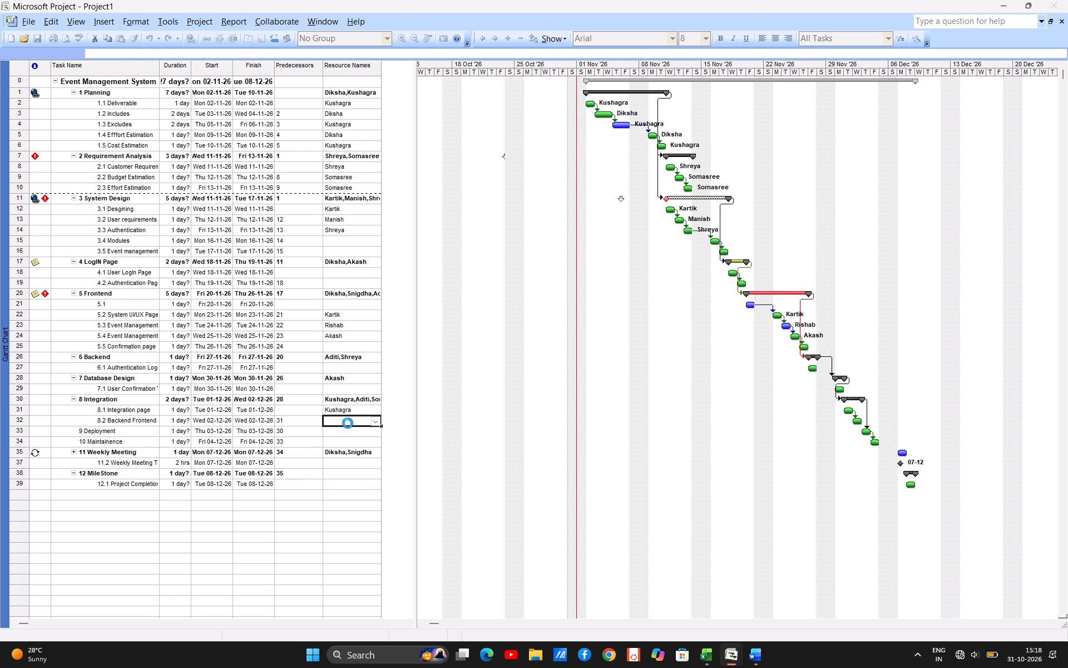
{"action": "left_click", "coordinate": [374, 423]}
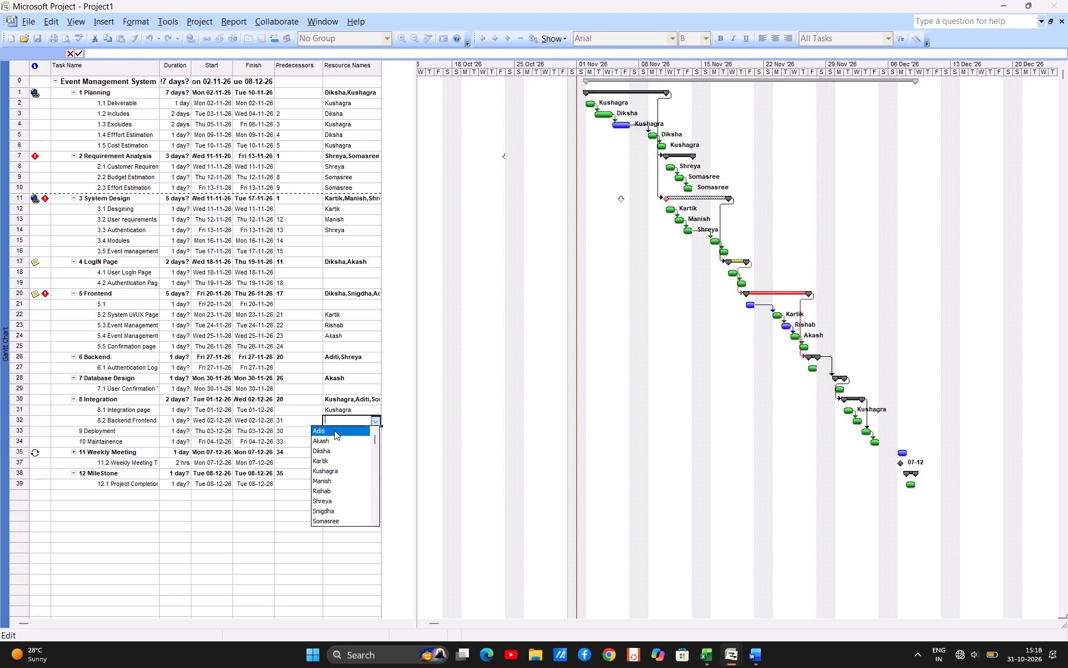
{"action": "left_click", "coordinate": [334, 430]}
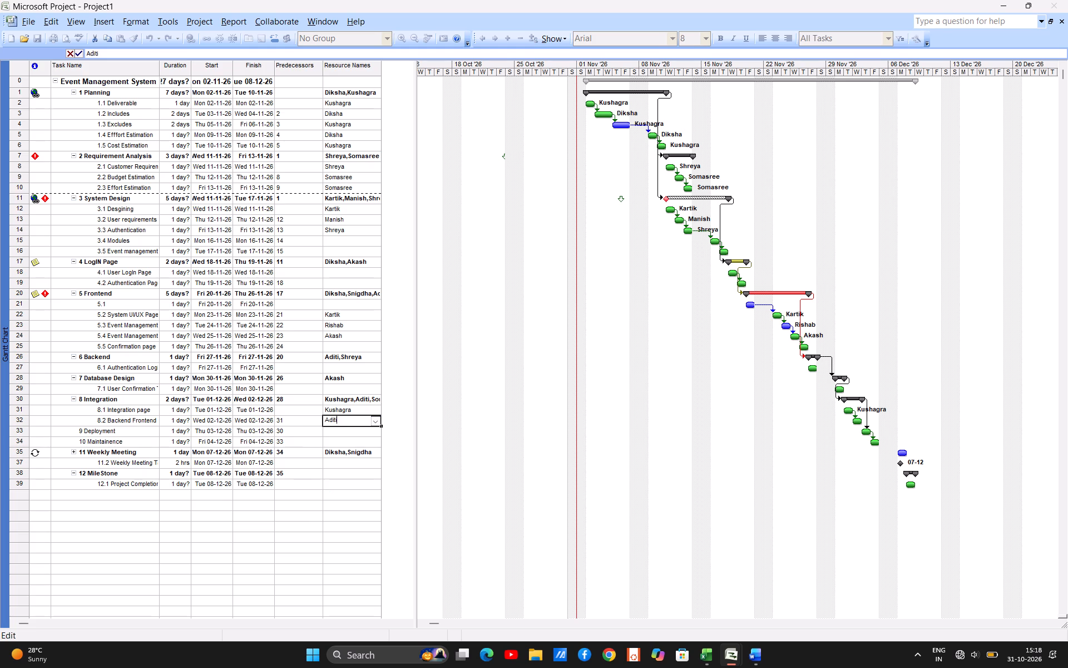
Assign Snigdha as the resource for task 9 Deployment and for task 11.2 under Weekly Meeting.
{"action": "left_click", "coordinate": [350, 433]}
{"action": "left_click", "coordinate": [377, 434]}
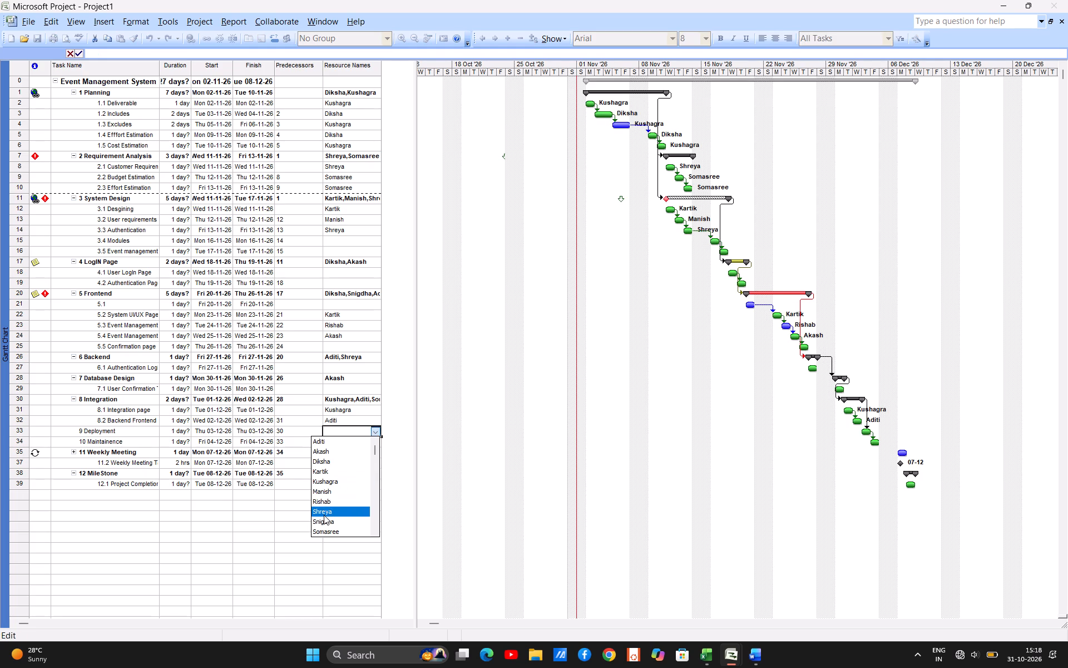
{"action": "left_click", "coordinate": [322, 520]}
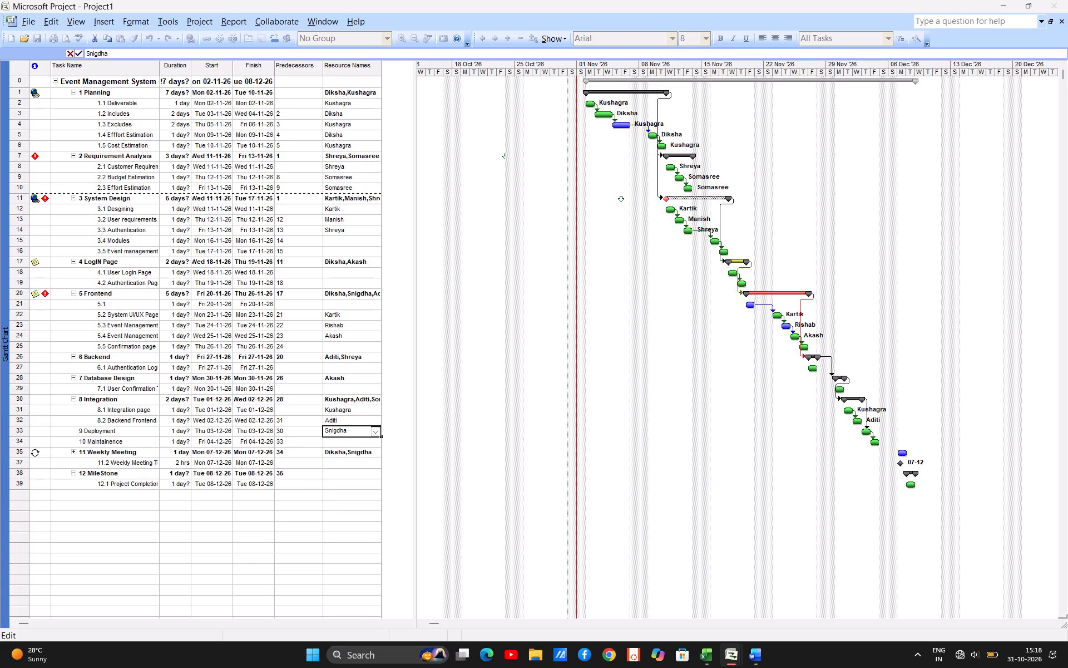
{"action": "left_click", "coordinate": [340, 464]}
{"action": "left_click", "coordinate": [375, 465]}
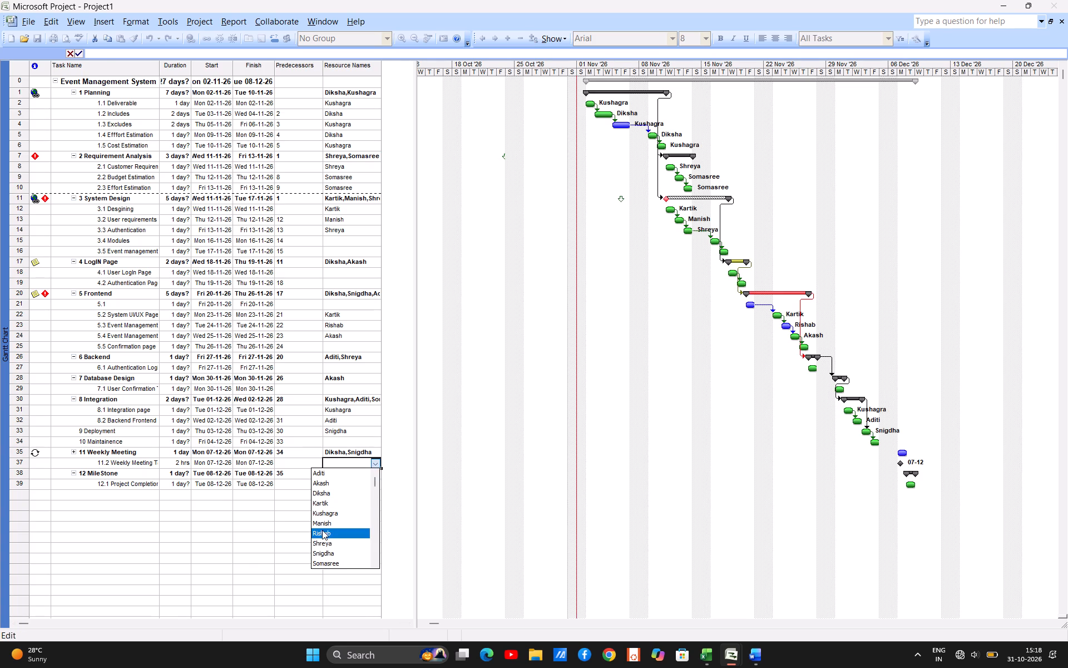
{"action": "left_click", "coordinate": [320, 525]}
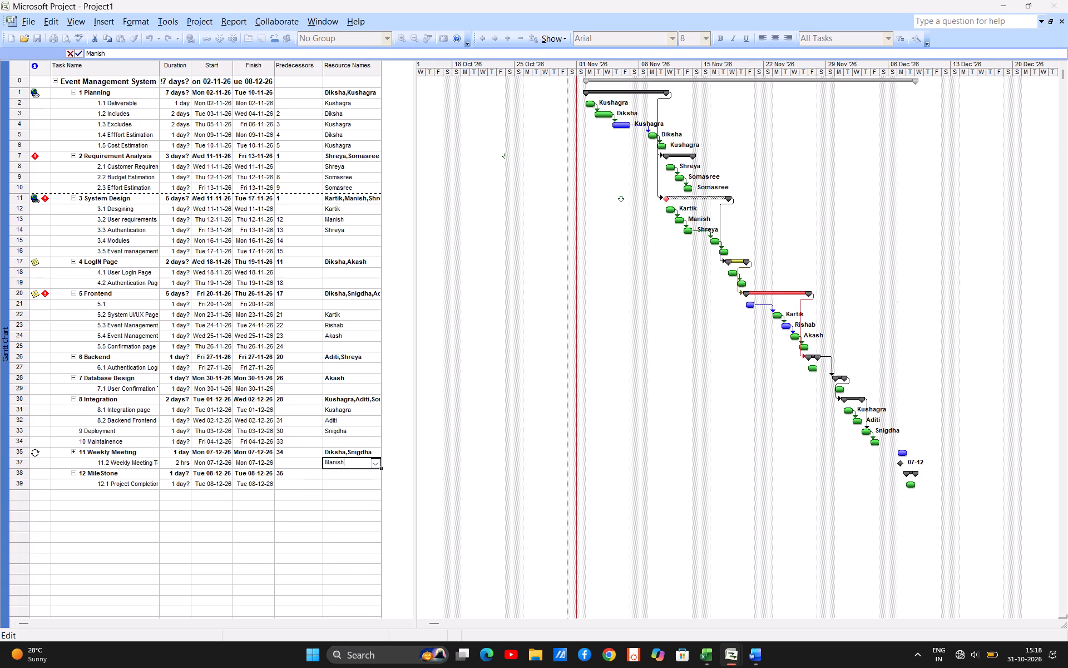
{"action": "left_click_drag", "start_coordinate": [372, 467], "coordinate": [320, 552]}
{"action": "left_click", "coordinate": [320, 552]}
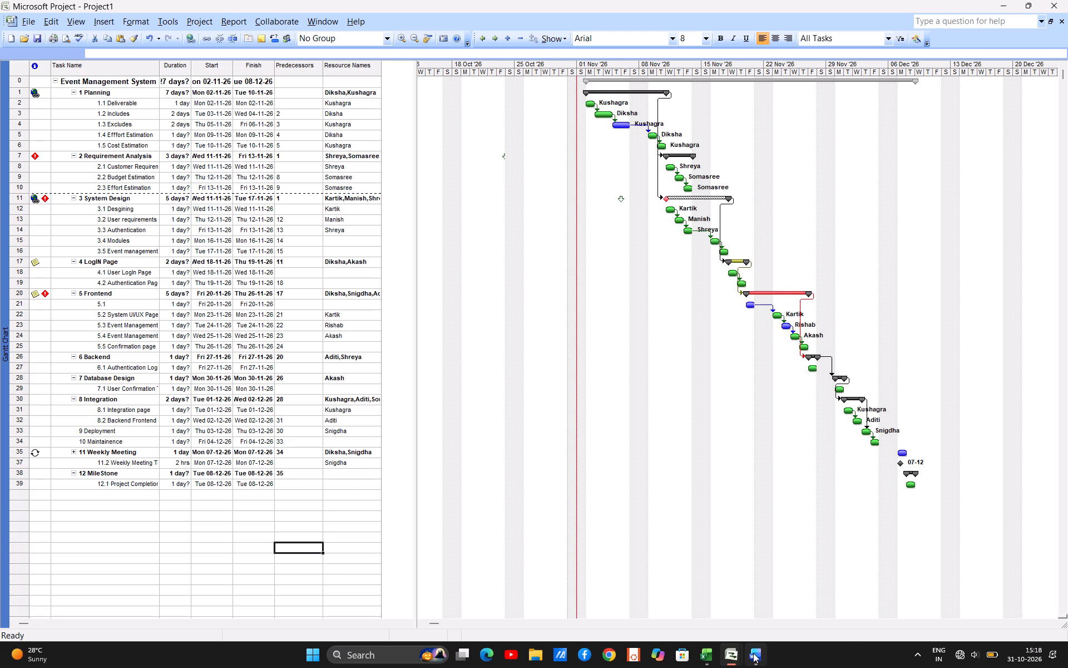
Switch to the Word document and paste the captured network diagram below the Gantt chart screenshot.
{"action": "left_click", "coordinate": [741, 592]}
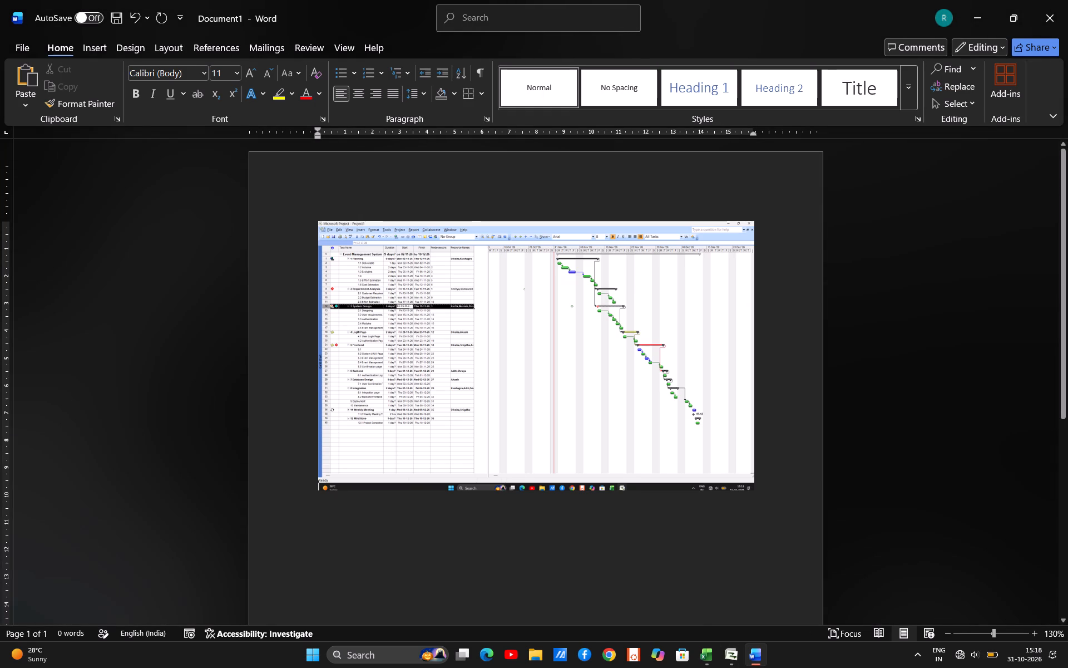
{"action": "left_click", "coordinate": [441, 582]}
{"action": "left_click", "coordinate": [771, 479]}
{"action": "key", "text": "Return"}
{"action": "key", "text": "ctrl+v"}
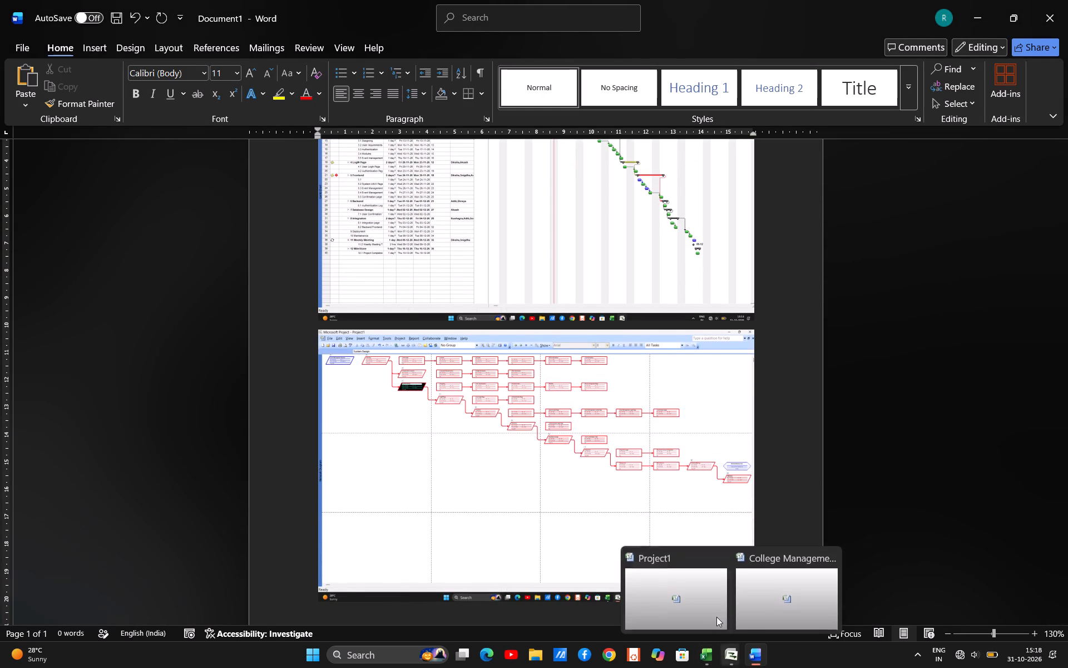
Switch to Microsoft Project, open the Resource Sheet, insert a blank row above Aditi and capture the full screen for the Word document.
{"action": "left_click", "coordinate": [708, 616]}
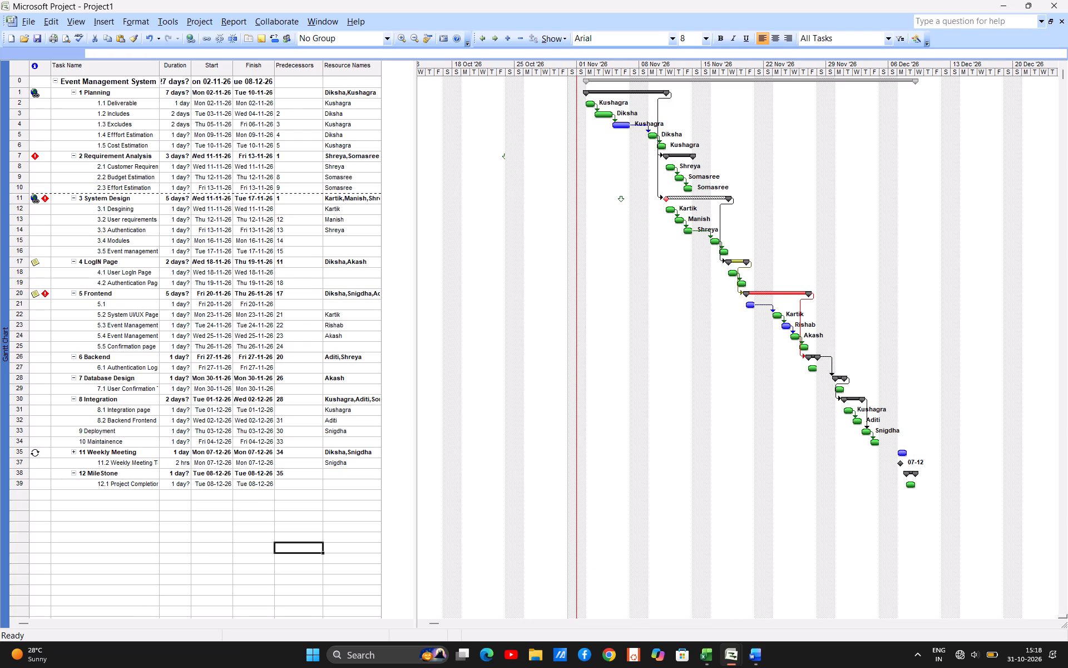
{"action": "left_click", "coordinate": [54, 23]}
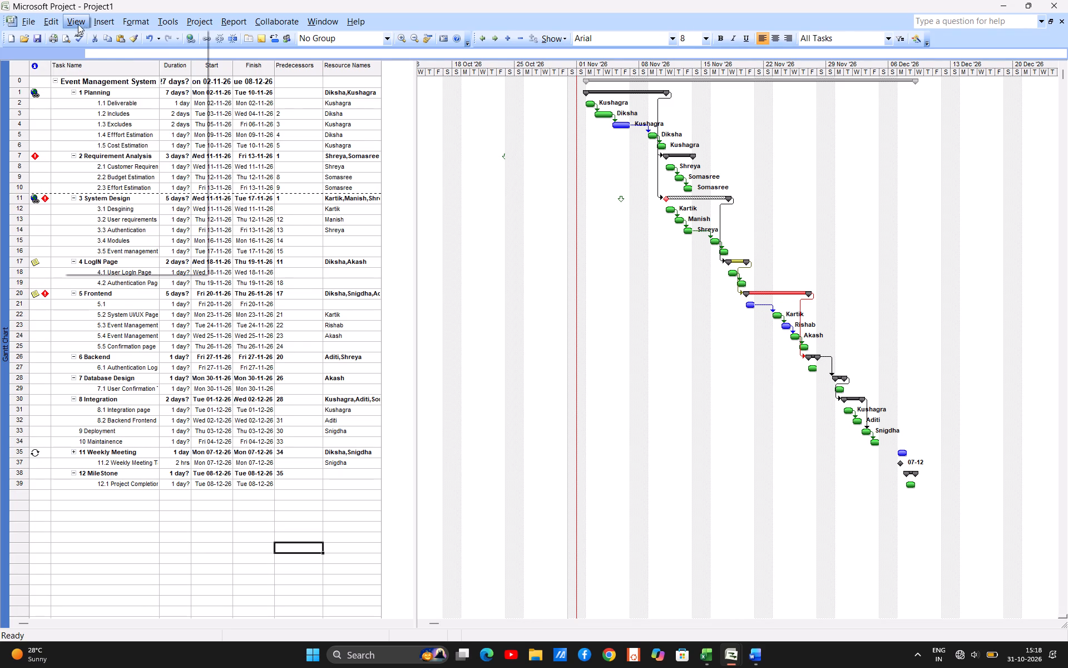
{"action": "left_click", "coordinate": [89, 111]}
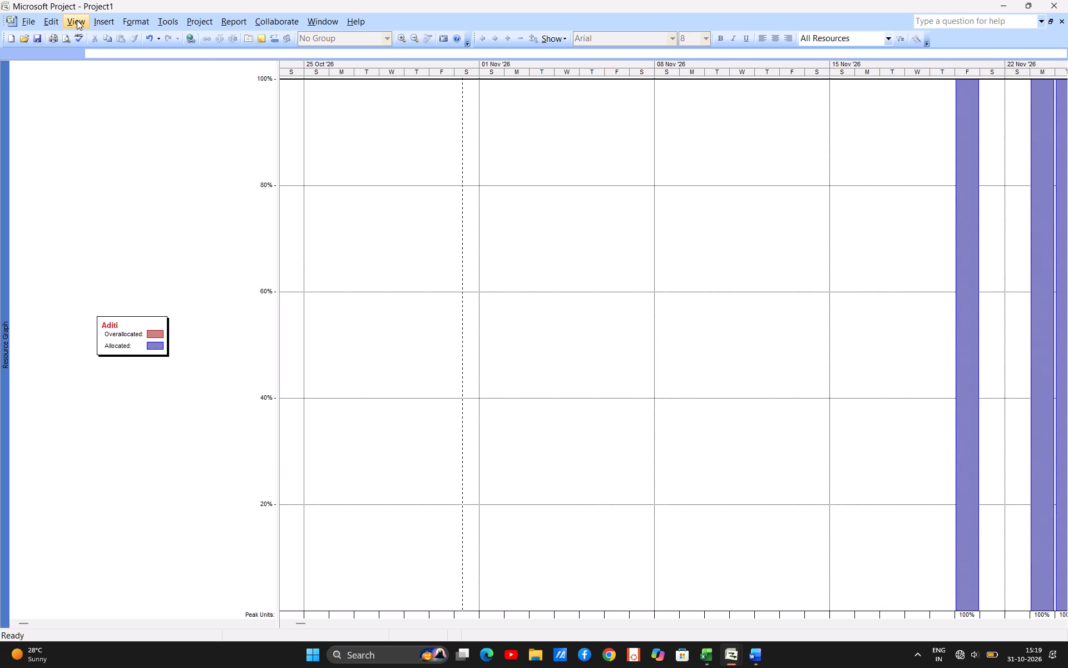
{"action": "left_click", "coordinate": [77, 20]}
{"action": "left_click", "coordinate": [91, 124]}
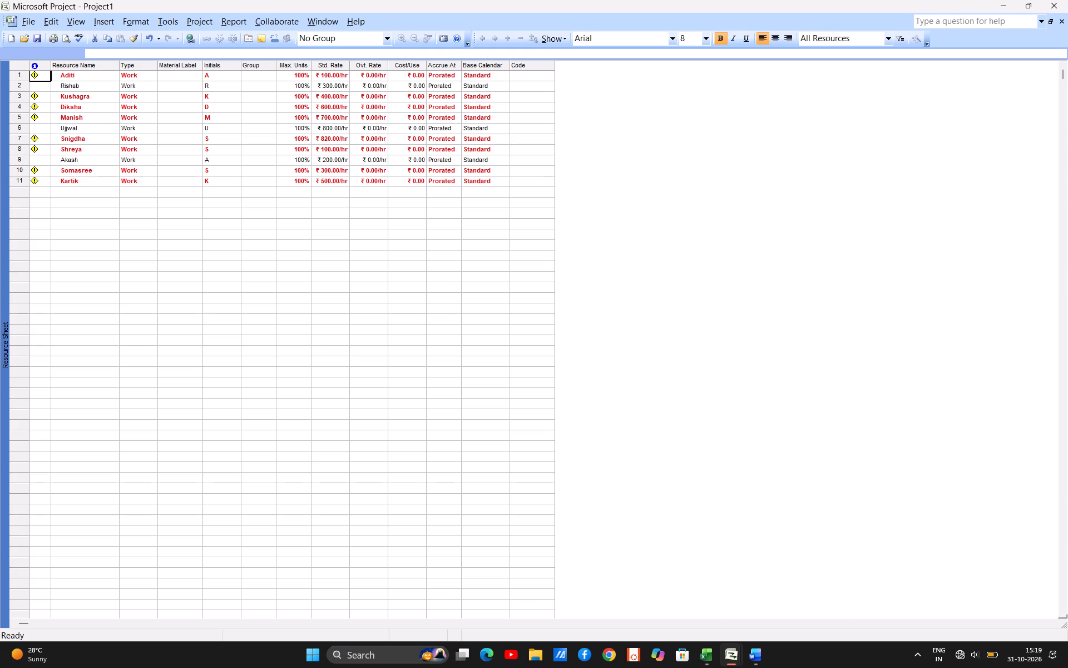
{"action": "key", "text": "Insert"}
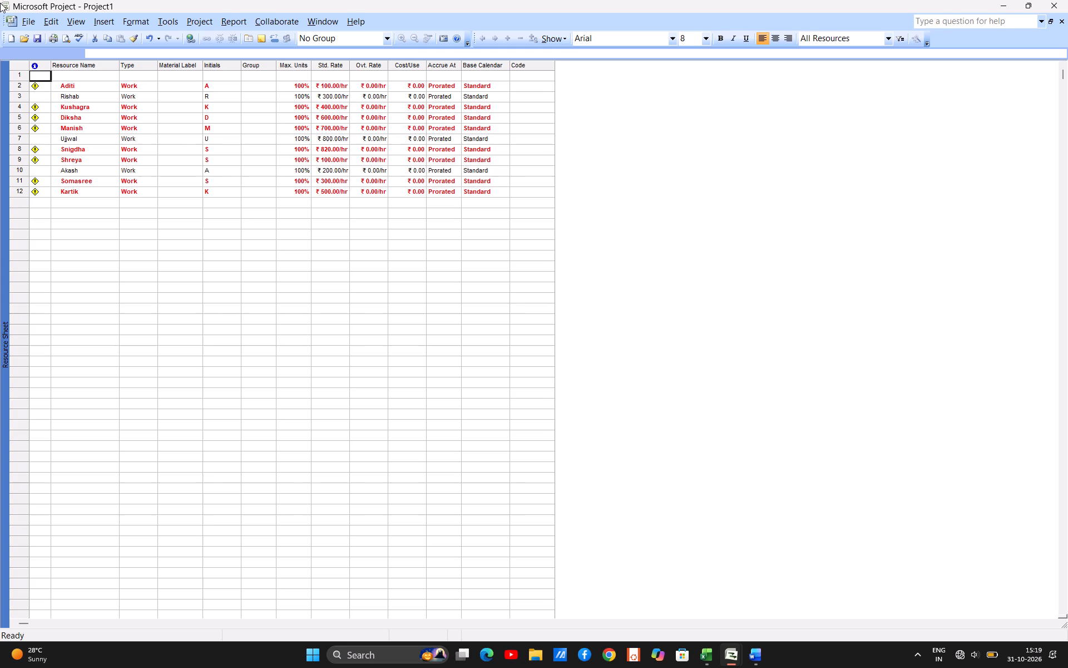
{"action": "key", "text": "Print"}
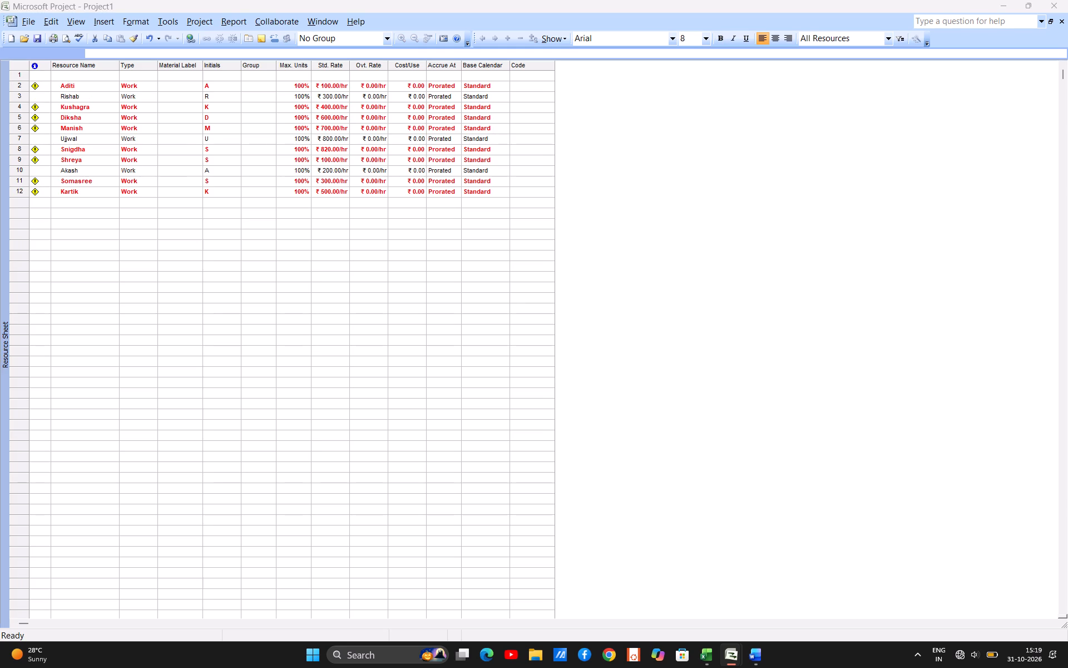
{"action": "left_click_drag", "start_coordinate": [0, 0], "coordinate": [1067, 665]}
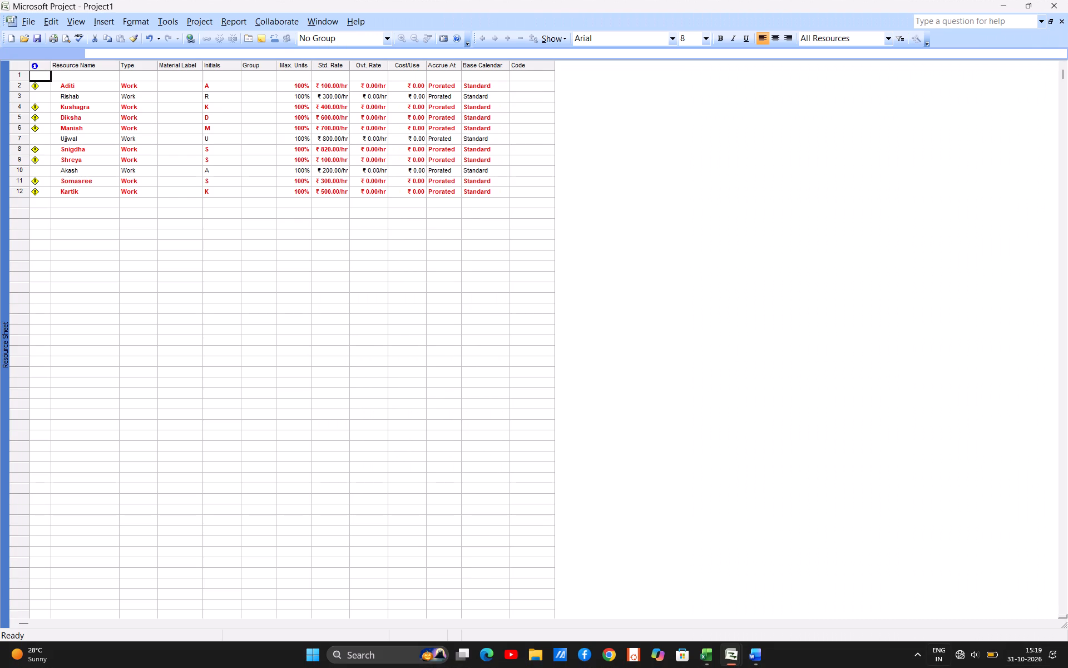
{"action": "left_click", "coordinate": [745, 607]}
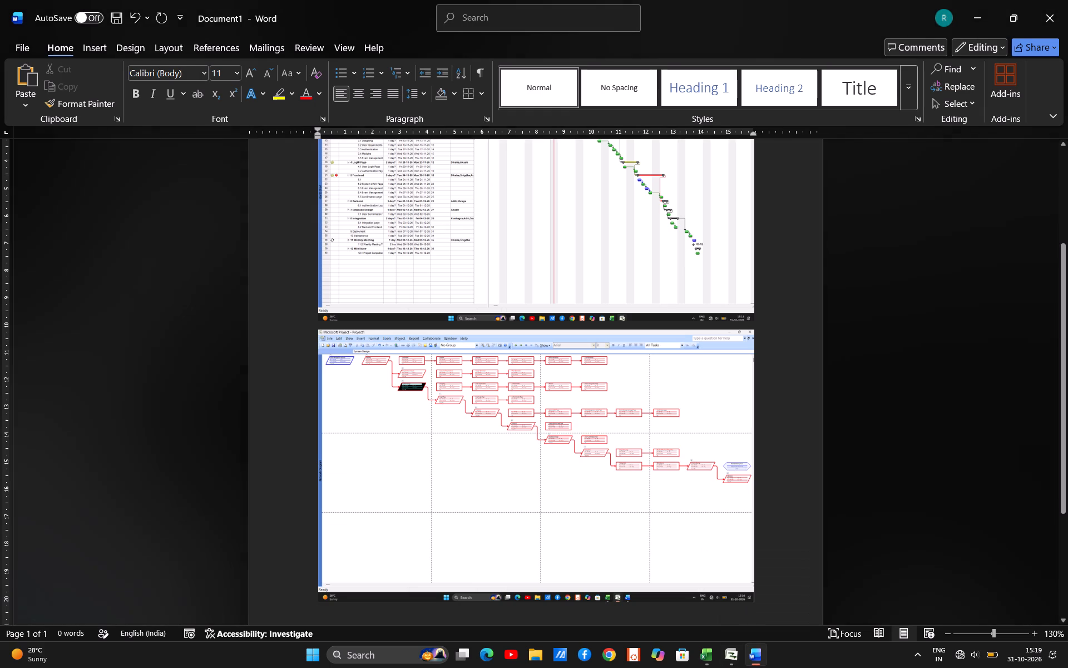
Paste the captured Resource Sheet screenshot on a new line below the network diagram in the document.
{"action": "scroll", "coordinate": [874, 528], "scroll_direction": "down", "scroll_amount": 3}
{"action": "key", "text": "Return"}
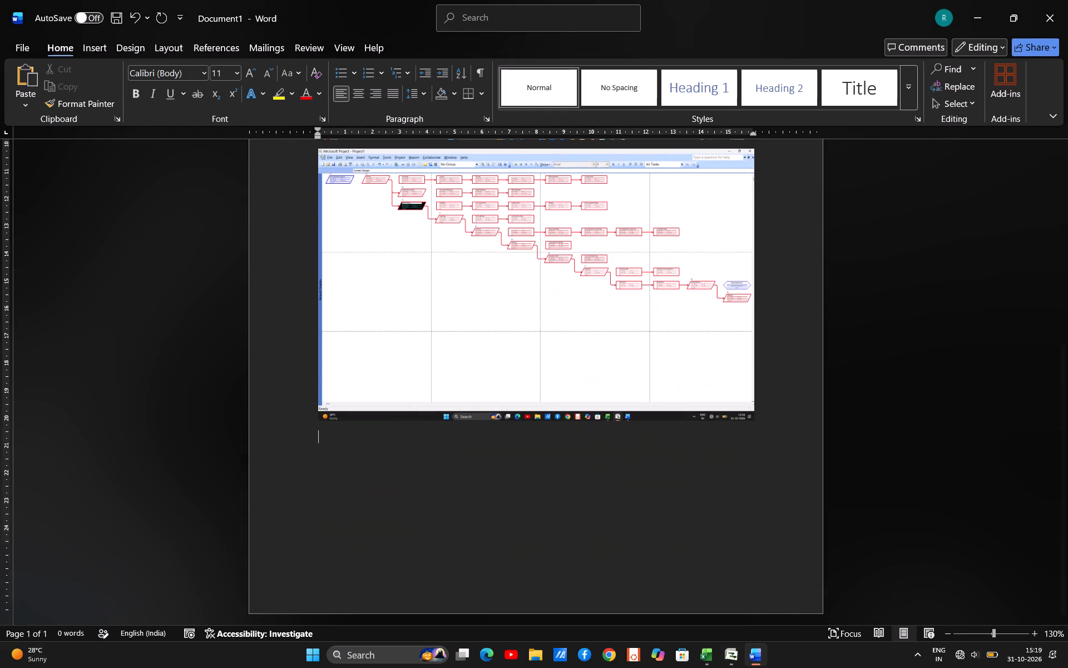
{"action": "key", "text": "ctrl+v"}
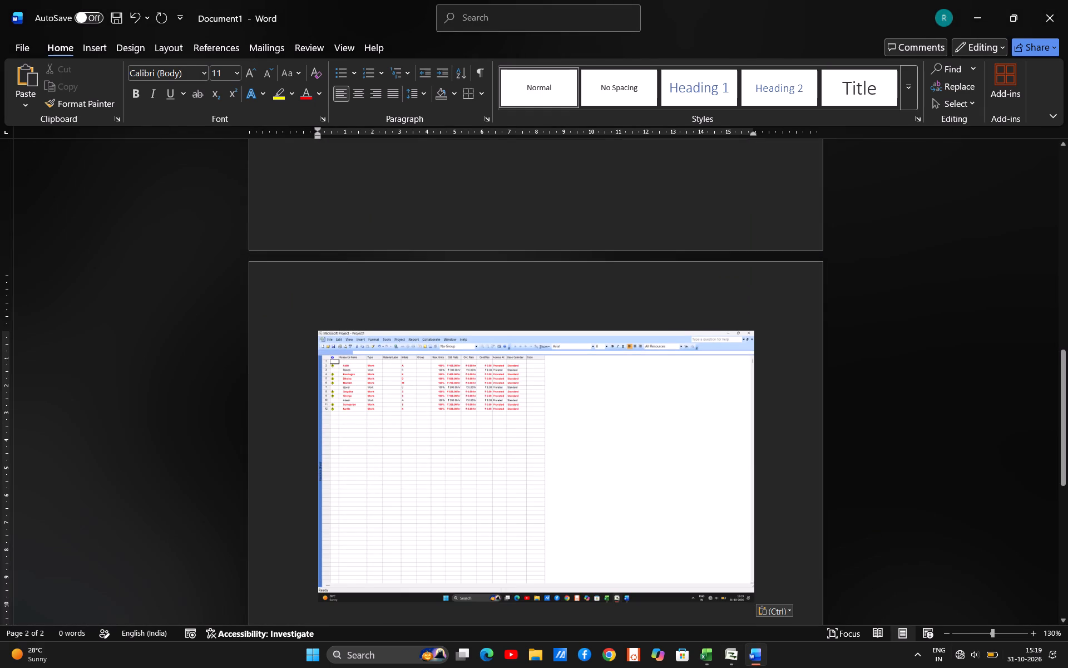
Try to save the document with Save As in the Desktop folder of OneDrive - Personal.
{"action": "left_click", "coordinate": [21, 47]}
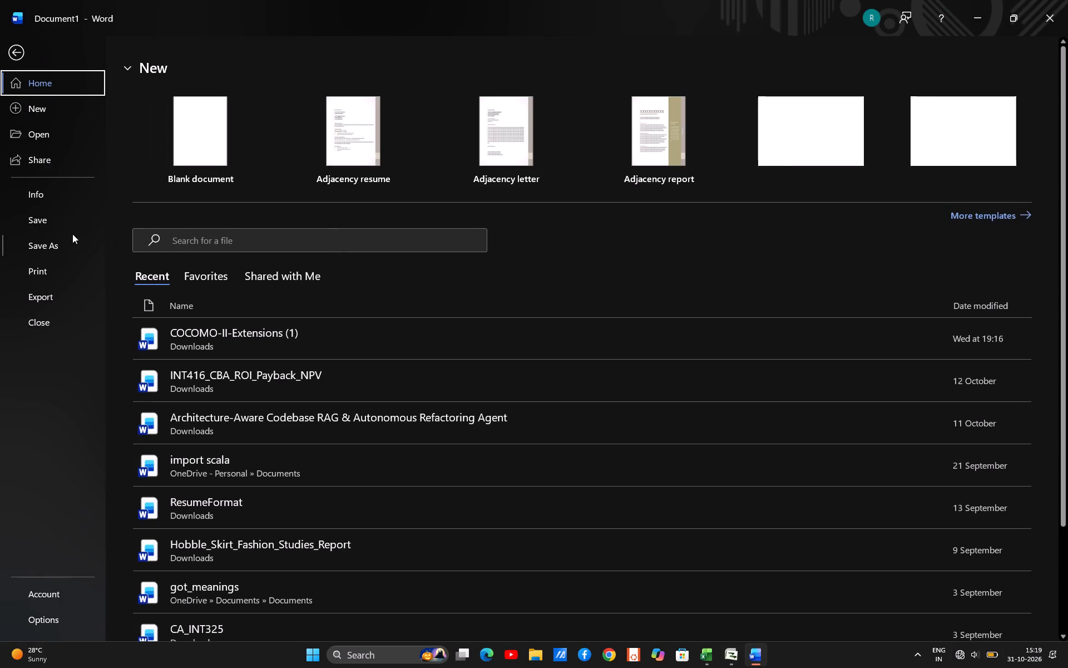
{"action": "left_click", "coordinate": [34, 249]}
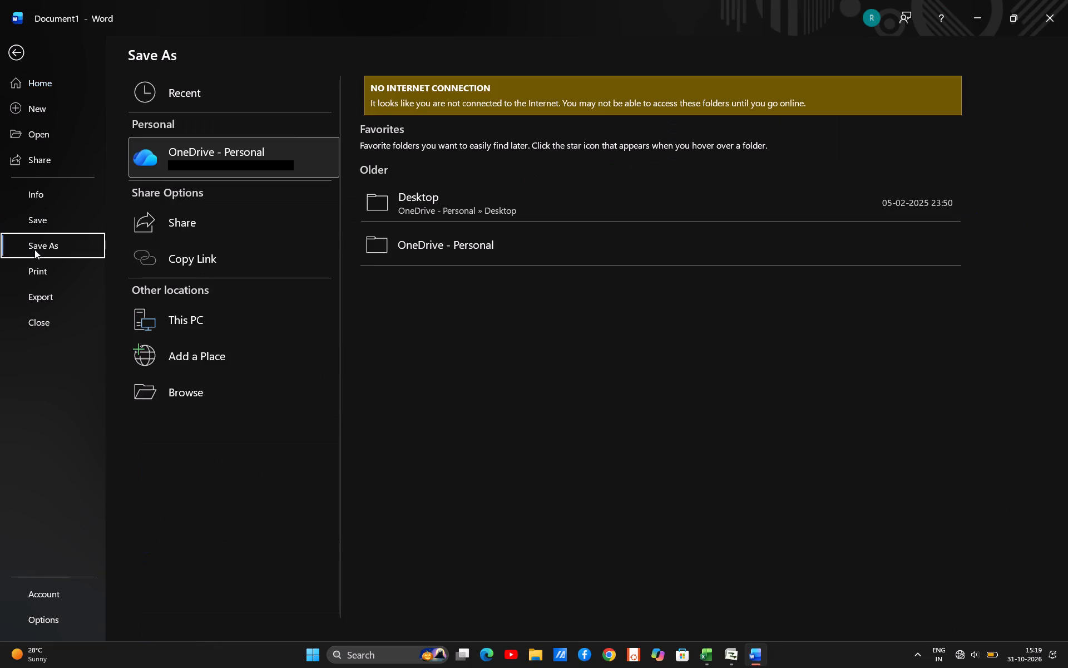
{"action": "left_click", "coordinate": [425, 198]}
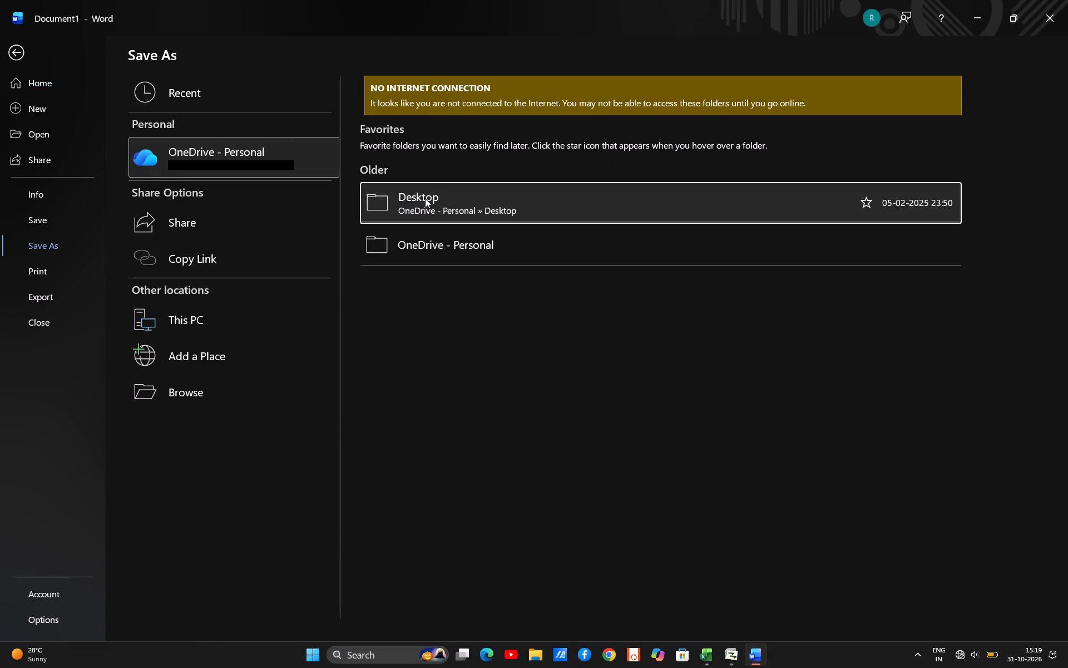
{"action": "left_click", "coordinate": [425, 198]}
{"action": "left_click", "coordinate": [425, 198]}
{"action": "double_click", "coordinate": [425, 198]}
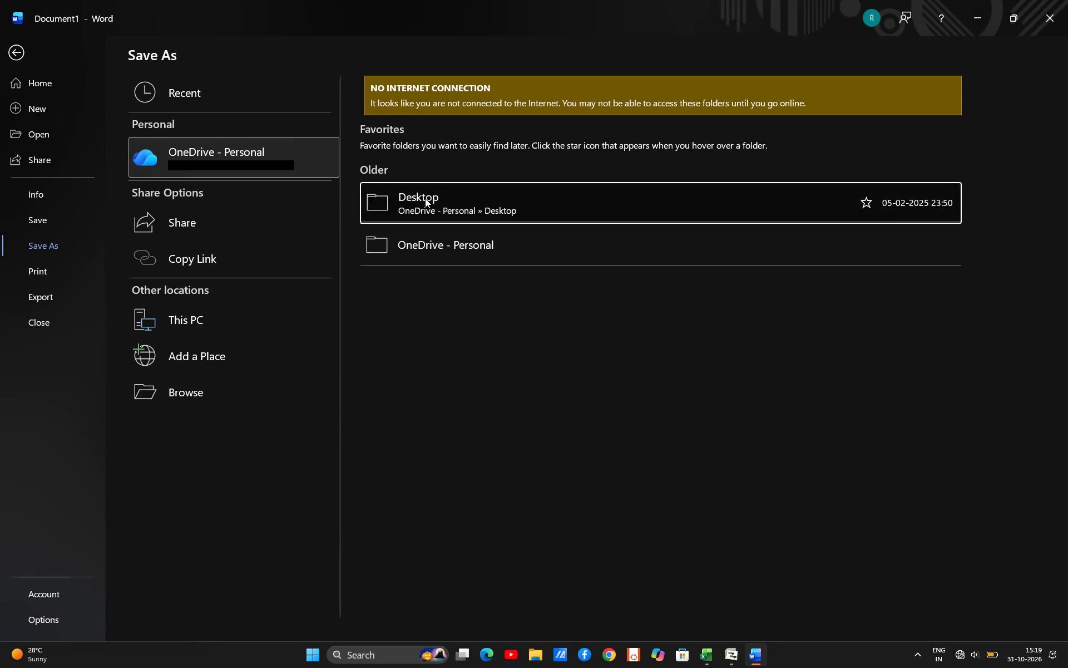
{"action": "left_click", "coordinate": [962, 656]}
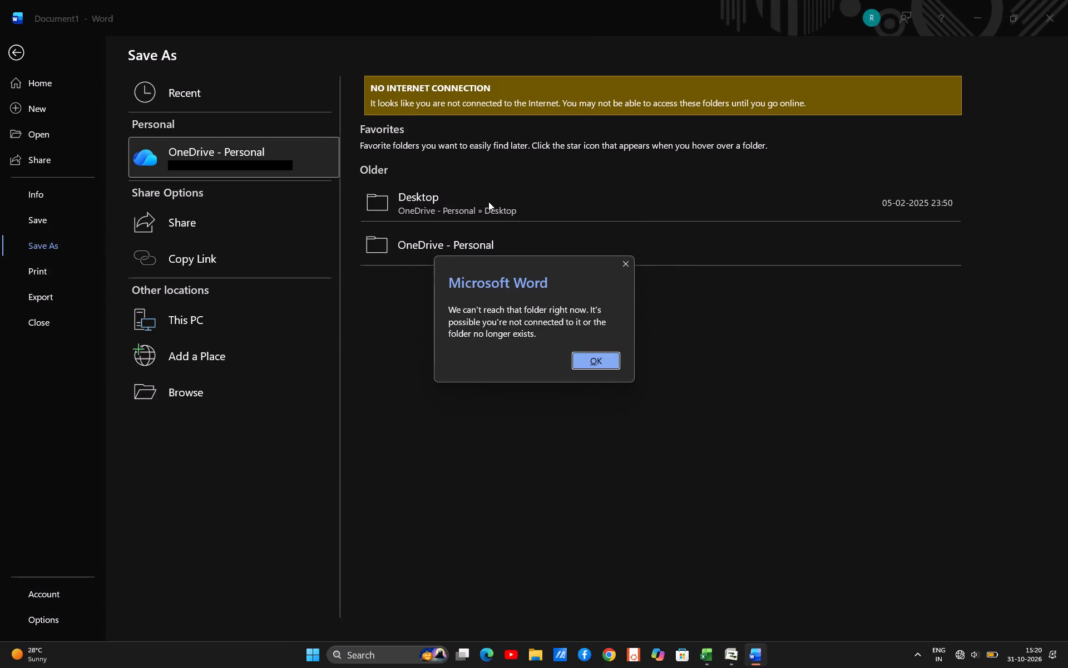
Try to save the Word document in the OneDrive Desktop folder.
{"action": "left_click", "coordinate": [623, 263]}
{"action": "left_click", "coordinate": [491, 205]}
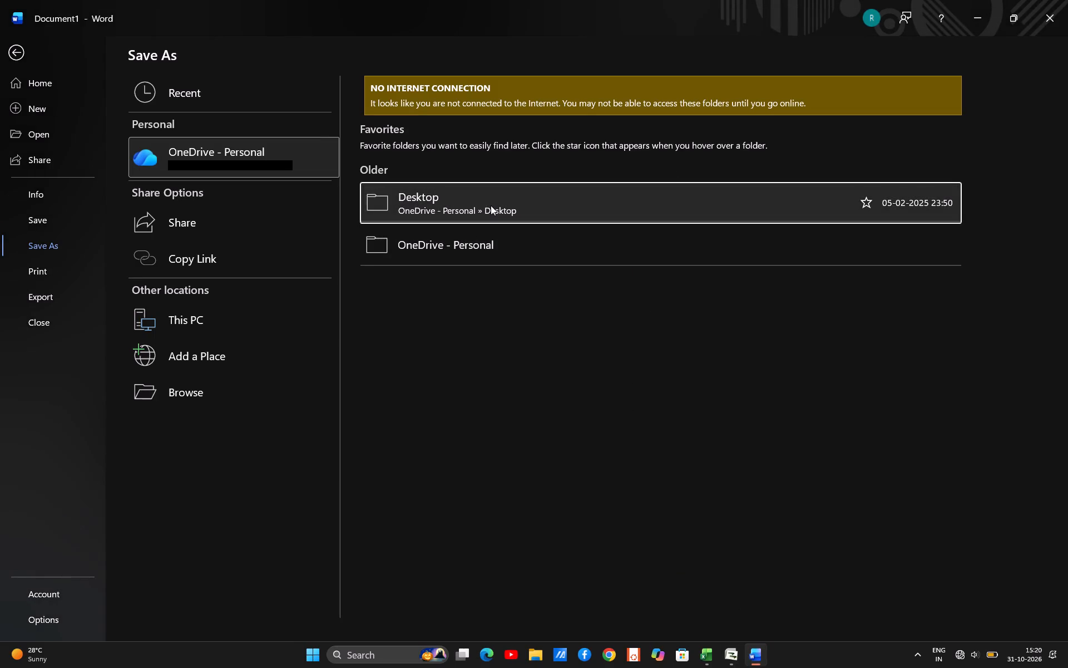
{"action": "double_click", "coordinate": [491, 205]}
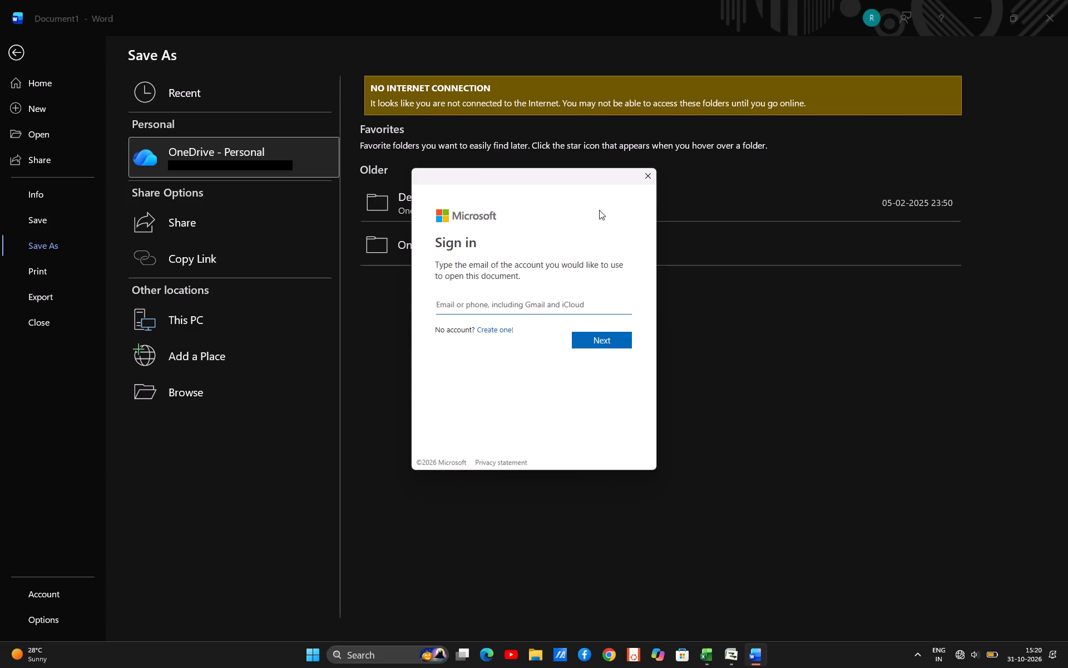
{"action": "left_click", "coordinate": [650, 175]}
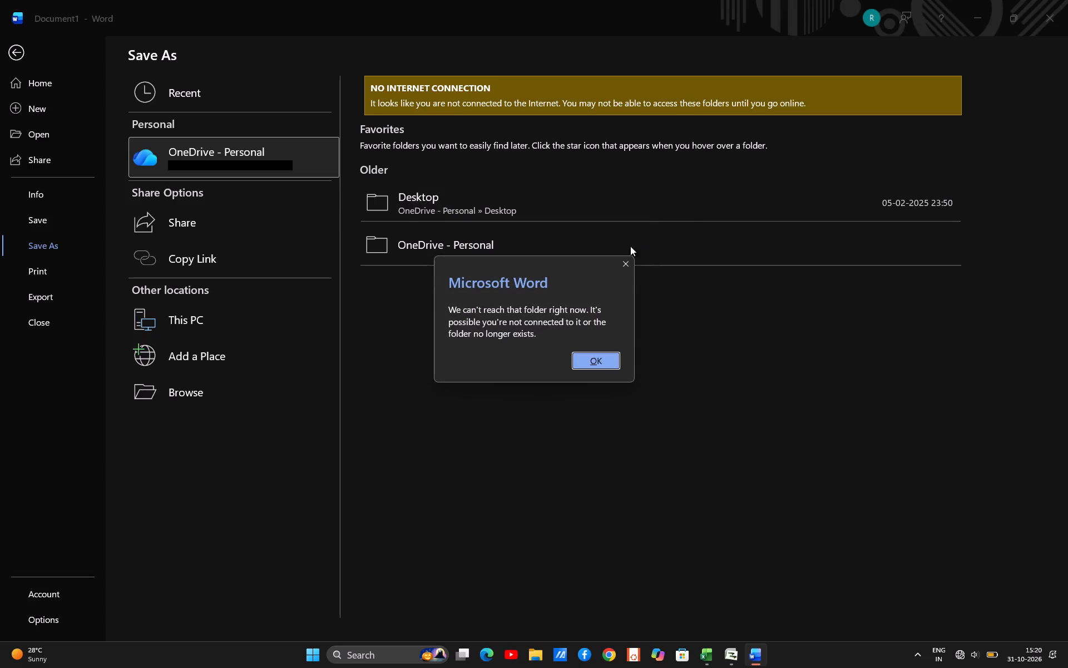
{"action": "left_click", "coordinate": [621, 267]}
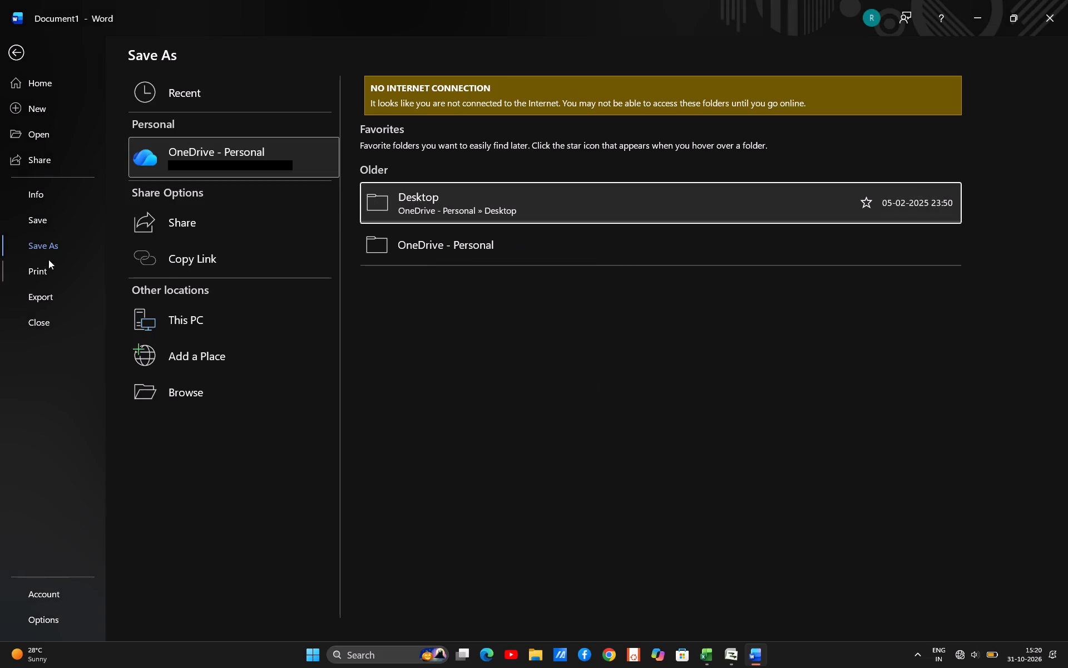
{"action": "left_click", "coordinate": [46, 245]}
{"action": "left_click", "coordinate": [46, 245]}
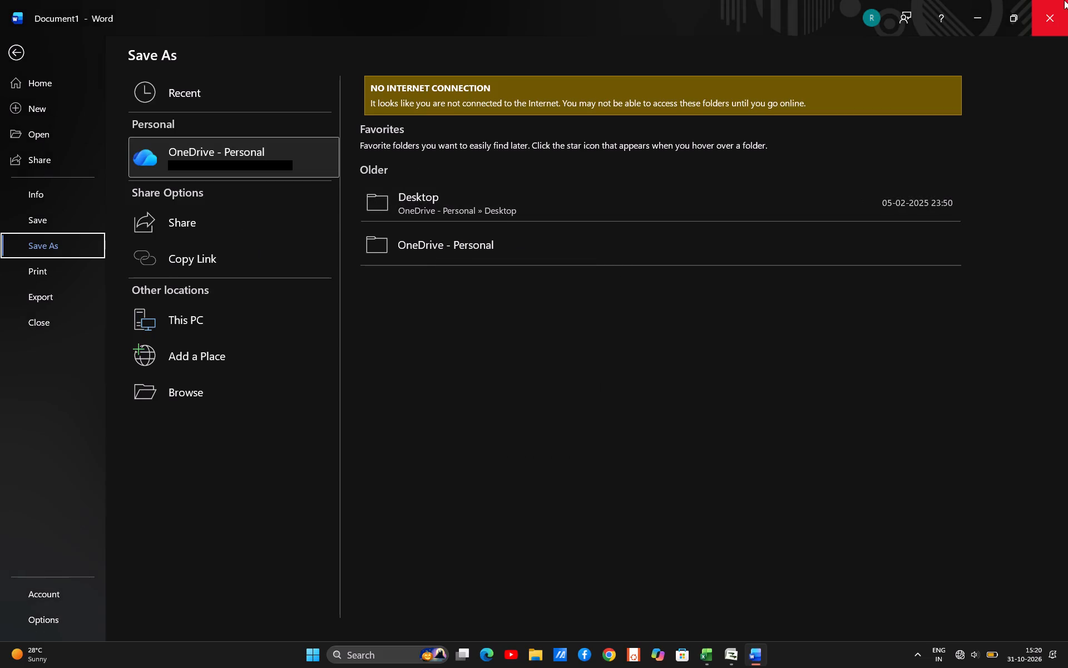
Close the Word document to bring up the choice of saving its changes.
{"action": "left_click", "coordinate": [1061, 4]}
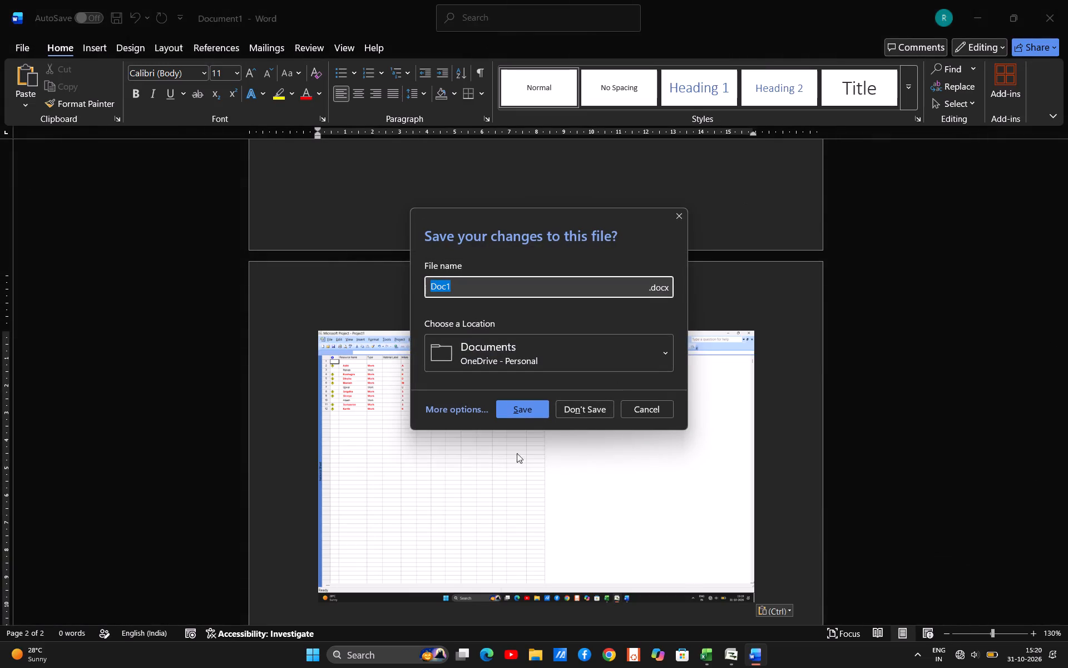
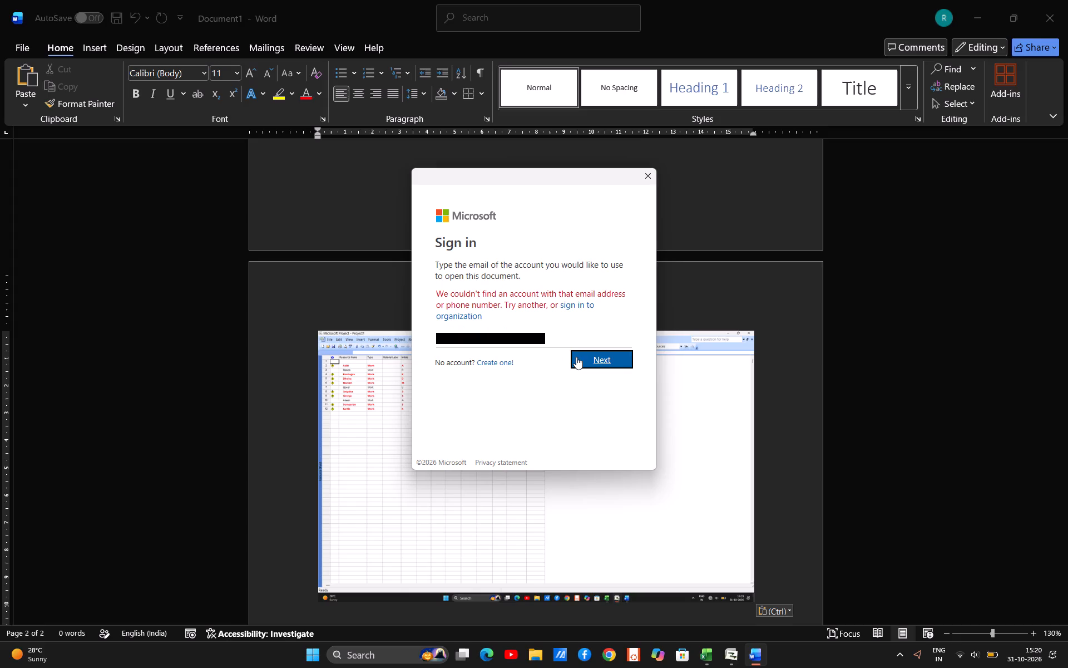
Dismiss the account sign-in prompt, then save and close the Word document holding the project screenshots.
{"action": "left_click", "coordinate": [647, 180]}
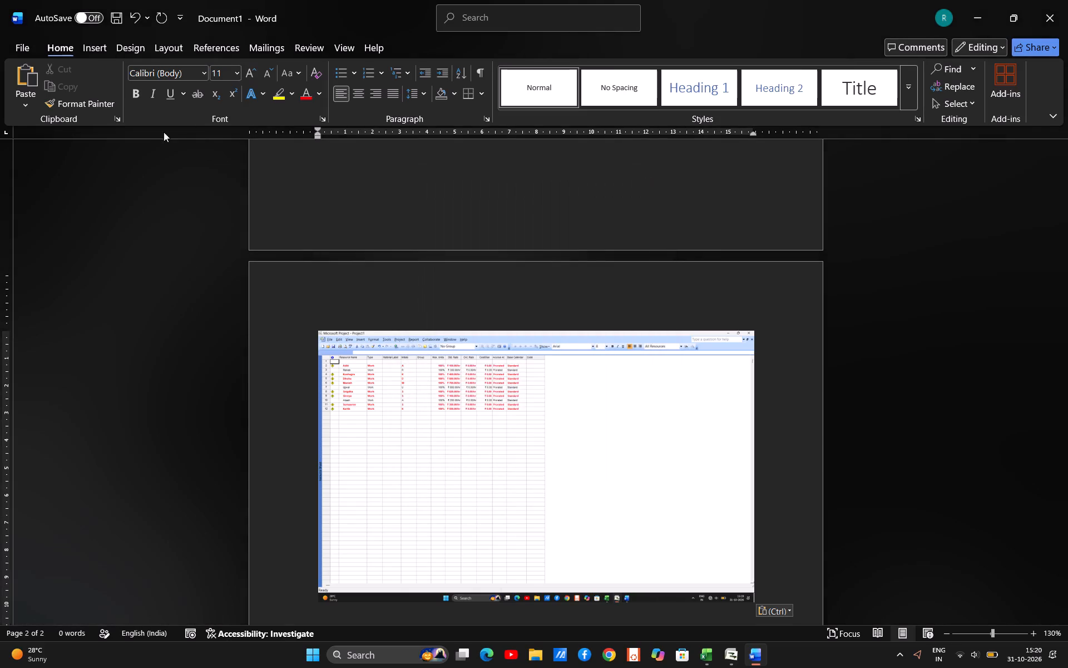
{"action": "left_click", "coordinate": [20, 51]}
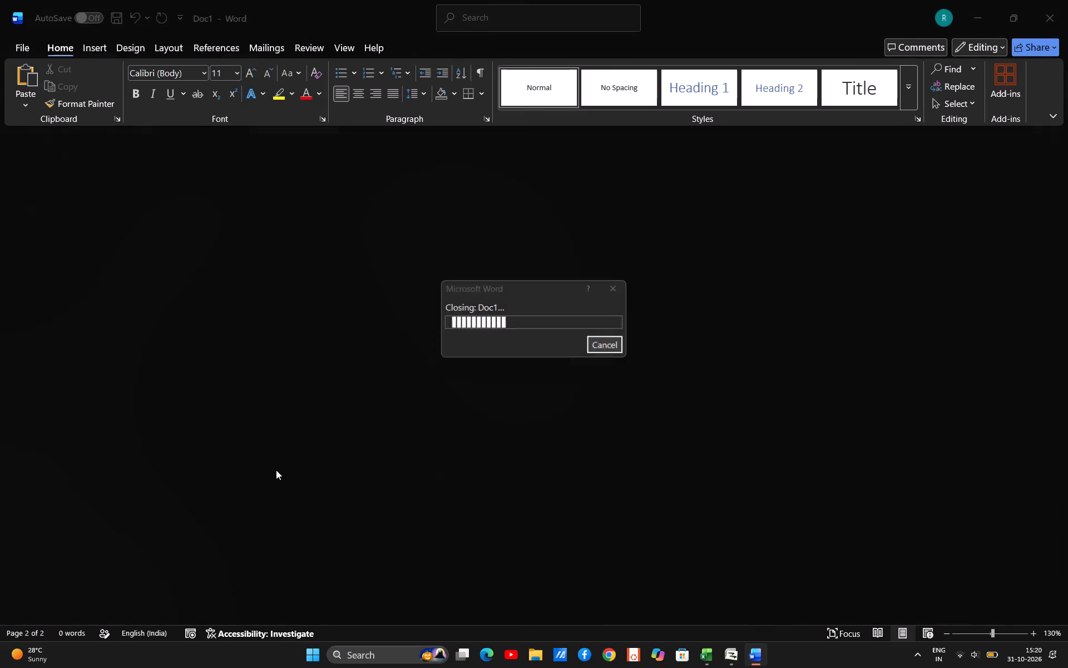
{"action": "scroll", "coordinate": [276, 470], "scroll_direction": "up", "scroll_amount": 2}
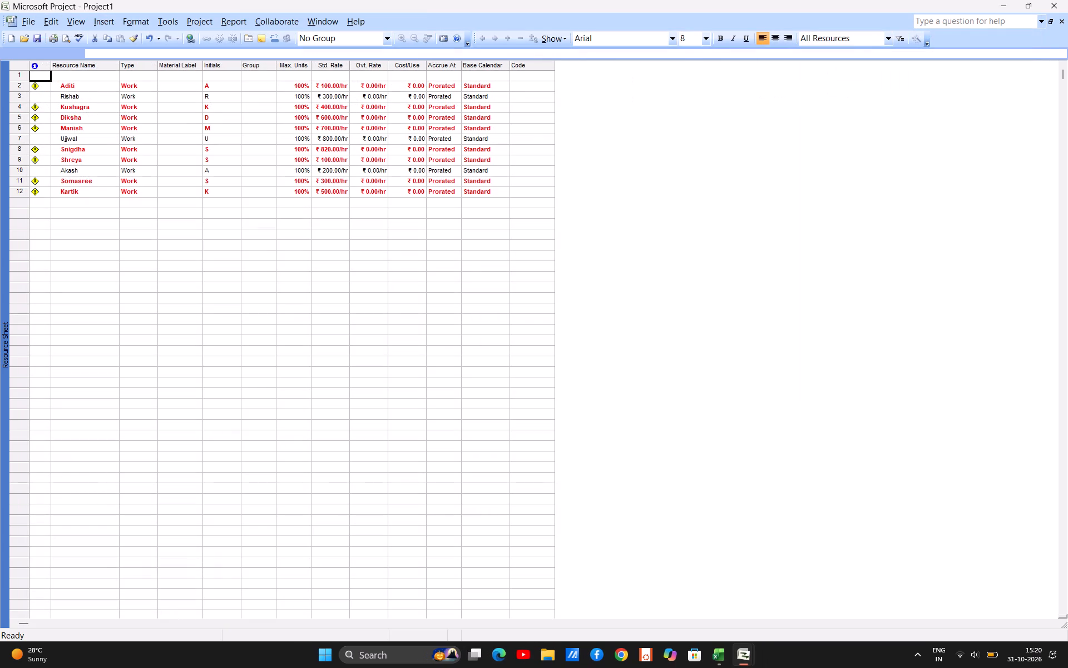
Start Word again and reopen the recent document Doc1 from the OneDrive Documents folder.
{"action": "left_click", "coordinate": [400, 652]}
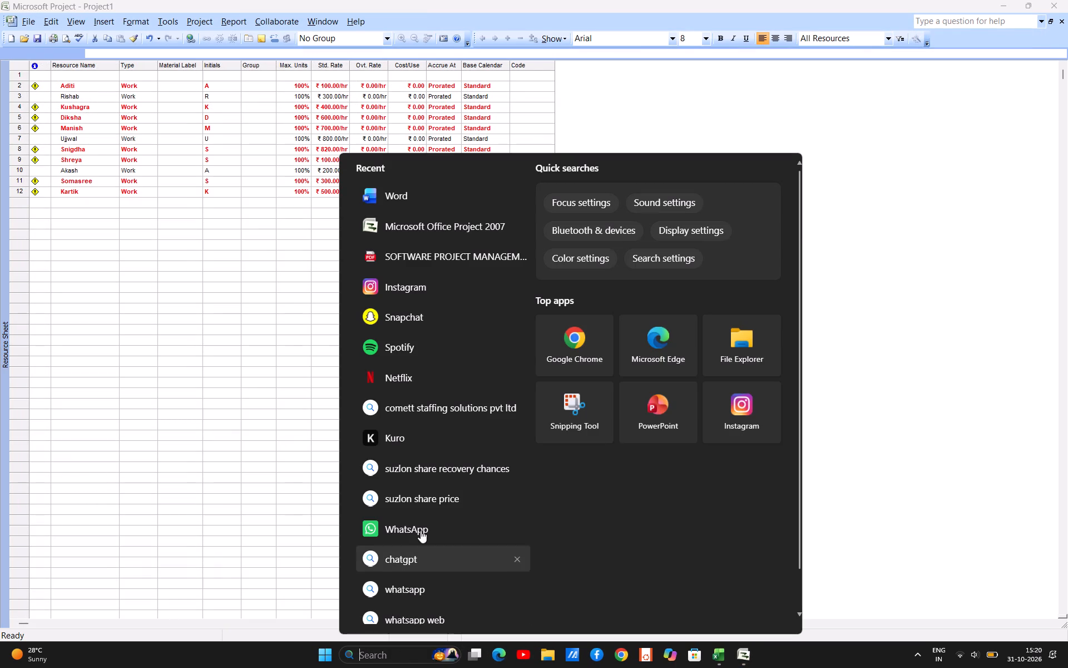
{"action": "left_click", "coordinate": [424, 197]}
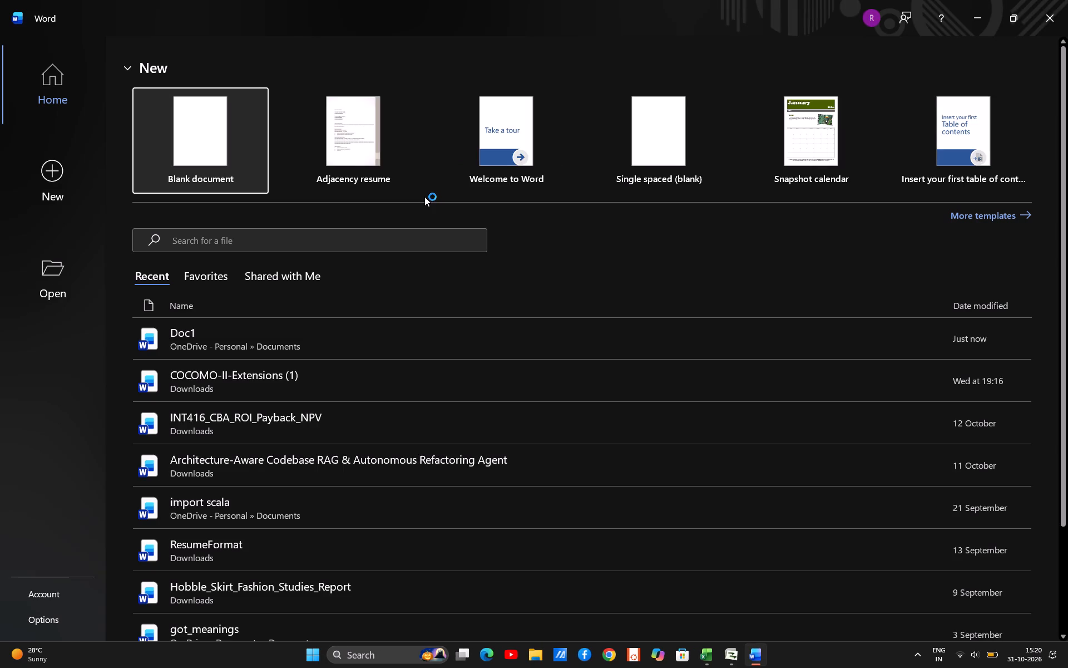
{"action": "left_click", "coordinate": [177, 333]}
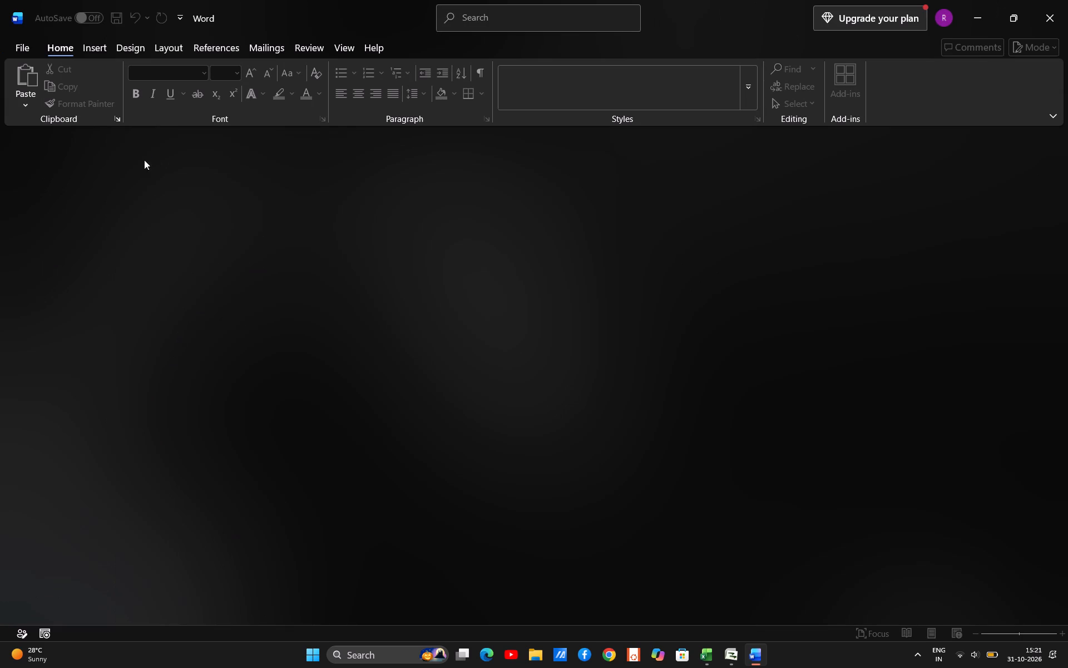
{"action": "scroll", "coordinate": [215, 372], "scroll_direction": "down", "scroll_amount": 20}
{"action": "scroll", "coordinate": [215, 372], "scroll_direction": "down", "scroll_amount": 18}
{"action": "scroll", "coordinate": [215, 372], "scroll_direction": "up", "scroll_amount": 6}
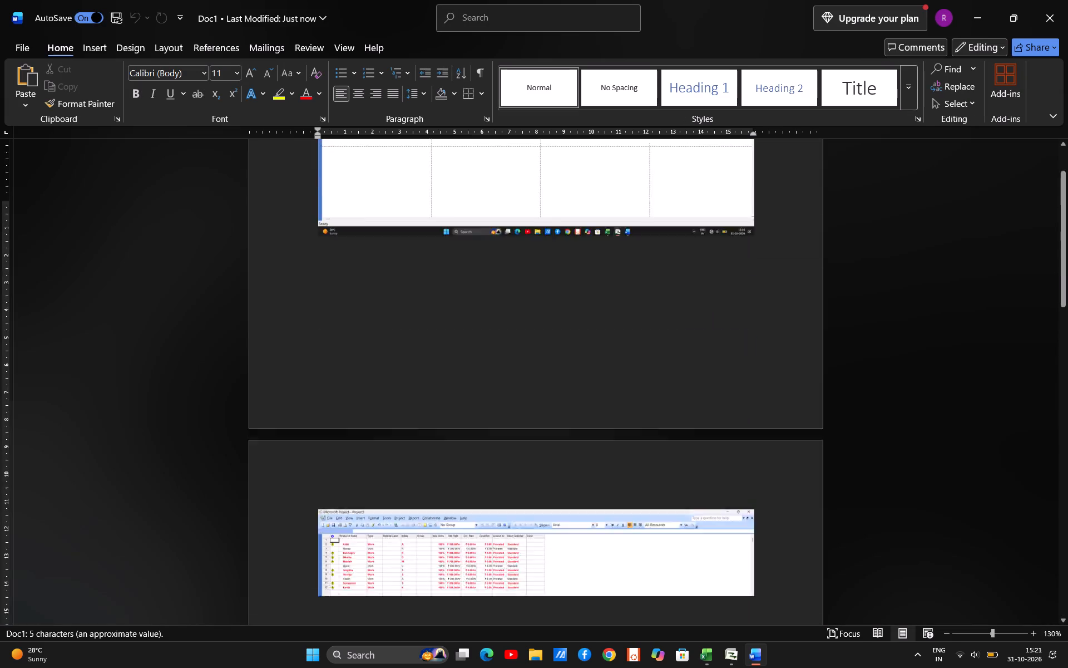
Save a copy of the document as a PDF named CA1 in the OneDrive Desktop folder.
{"action": "left_click", "coordinate": [27, 48]}
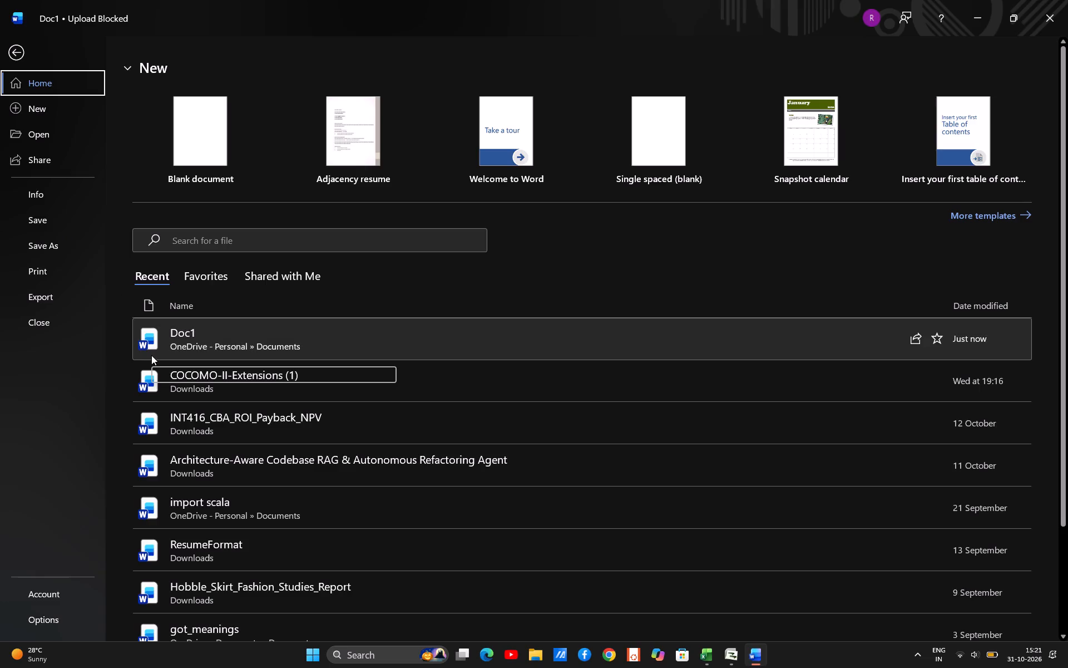
{"action": "left_click", "coordinate": [41, 247]}
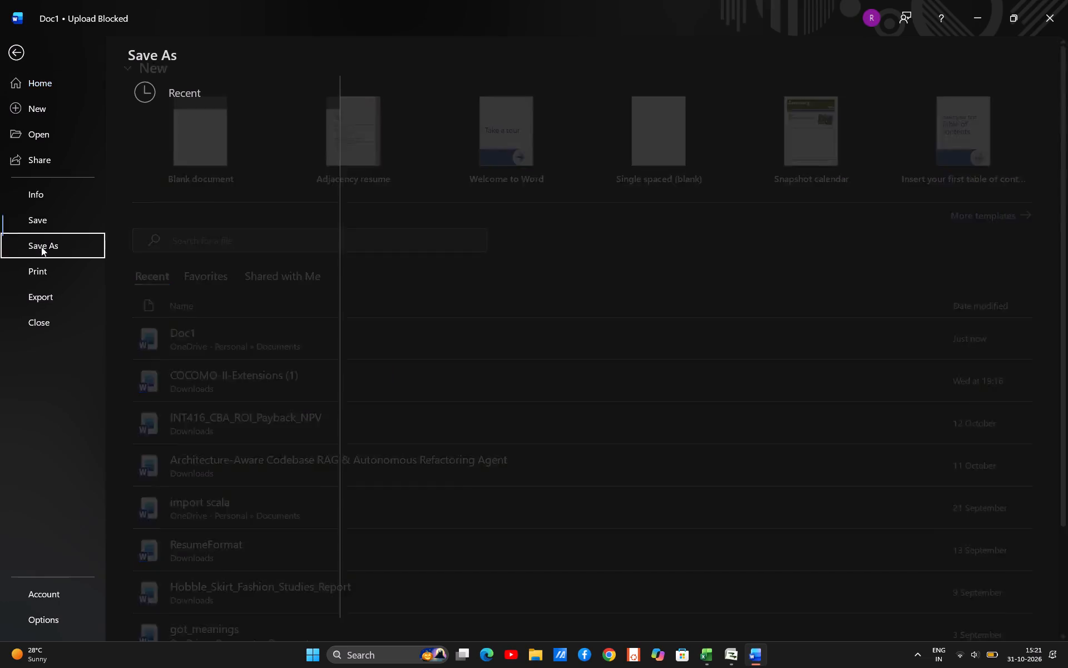
{"action": "left_click", "coordinate": [453, 161]}
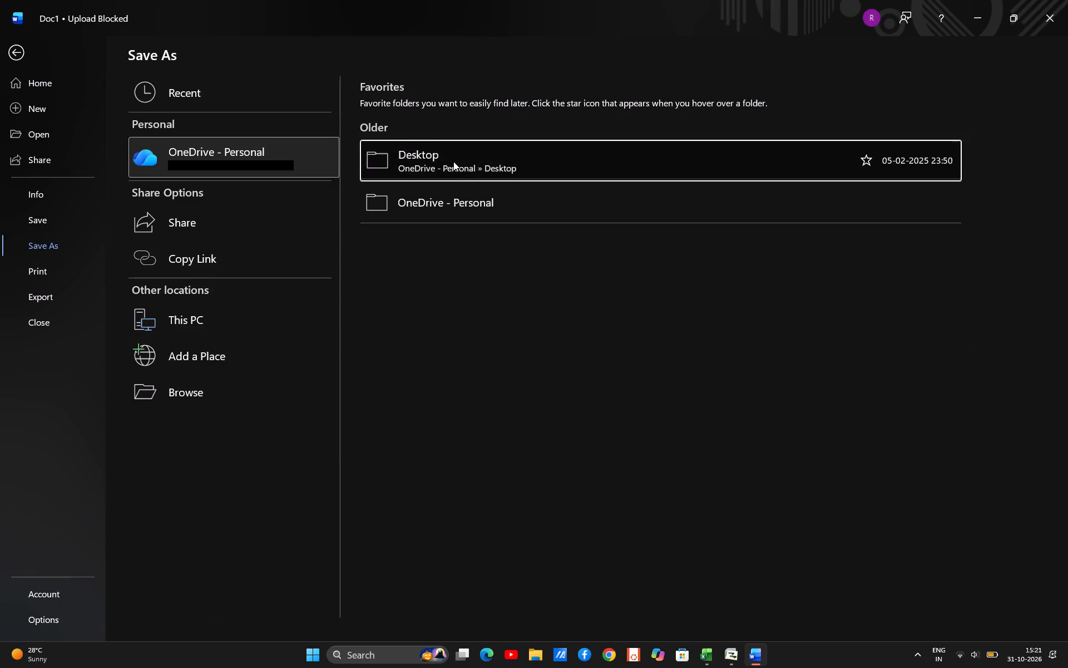
{"action": "double_click", "coordinate": [453, 161]}
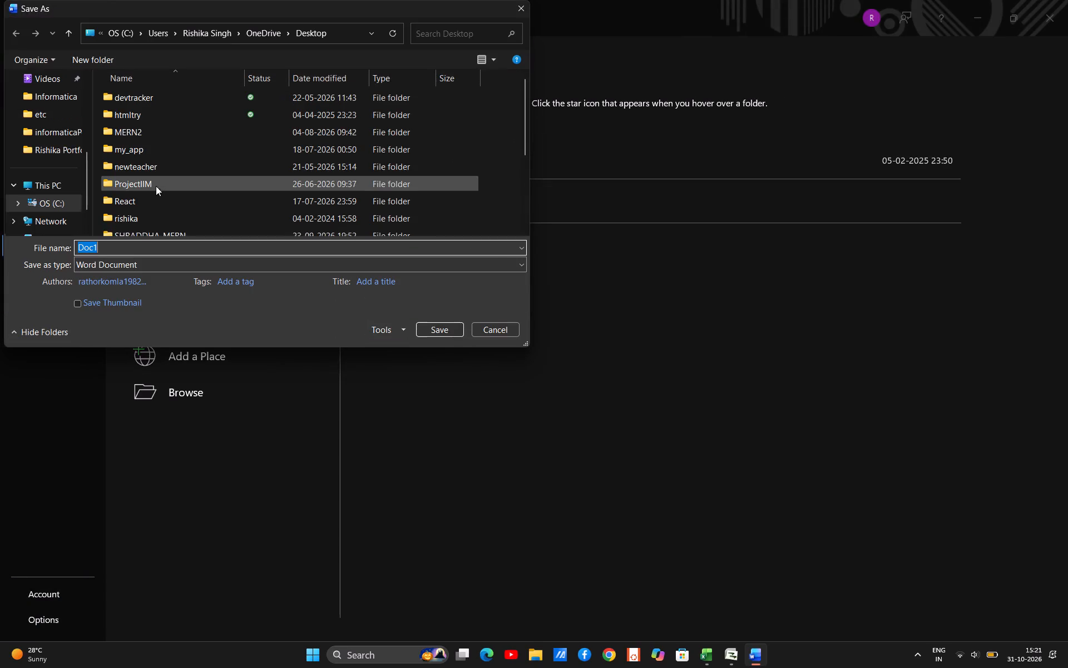
{"action": "left_click", "coordinate": [108, 248]}
{"action": "key", "text": "BackSpace"}
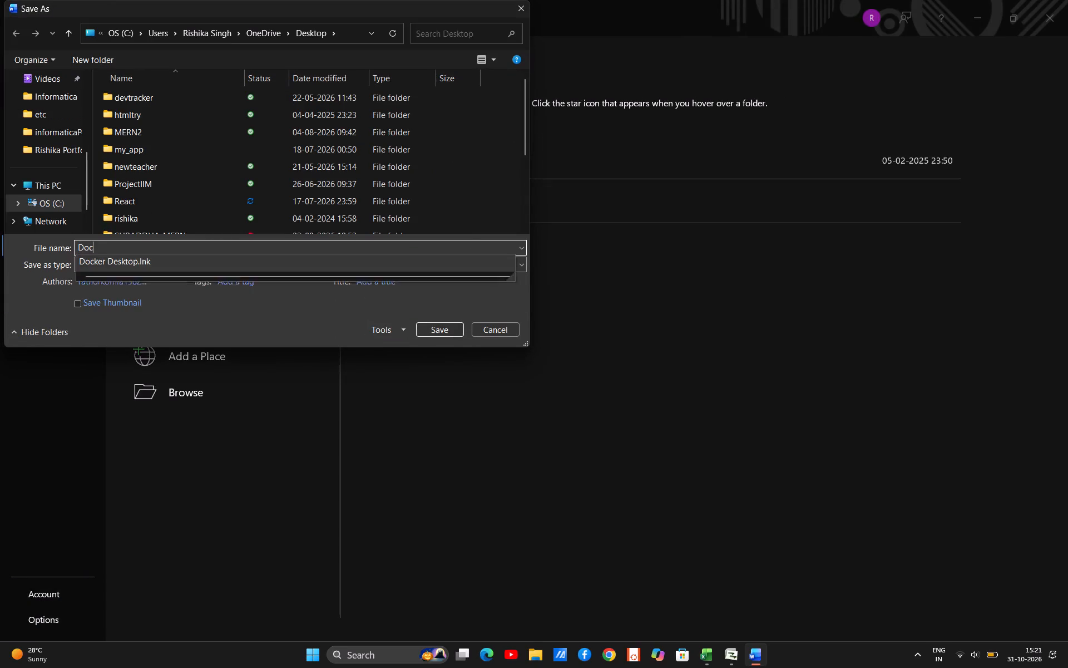
{"action": "key", "text": "BackSpace"}
{"action": "key", "text": "BackSpace"}
{"action": "key", "text": "BackSpace"}
{"action": "key", "text": "BackSpace"}
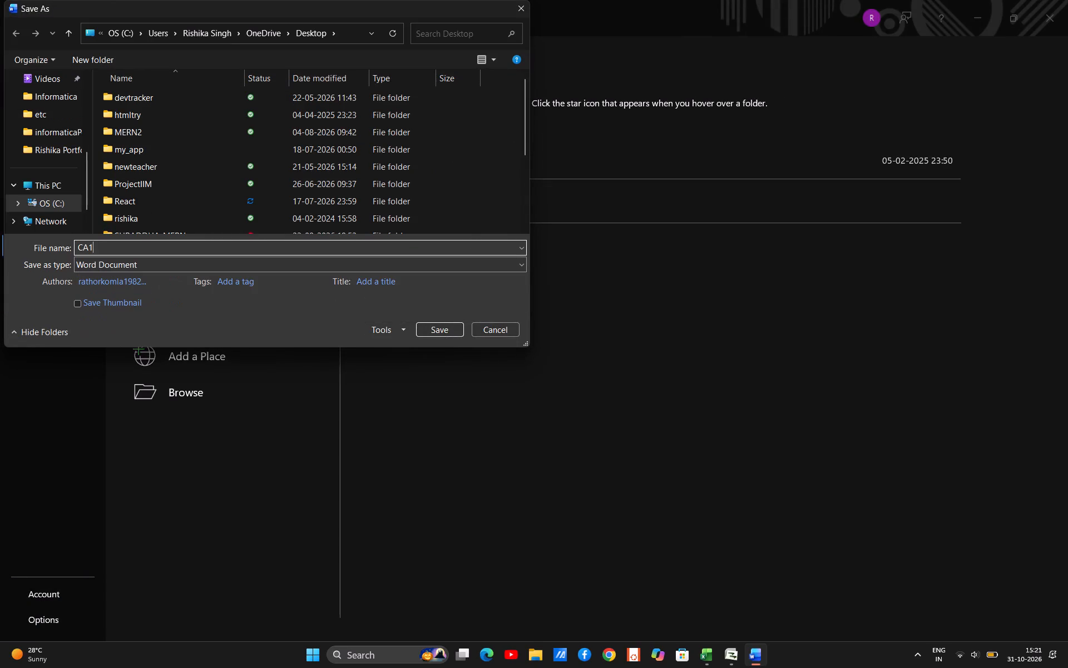
{"action": "left_click_drag", "start_coordinate": [110, 239], "coordinate": [141, 268]}
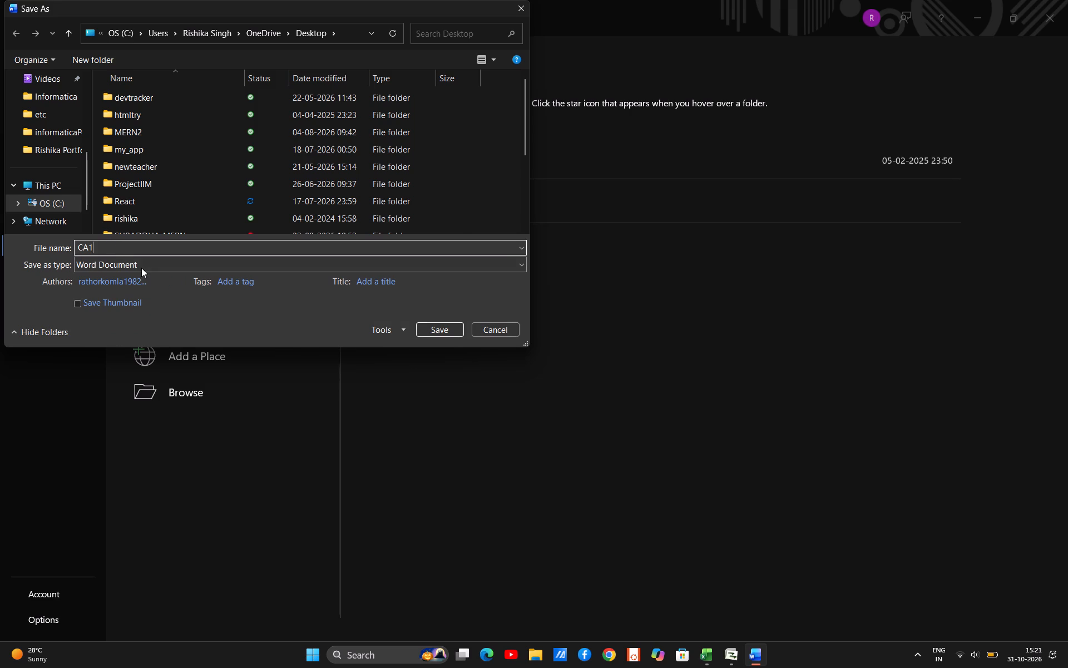
{"action": "left_click", "coordinate": [141, 268]}
{"action": "left_click", "coordinate": [107, 342]}
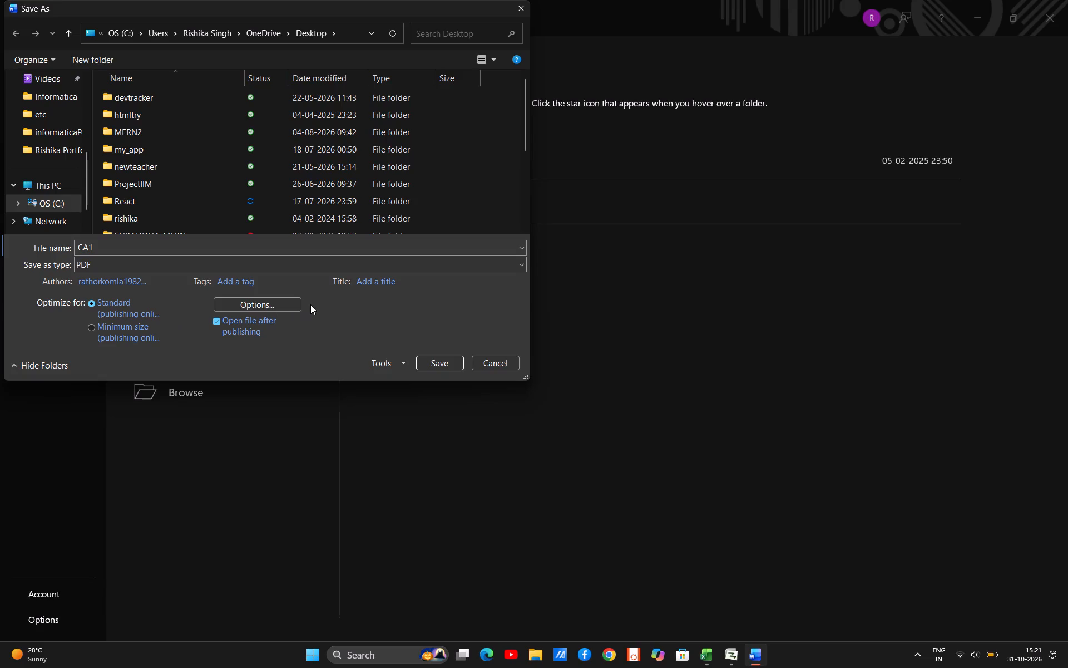
{"action": "left_click", "coordinate": [432, 364]}
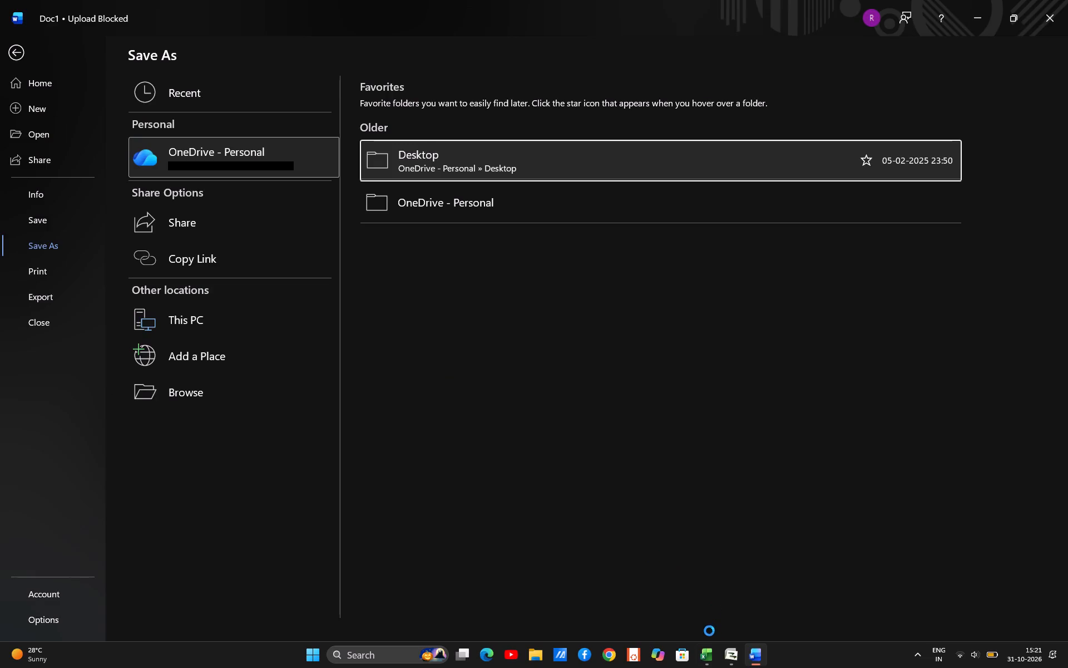
Look over the exported CA1 PDF in Microsoft Edge, checking the pasted project screenshots.
{"action": "left_click", "coordinate": [724, 617]}
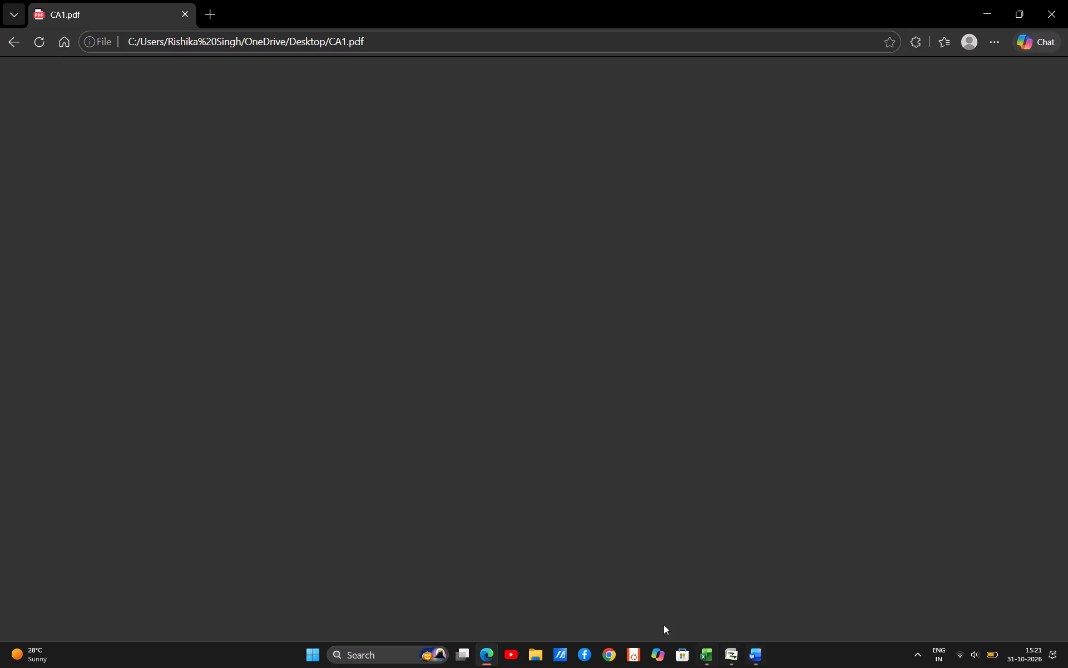
{"action": "left_click_drag", "start_coordinate": [541, 601], "coordinate": [532, 297]}
{"action": "scroll", "coordinate": [538, 538], "scroll_direction": "down", "scroll_amount": 3}
{"action": "scroll", "coordinate": [532, 297], "scroll_direction": "up", "scroll_amount": 5}
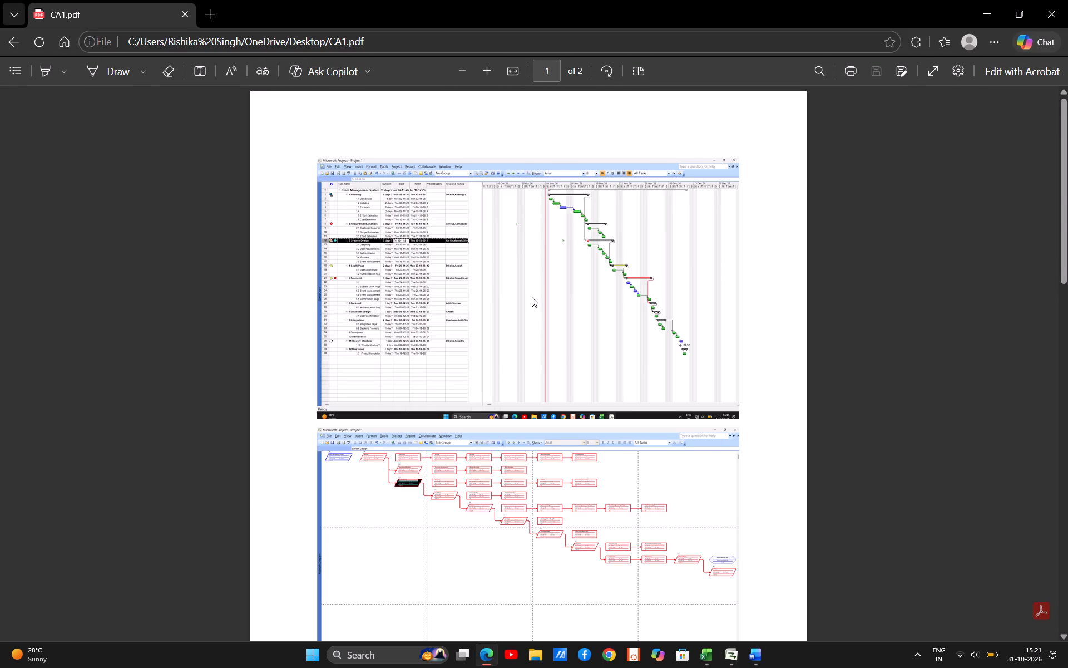
{"action": "scroll", "coordinate": [532, 297], "scroll_direction": "down", "scroll_amount": 6}
{"action": "scroll", "coordinate": [532, 297], "scroll_direction": "up", "scroll_amount": 11}
Switch to Microsoft Project and save the project plan as Event Mangement System in the OneDrive Documents folder.
{"action": "left_click", "coordinate": [717, 610]}
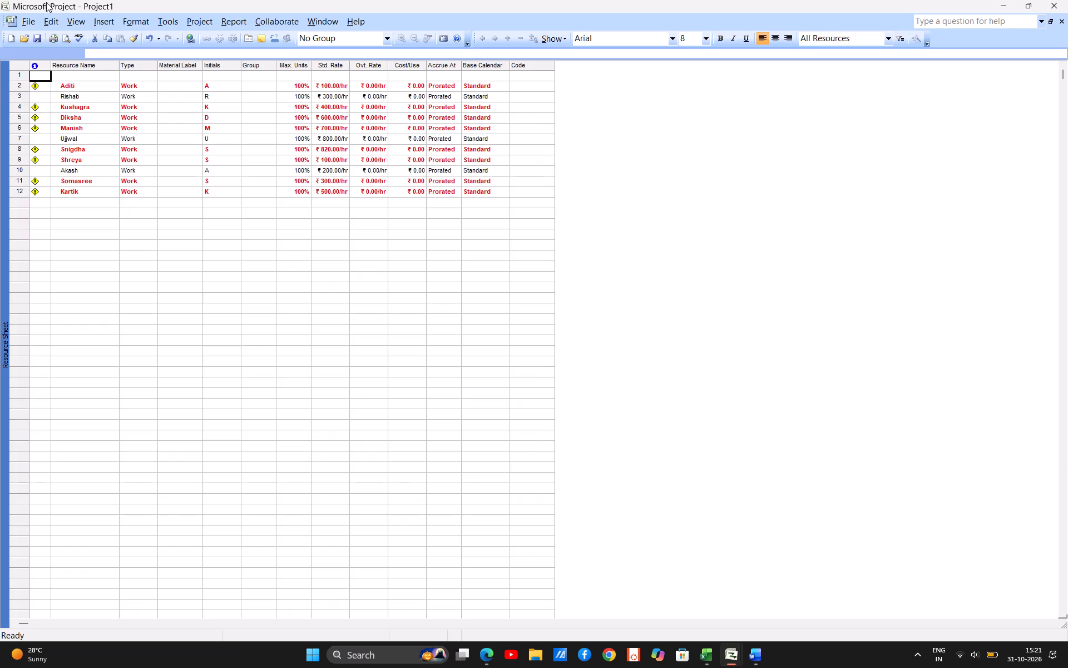
{"action": "left_click", "coordinate": [28, 23]}
{"action": "left_click", "coordinate": [30, 112]}
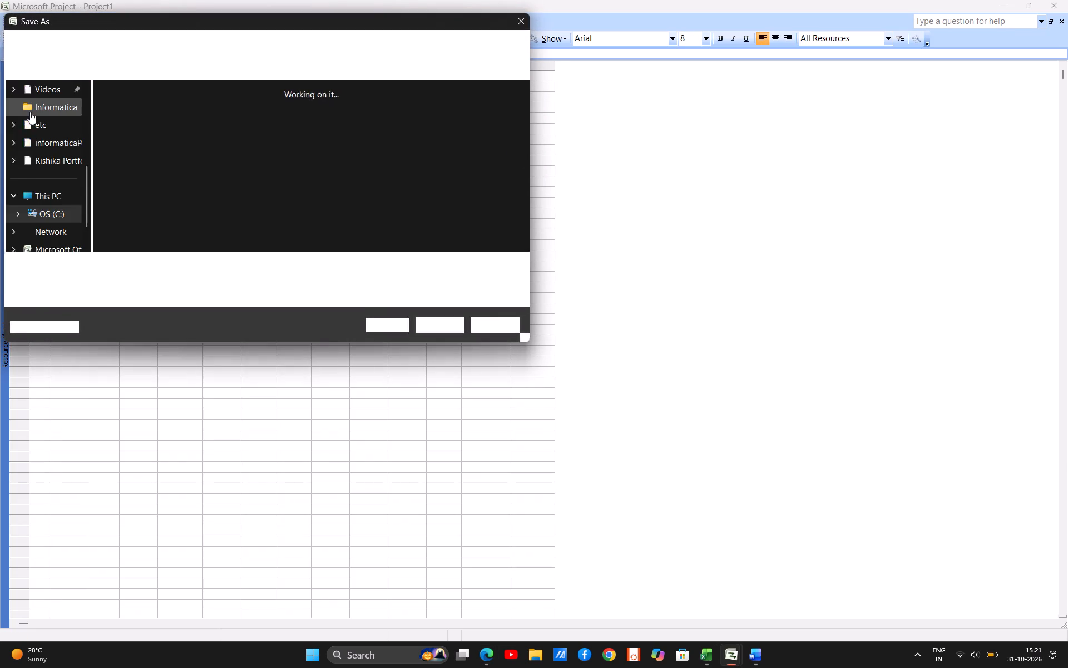
{"action": "key", "text": "BackSpace"}
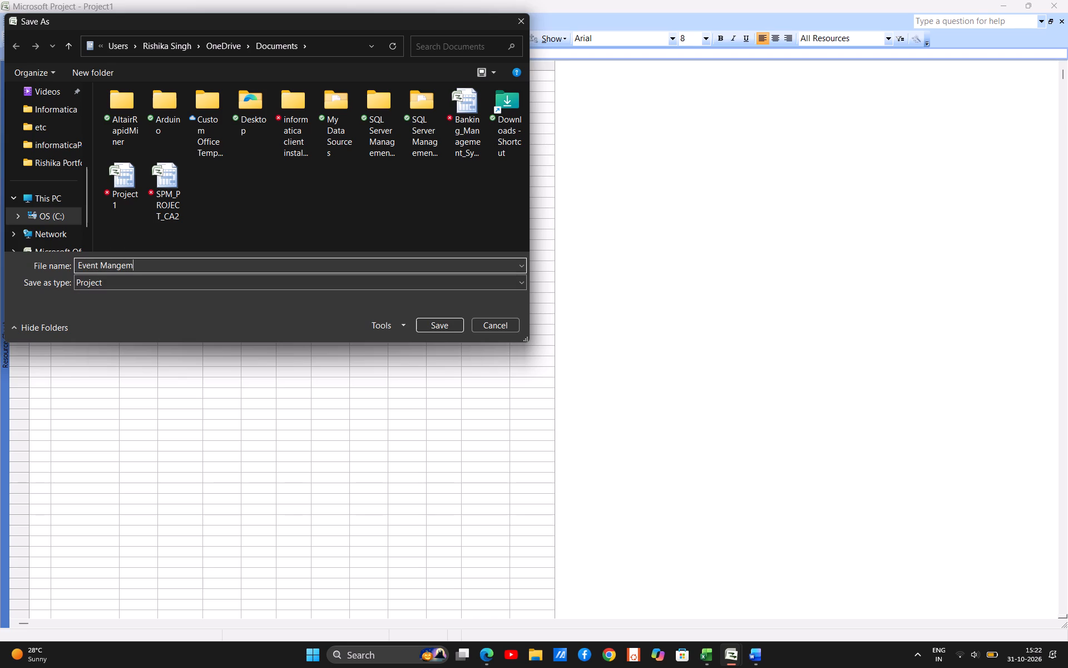
{"action": "type", "text": "ent"}
{"action": "key", "text": "space"}
{"action": "key", "text": "m"}
{"action": "left_click", "coordinate": [445, 328]}
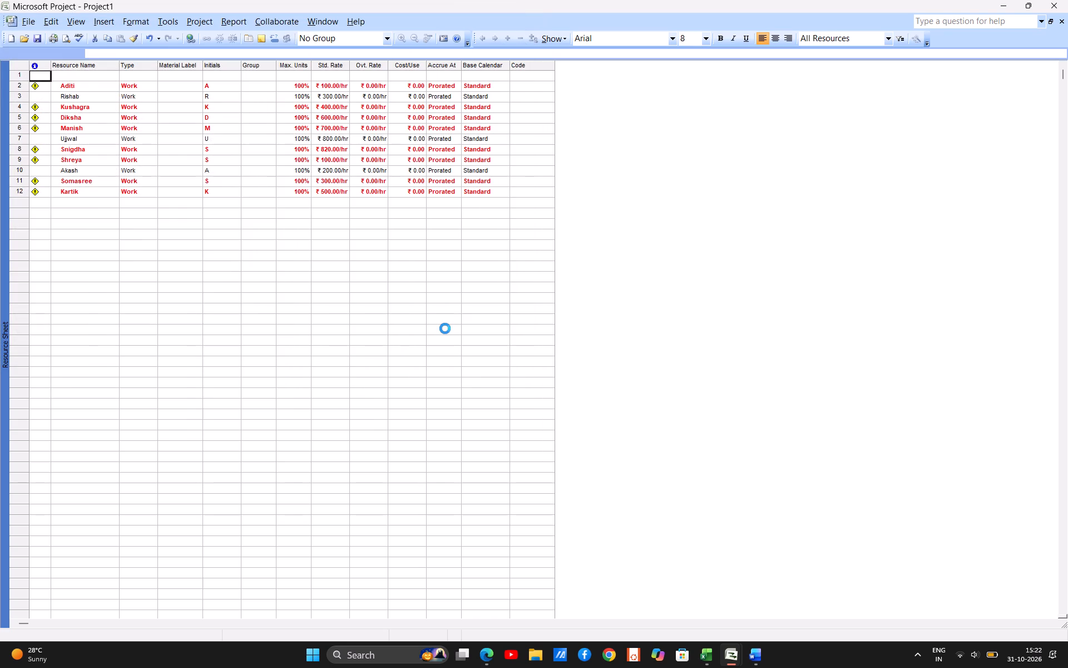
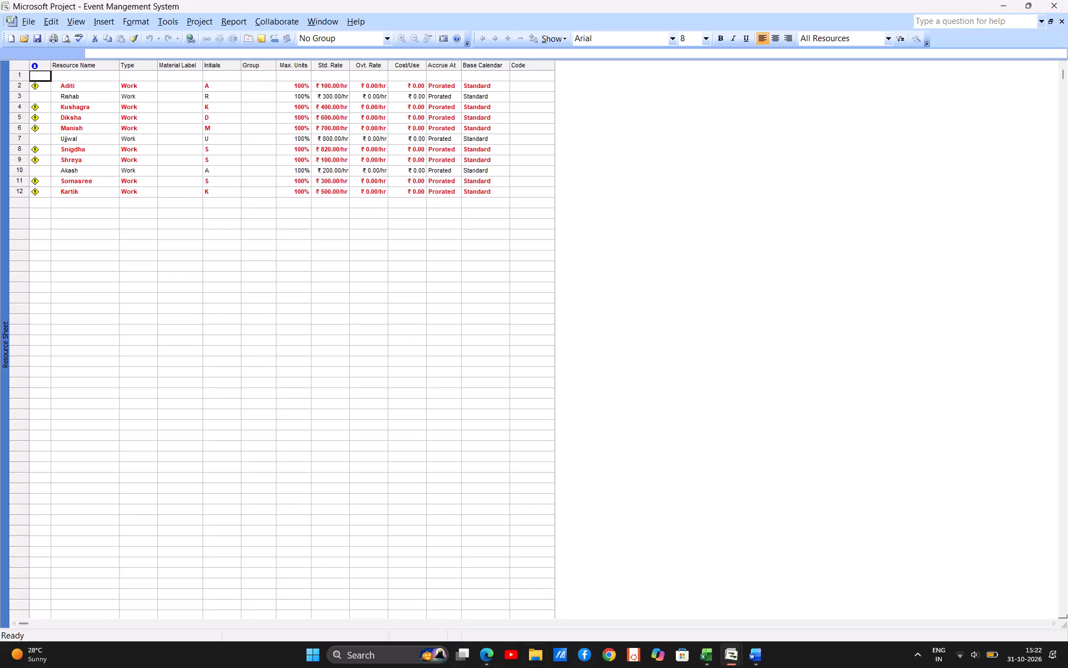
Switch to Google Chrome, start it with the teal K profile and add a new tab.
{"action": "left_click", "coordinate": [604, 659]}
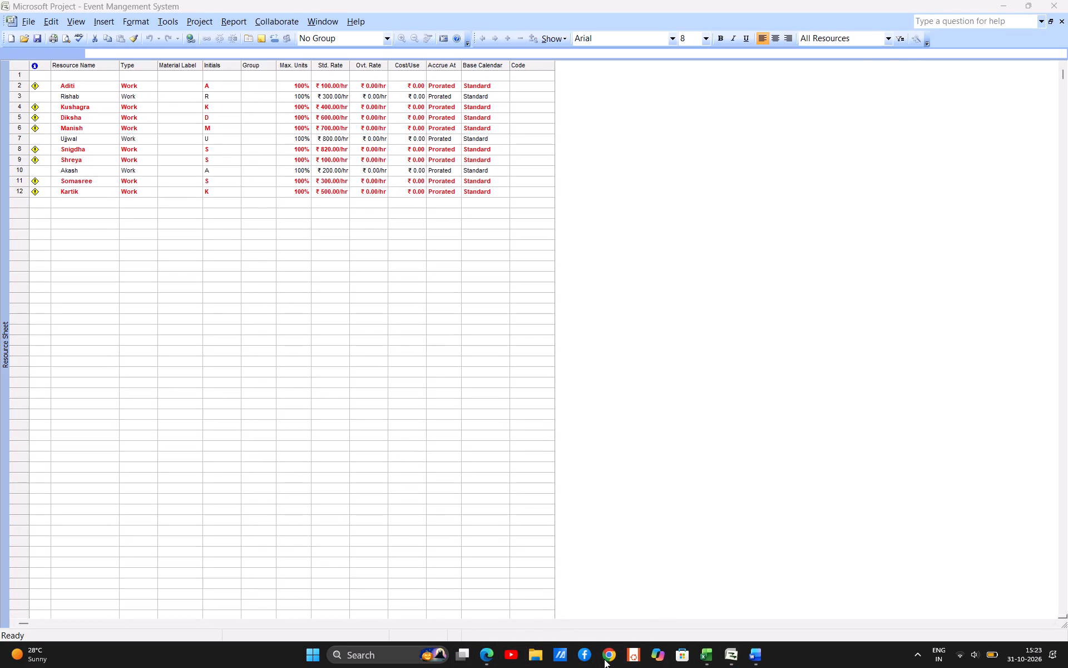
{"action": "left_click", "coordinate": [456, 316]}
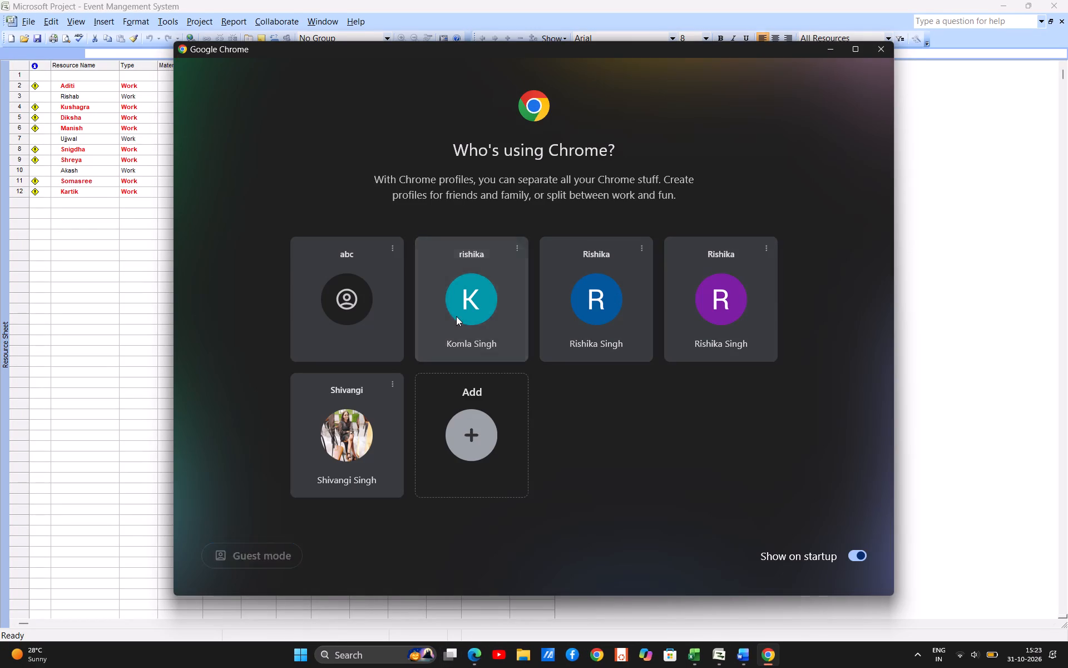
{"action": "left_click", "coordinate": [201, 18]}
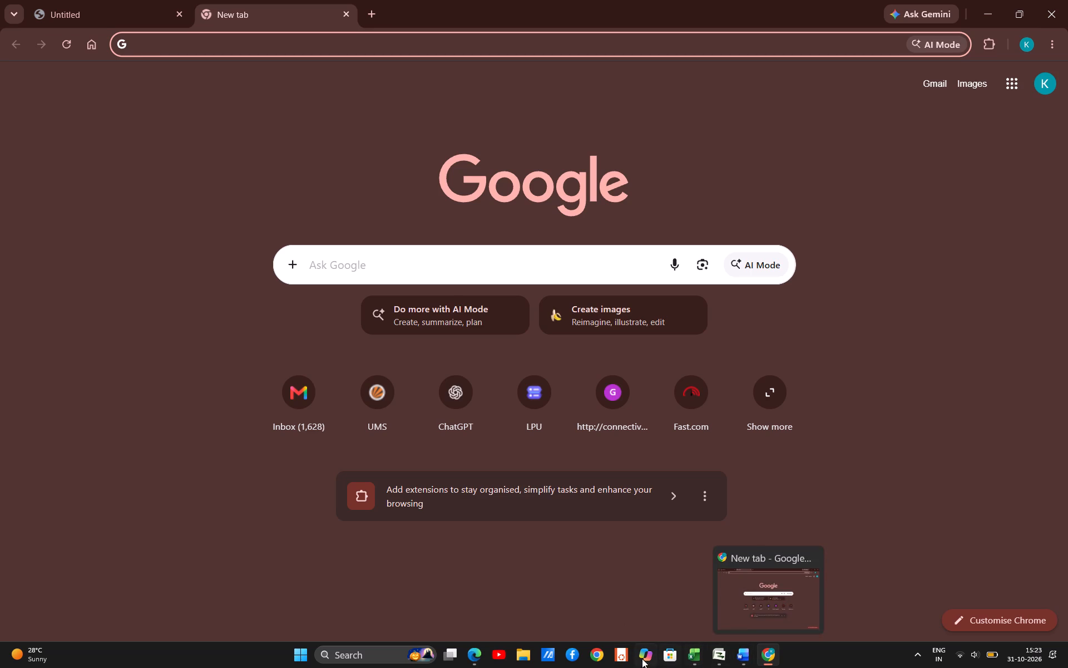
Start another Chrome window with the purple R profile and add a new tab.
{"action": "left_click", "coordinate": [596, 660]}
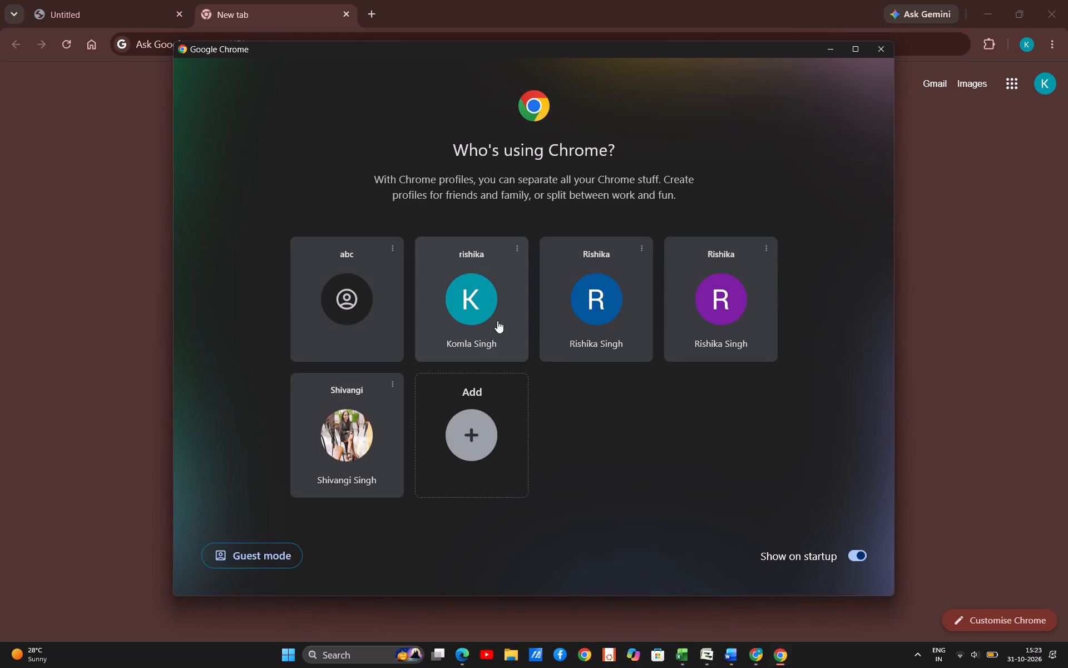
{"action": "left_click", "coordinate": [743, 321]}
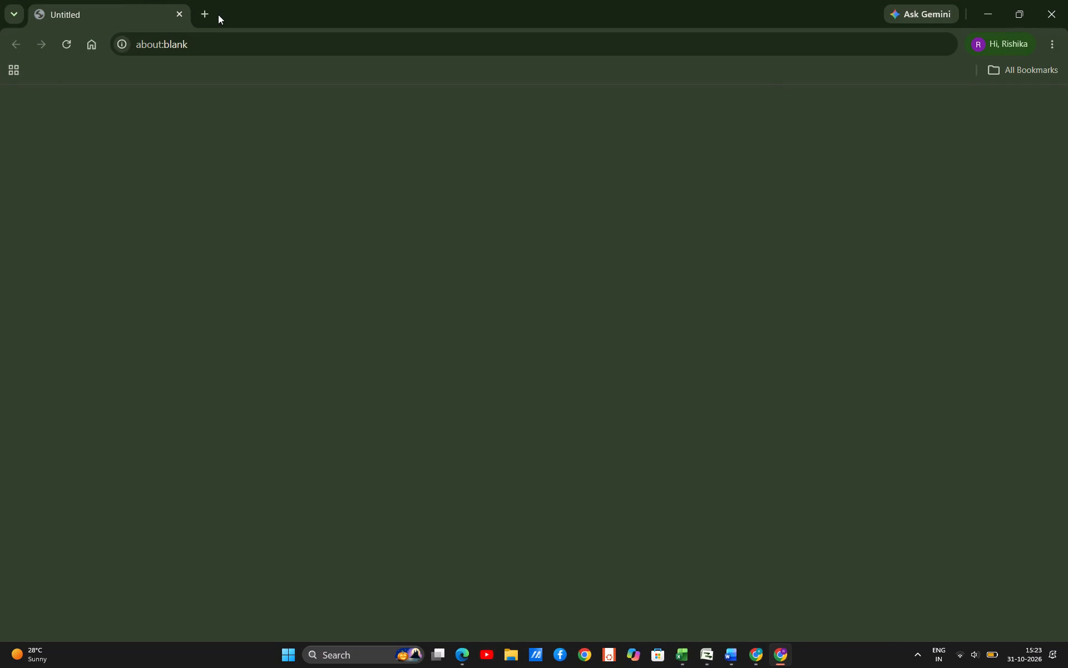
{"action": "left_click", "coordinate": [218, 14]}
{"action": "left_click", "coordinate": [199, 7]}
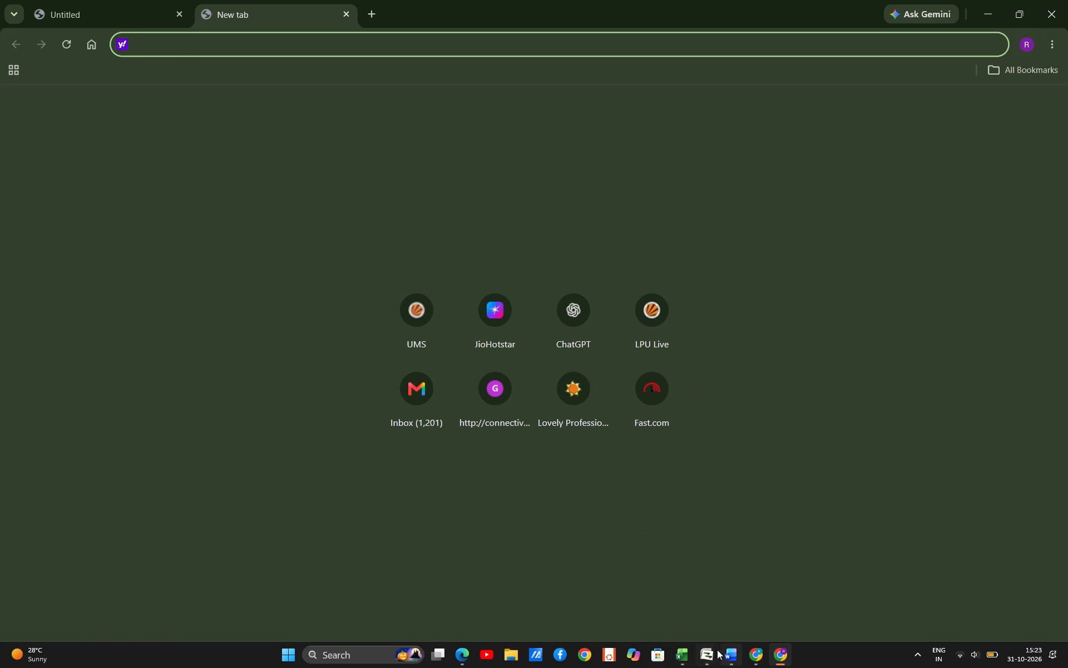
Switch back to Microsoft Project and display the Event Mangement System plan in the Gantt Chart view.
{"action": "left_click", "coordinate": [678, 605]}
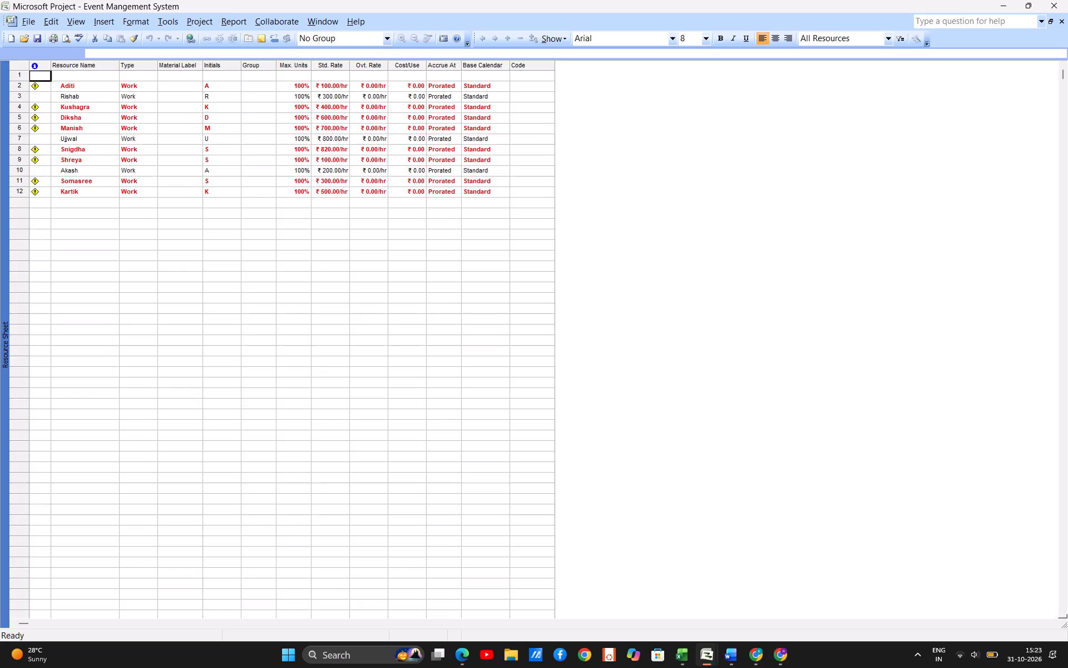
{"action": "left_click", "coordinate": [67, 19]}
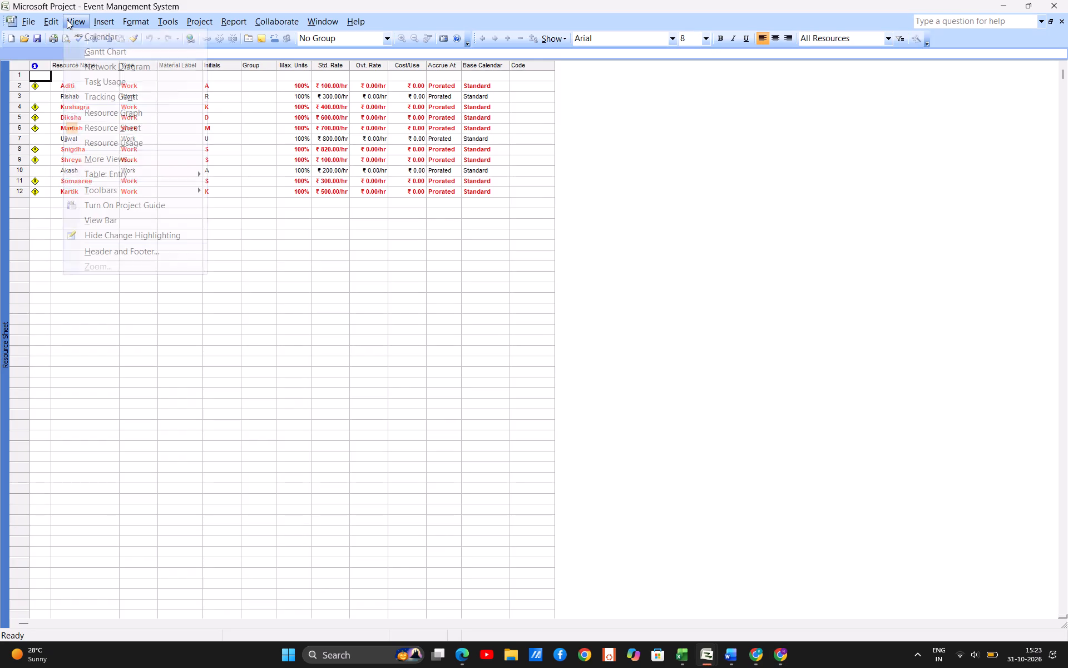
{"action": "left_click", "coordinate": [89, 52]}
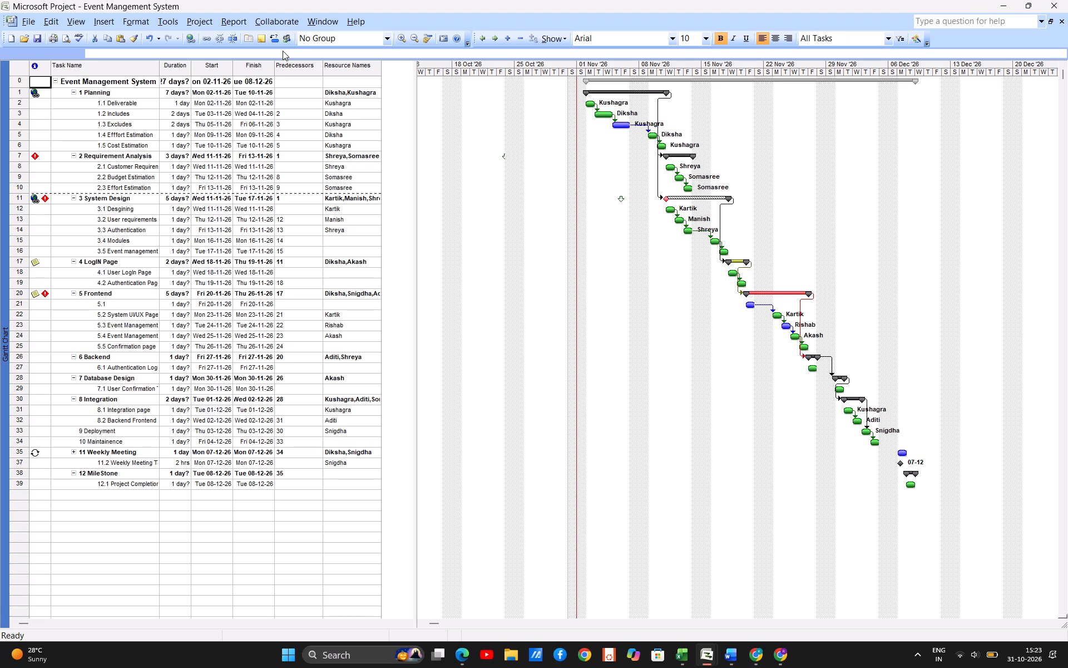
Minimise the open Microsoft Project, Chrome, Edge and Word windows to clear the desktop.
{"action": "left_click_drag", "start_coordinate": [283, 51], "coordinate": [801, 0]}
{"action": "left_click_drag", "start_coordinate": [801, 0], "coordinate": [1004, 4]}
{"action": "left_click", "coordinate": [1004, 4]}
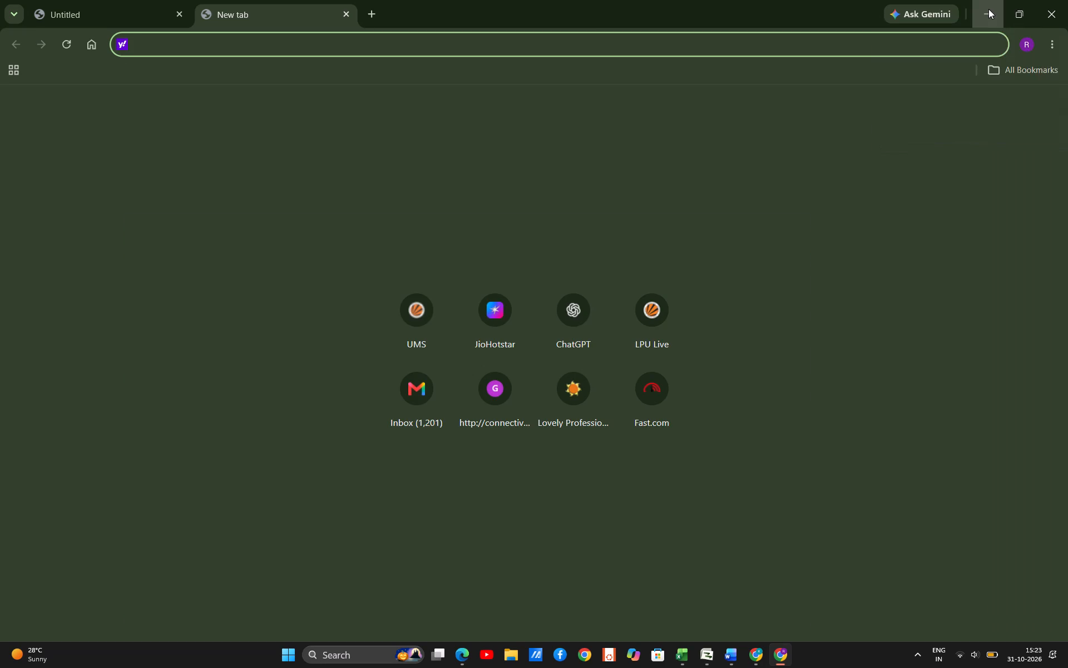
{"action": "left_click", "coordinate": [988, 9]}
{"action": "left_click", "coordinate": [988, 9]}
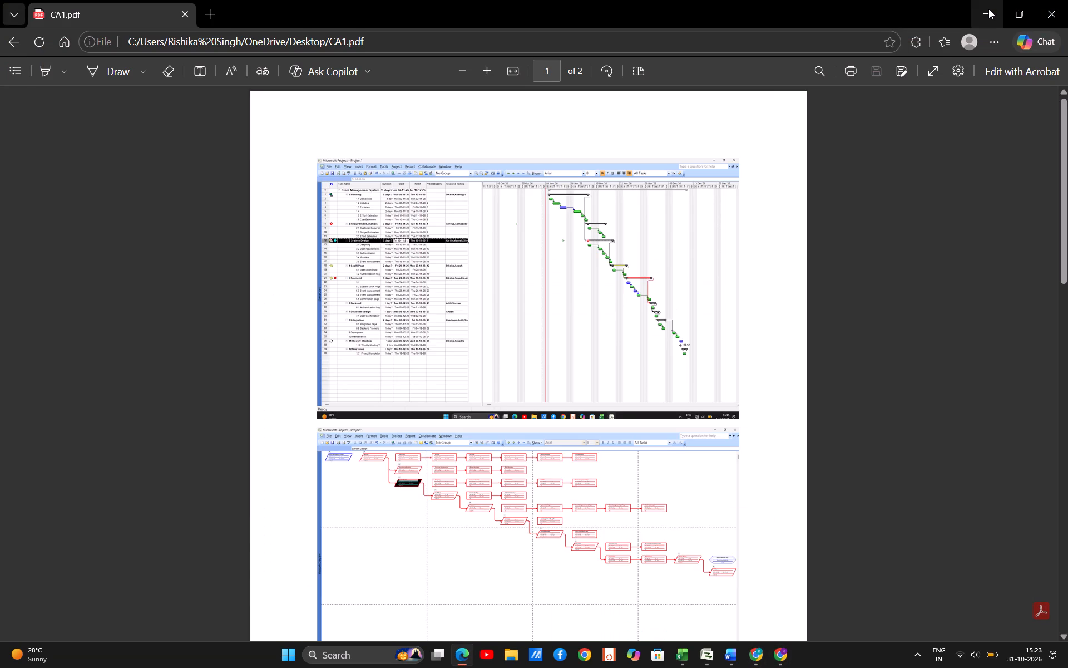